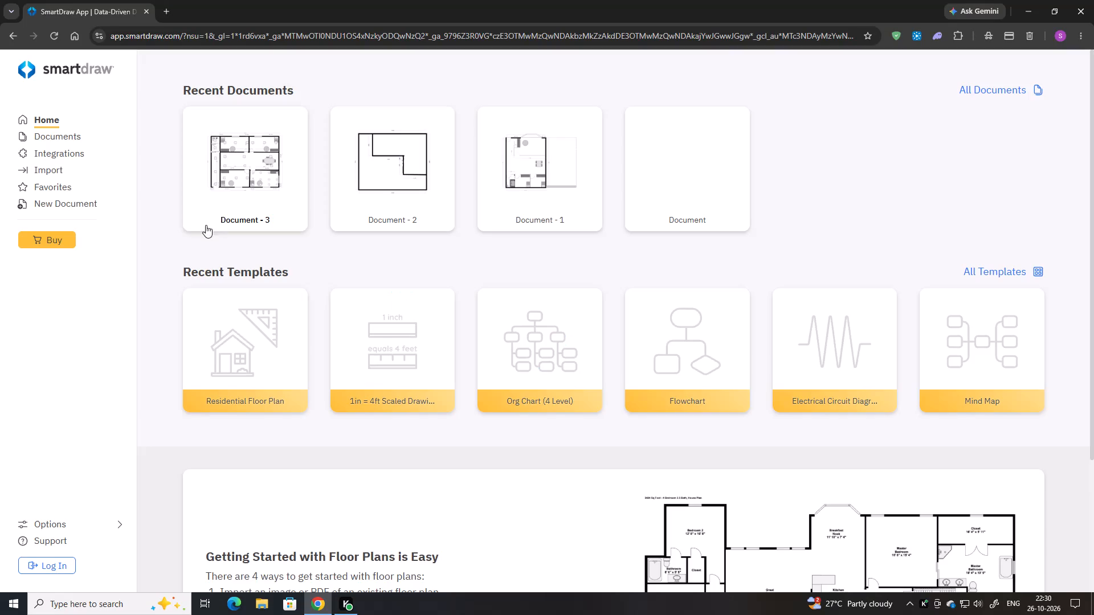
Create a new document from the Residential Floor Plan template.
left_click(301, 384)
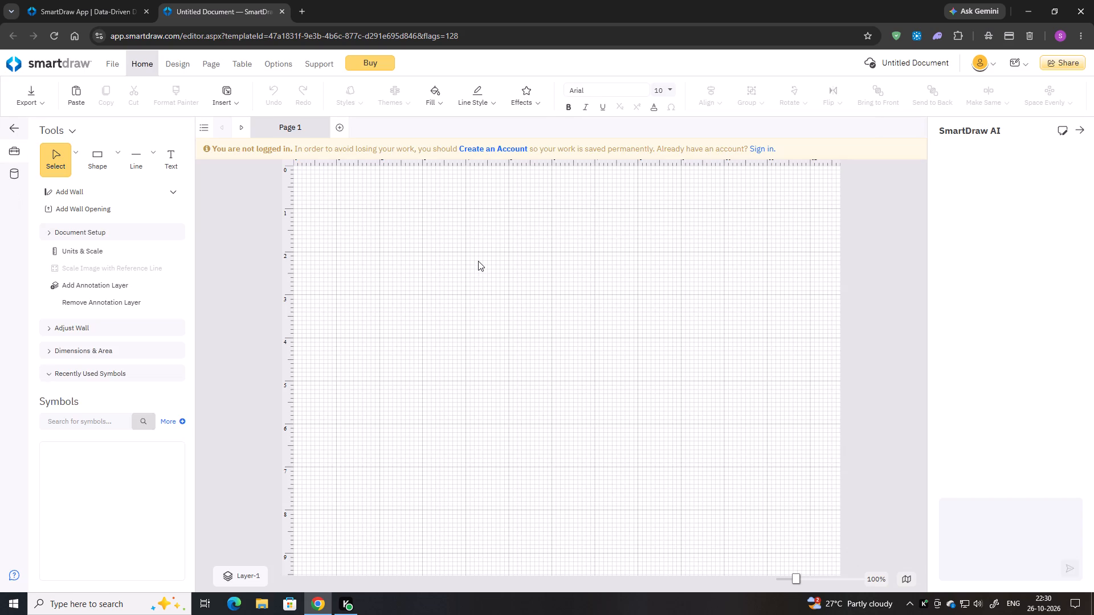
Place a rectangle shape about 1.91 wide by 0.95 high near the upper edge of the page.
left_click(115, 167)
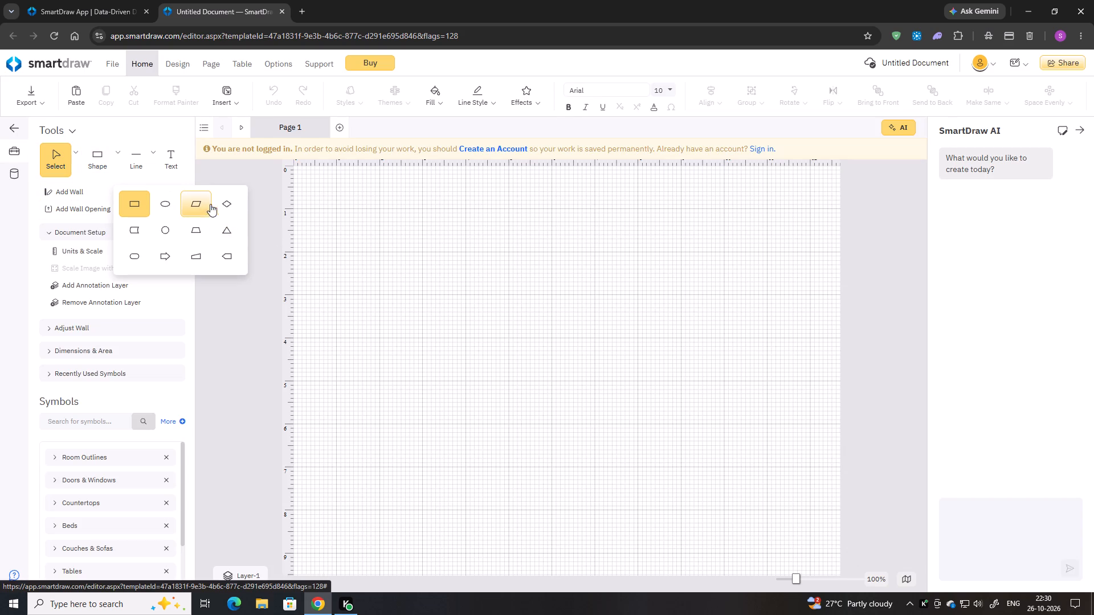
double_click(142, 204)
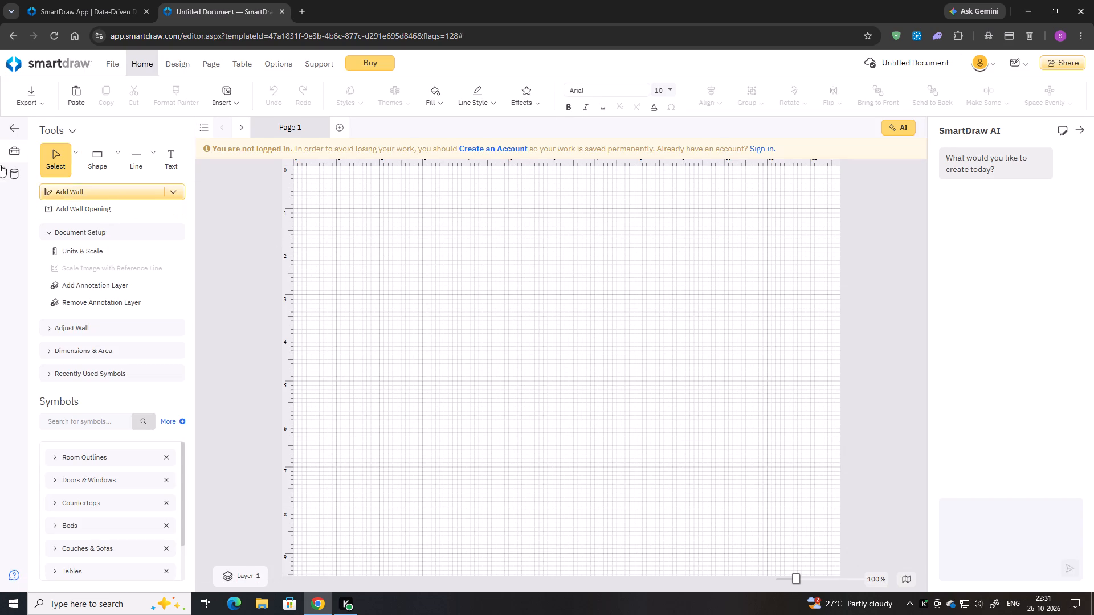
left_click(91, 149)
left_click_drag(361, 211, 429, 252)
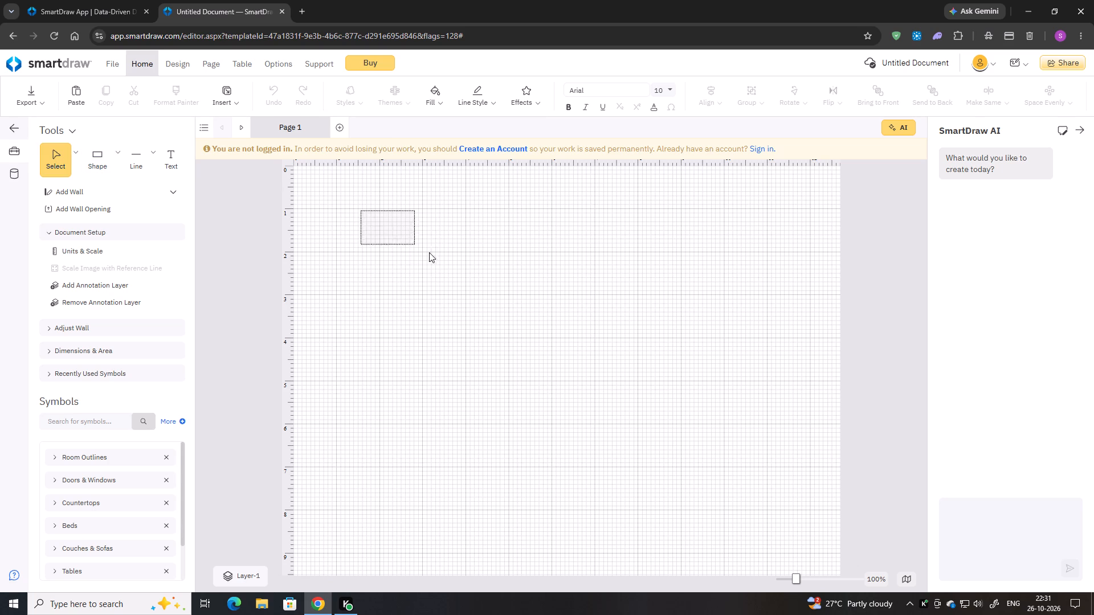
left_click_drag(429, 252, 525, 309)
left_click(117, 161)
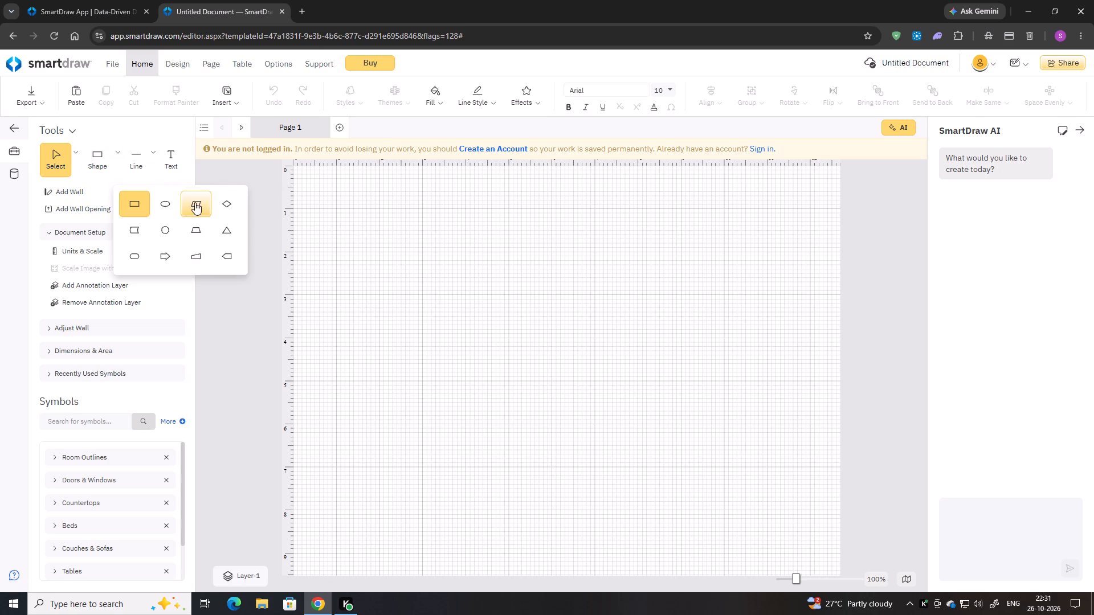
double_click(142, 205)
left_click(101, 166)
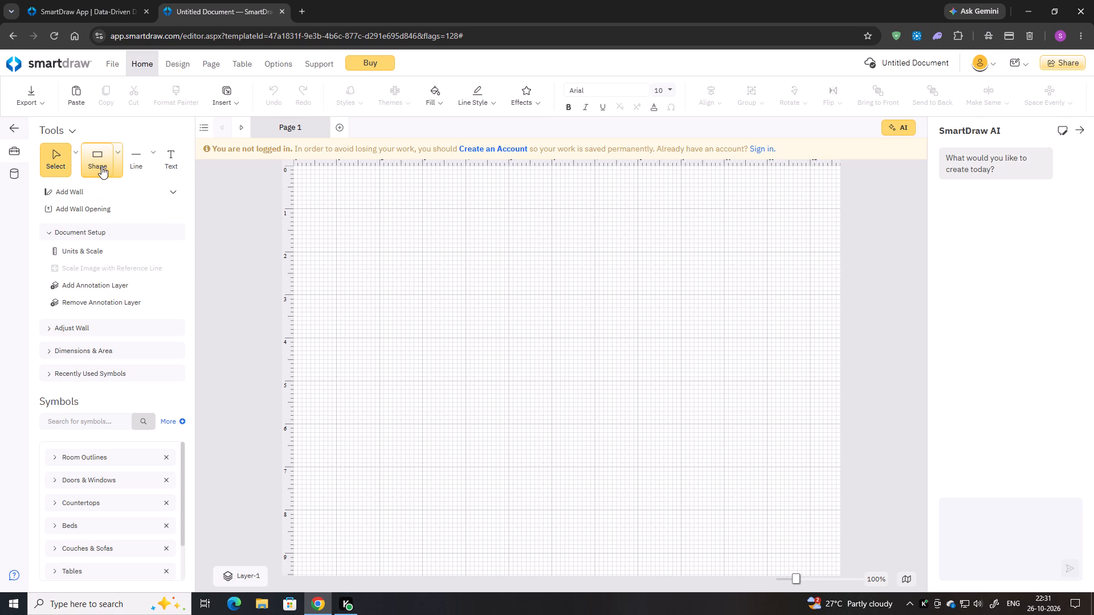
left_click(115, 164)
left_click(134, 207)
left_click_drag(394, 202, 397, 202)
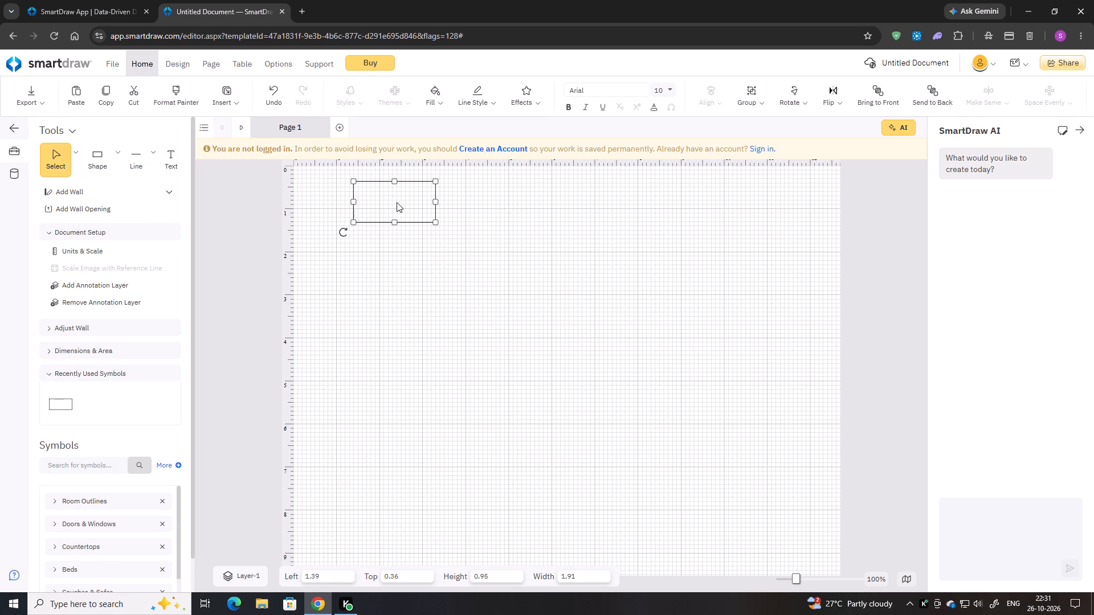
Move the rectangle to about 0.61 left and 0.39 top, and enlarge it to about 11.55 wide by 8.84 high.
left_click_drag(397, 202, 455, 236)
left_click_drag(436, 219, 452, 237)
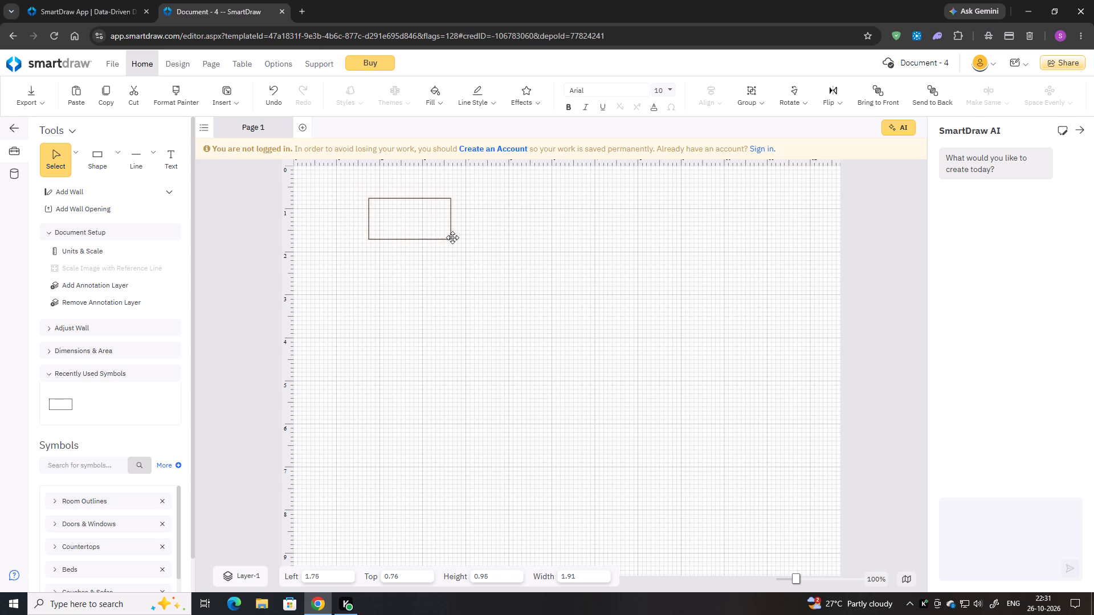
left_click_drag(452, 237, 507, 275)
left_click_drag(507, 280, 508, 280)
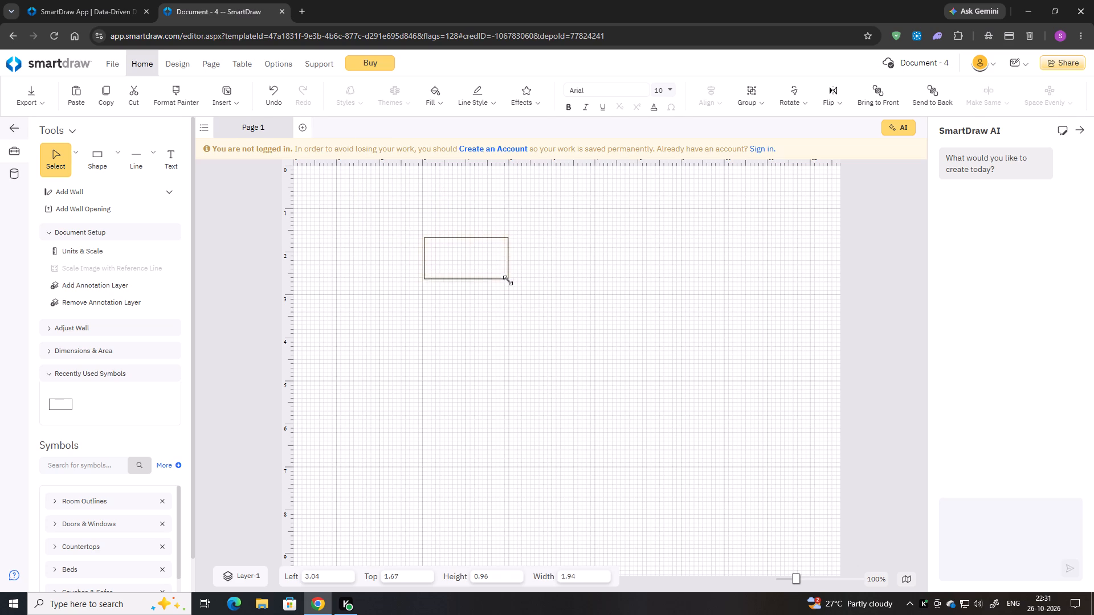
left_click_drag(508, 280, 803, 536)
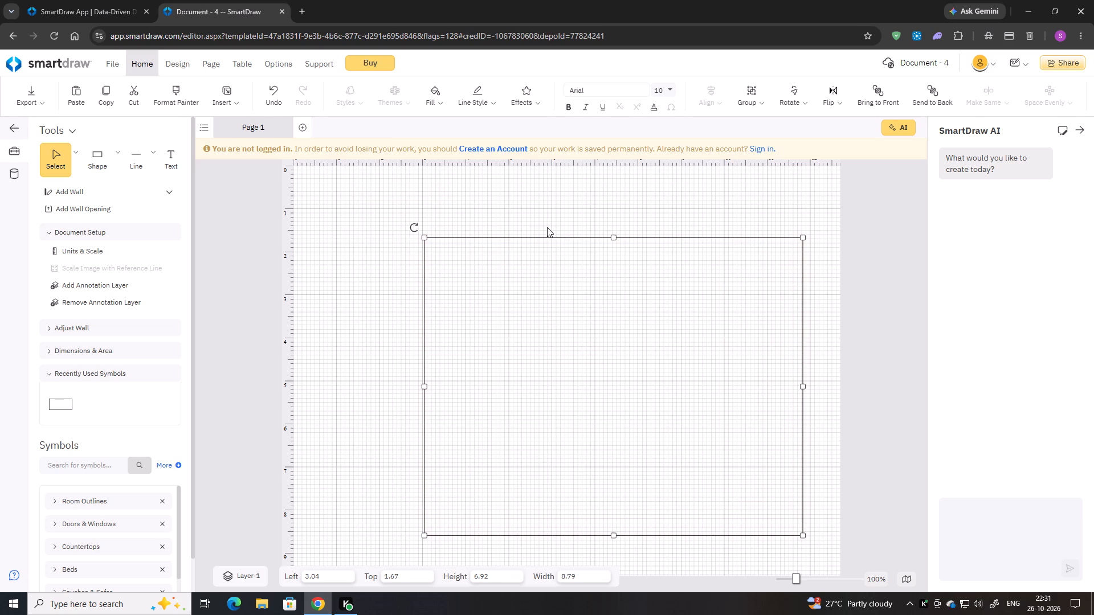
left_click_drag(554, 236, 488, 227)
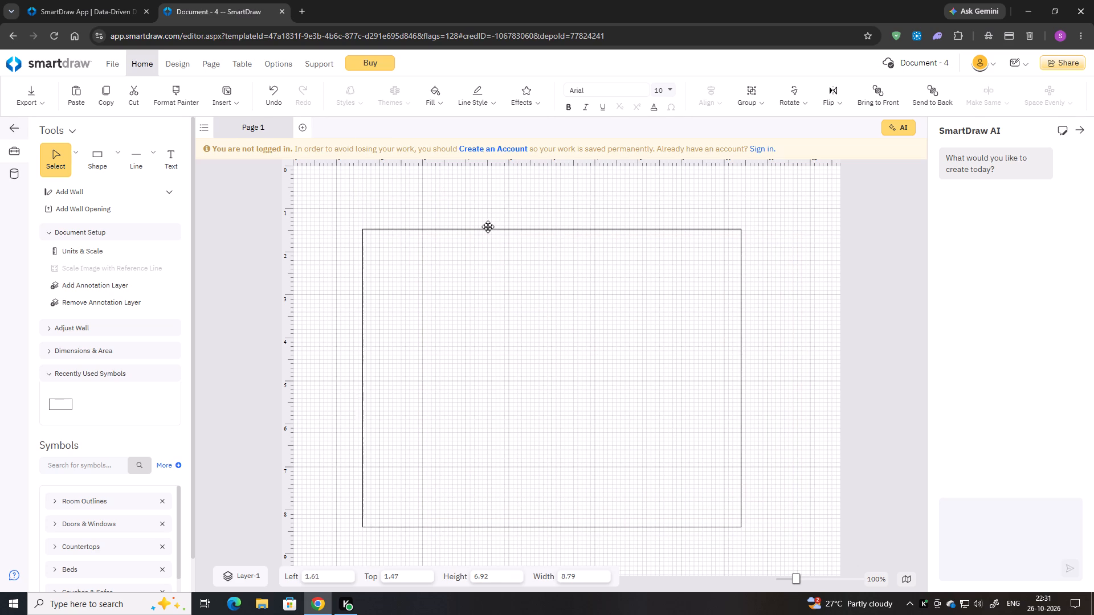
left_click_drag(488, 227, 449, 181)
left_click_drag(697, 482, 794, 553)
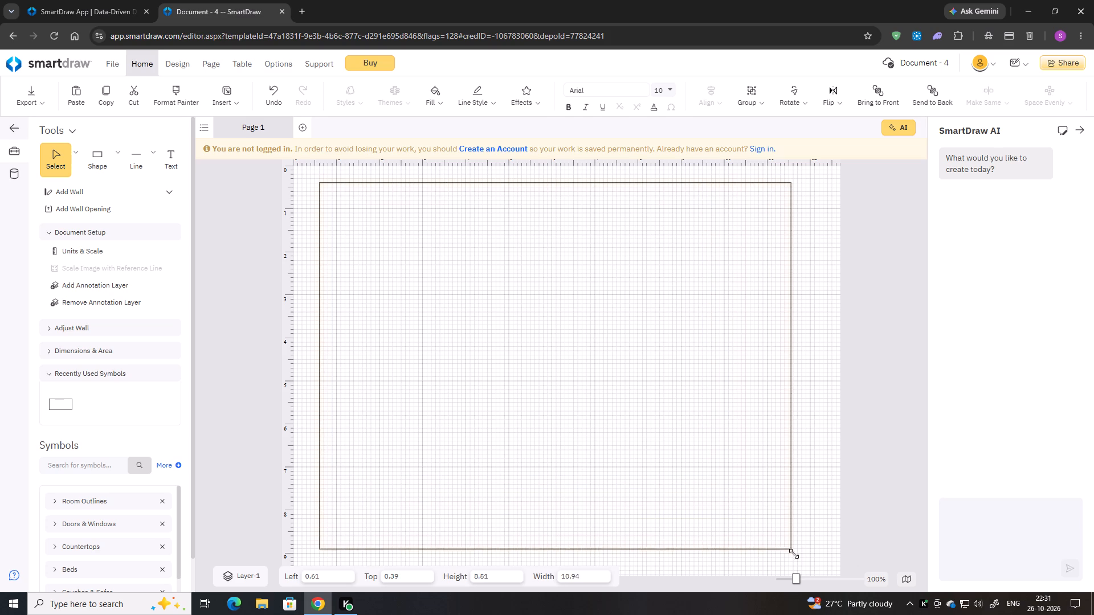
left_click_drag(794, 553, 818, 569)
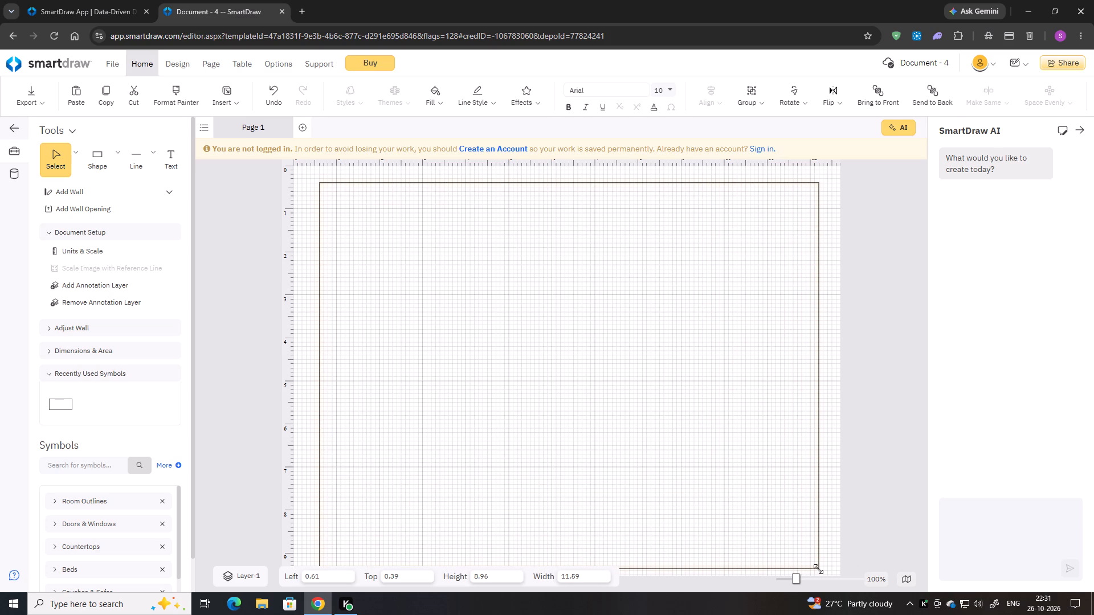
left_click_drag(818, 569, 817, 563)
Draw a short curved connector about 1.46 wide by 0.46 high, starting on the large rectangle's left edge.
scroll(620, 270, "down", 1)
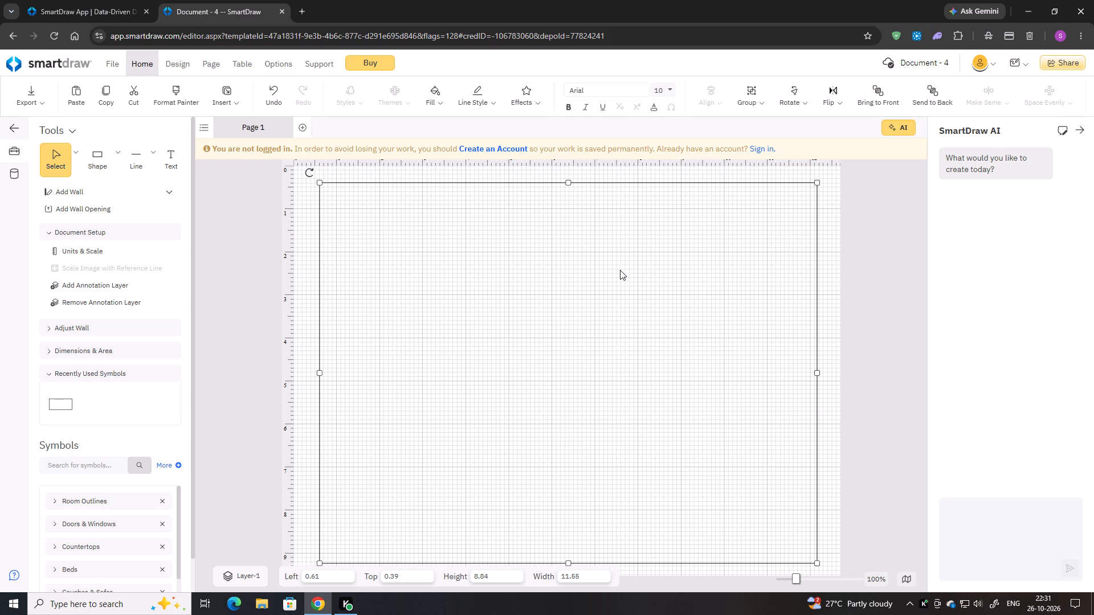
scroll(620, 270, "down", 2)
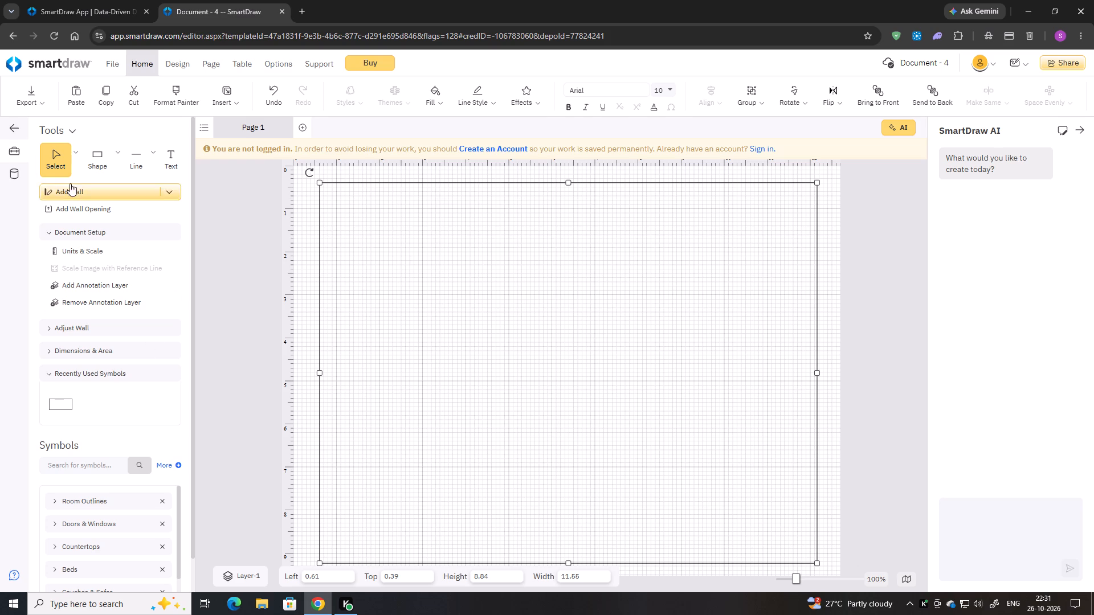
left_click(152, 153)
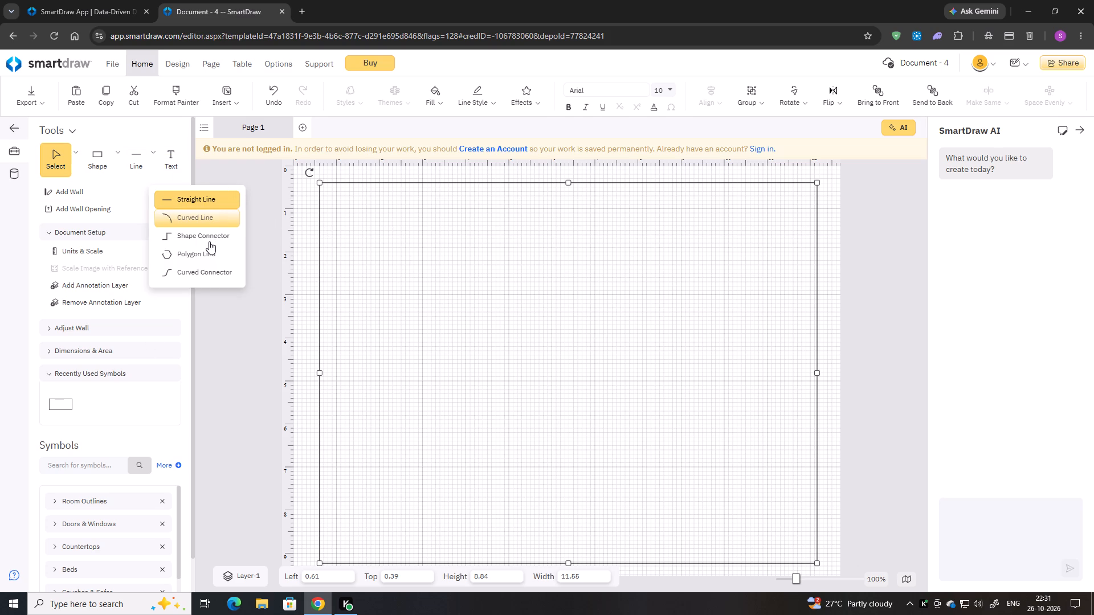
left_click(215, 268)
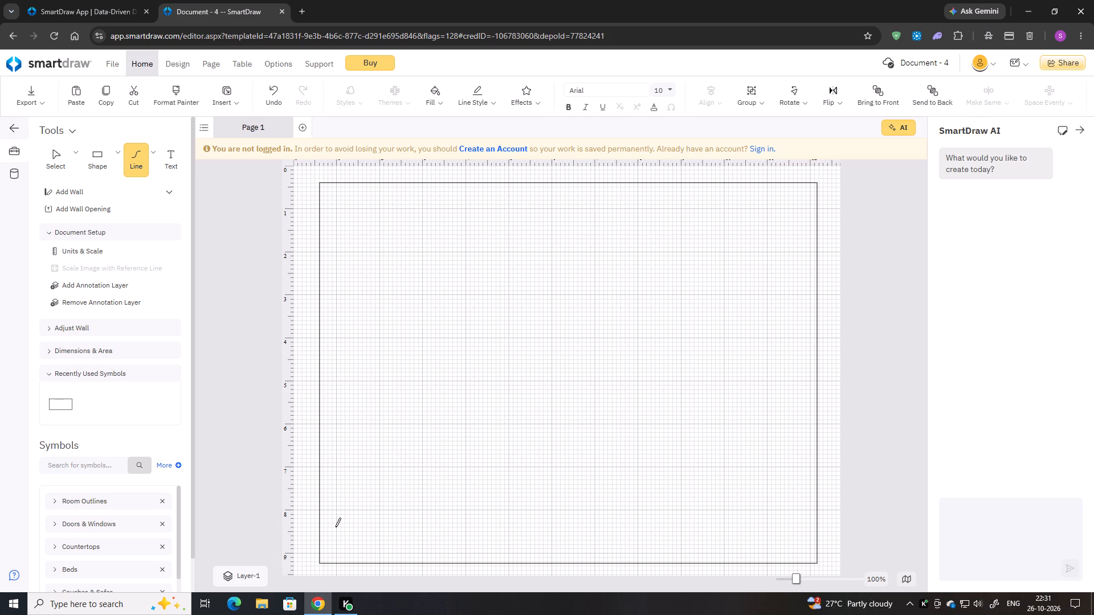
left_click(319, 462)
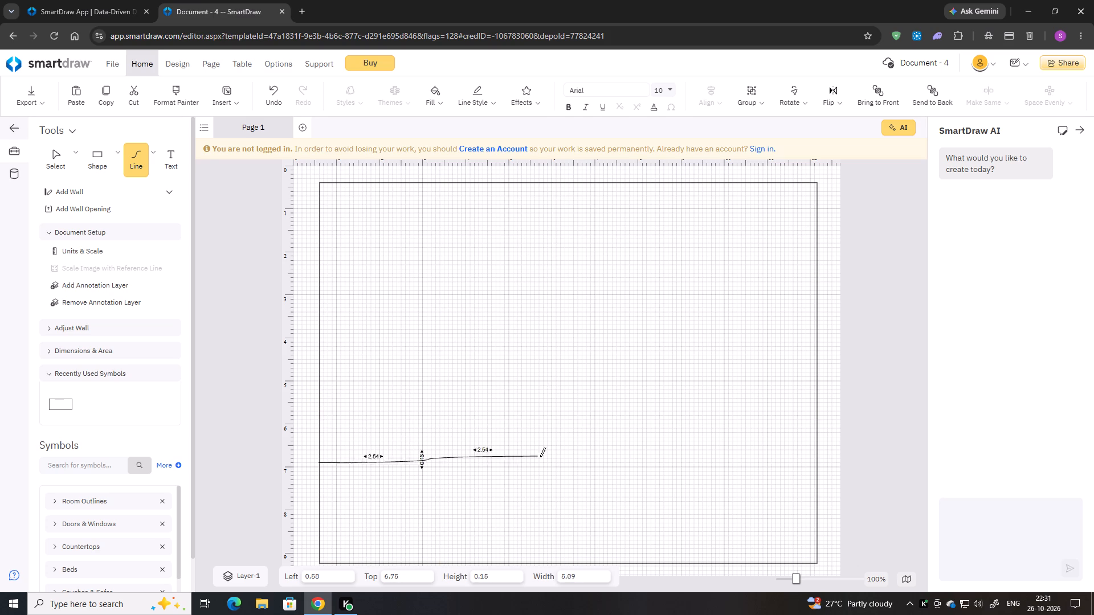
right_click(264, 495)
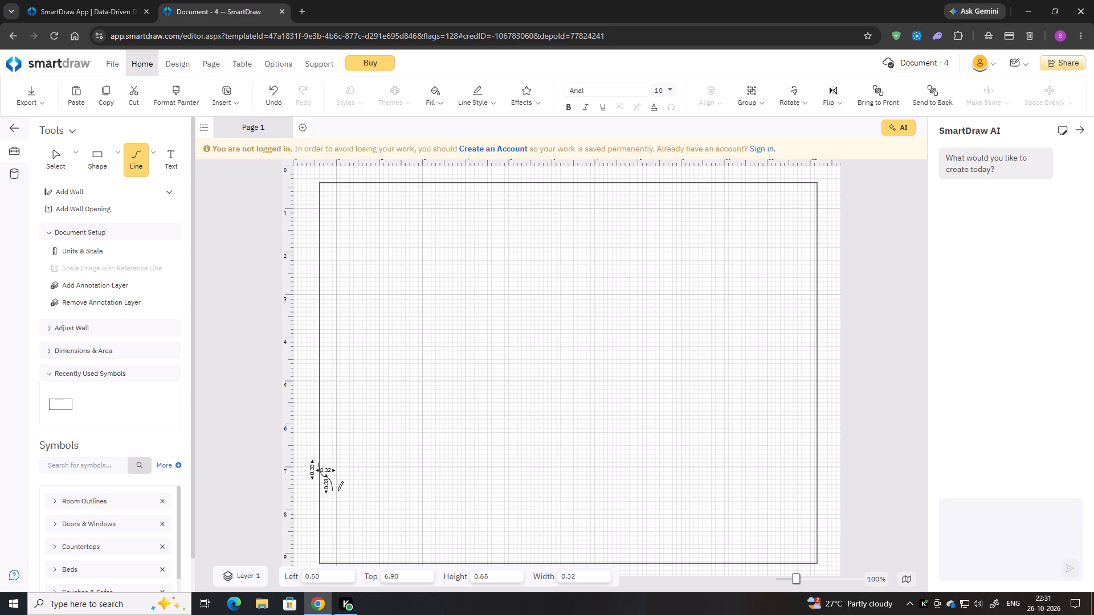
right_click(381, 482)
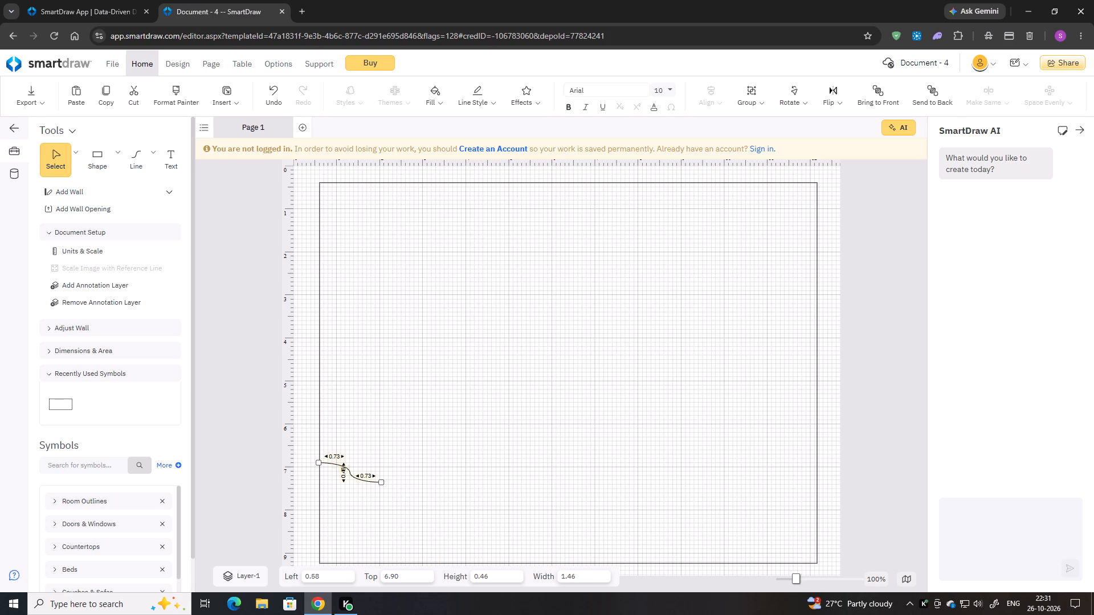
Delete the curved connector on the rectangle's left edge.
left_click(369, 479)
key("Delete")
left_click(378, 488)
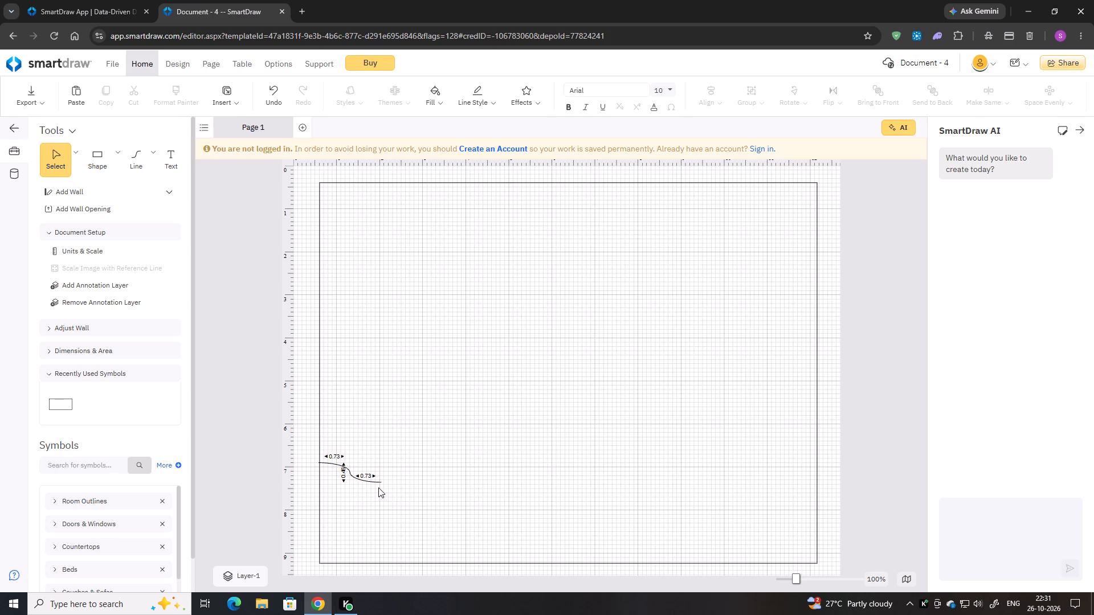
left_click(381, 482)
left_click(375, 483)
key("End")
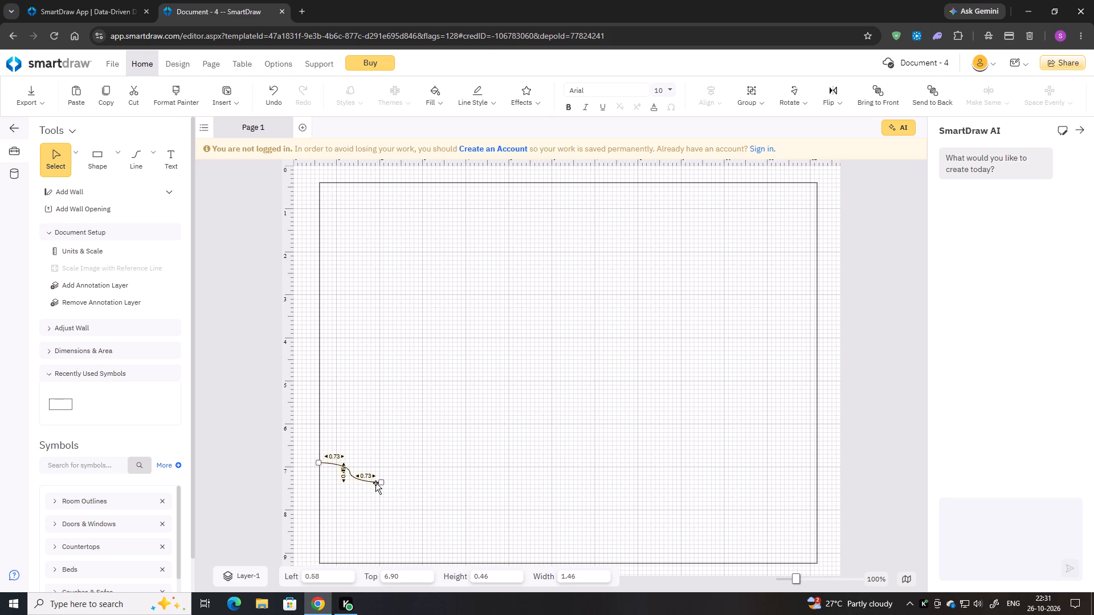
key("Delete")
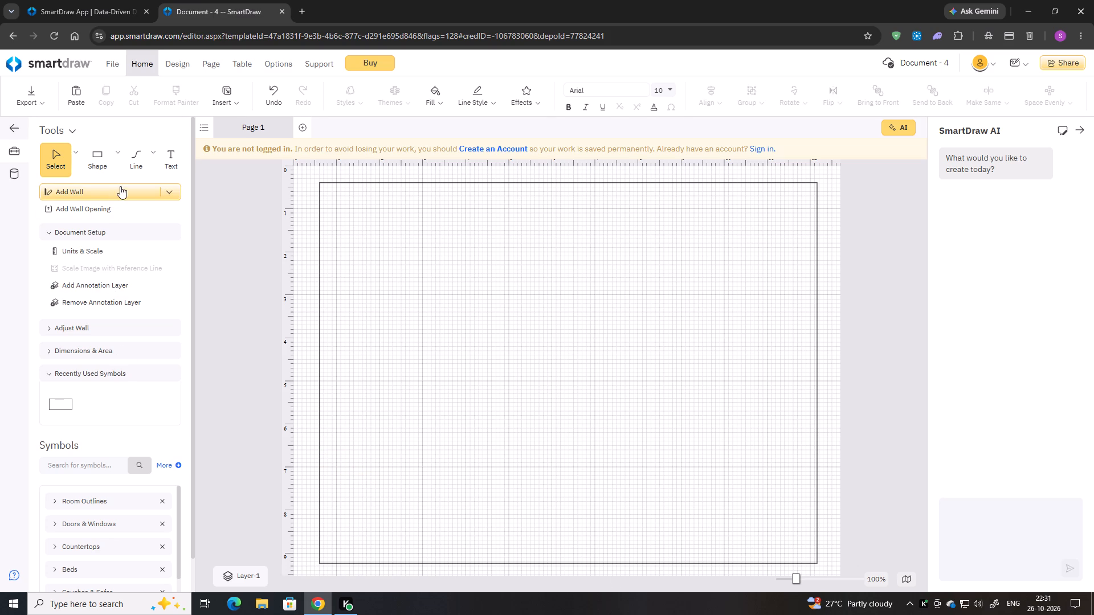
Draw a horizontal straight line about 3.16 long from the rectangle's left edge, at about 6.98 from the top.
left_click(153, 157)
left_click(182, 198)
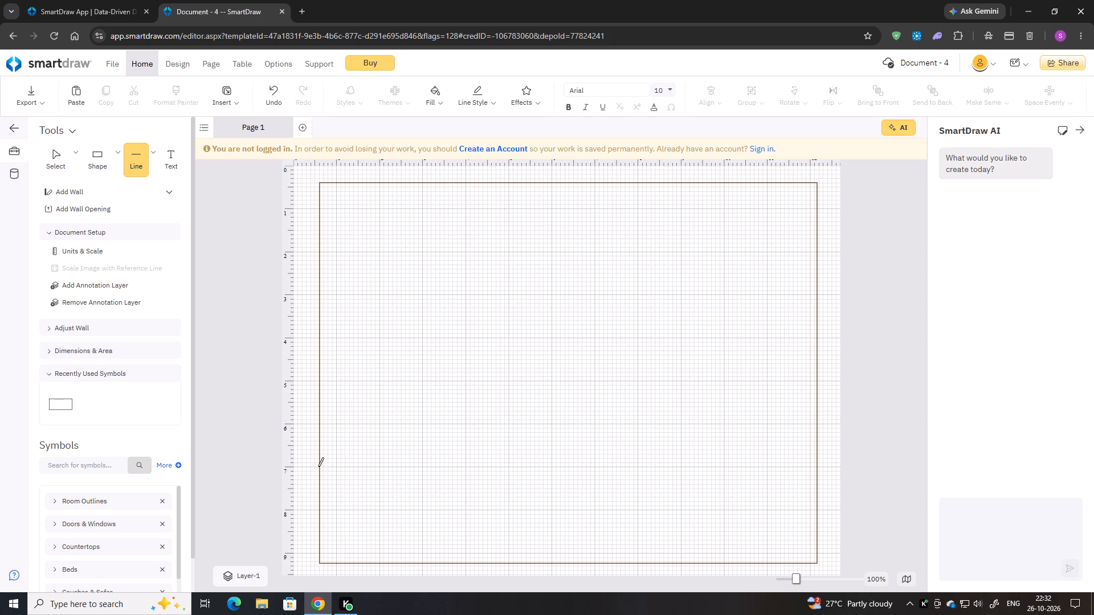
left_click_drag(319, 466, 550, 453)
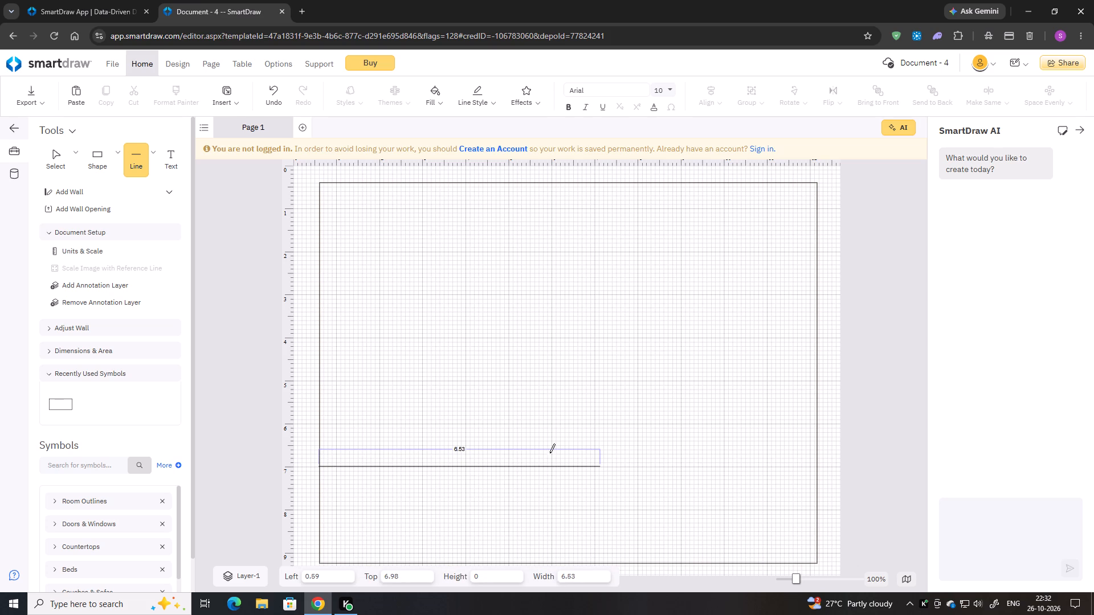
left_click_drag(550, 453, 455, 464)
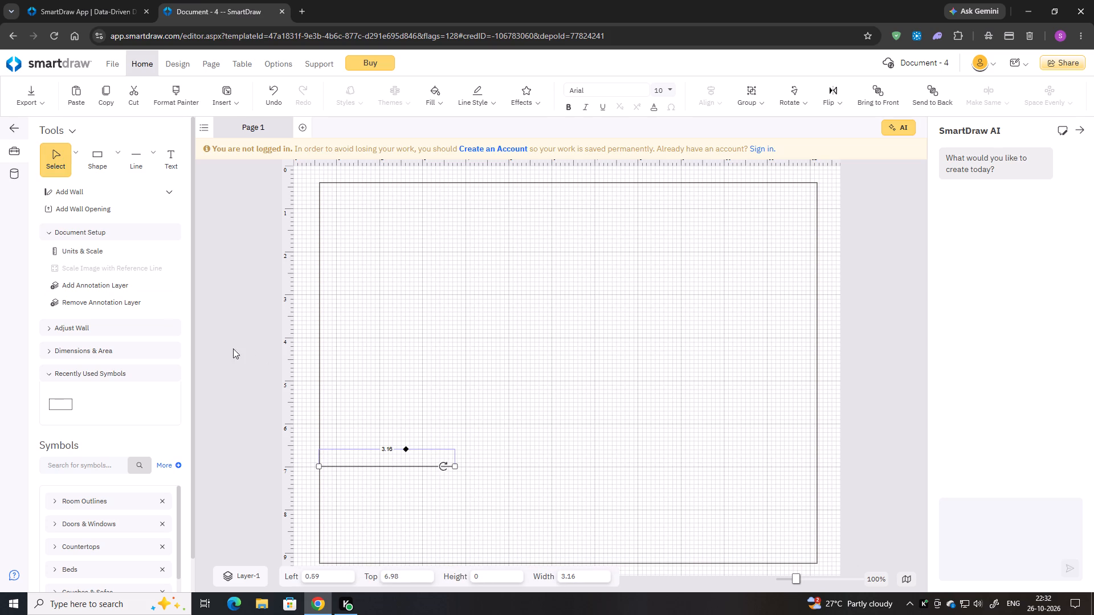
Draw a near-vertical straight line about 6.59 long from the horizontal line's right end up to the rectangle's top edge.
left_click(142, 153)
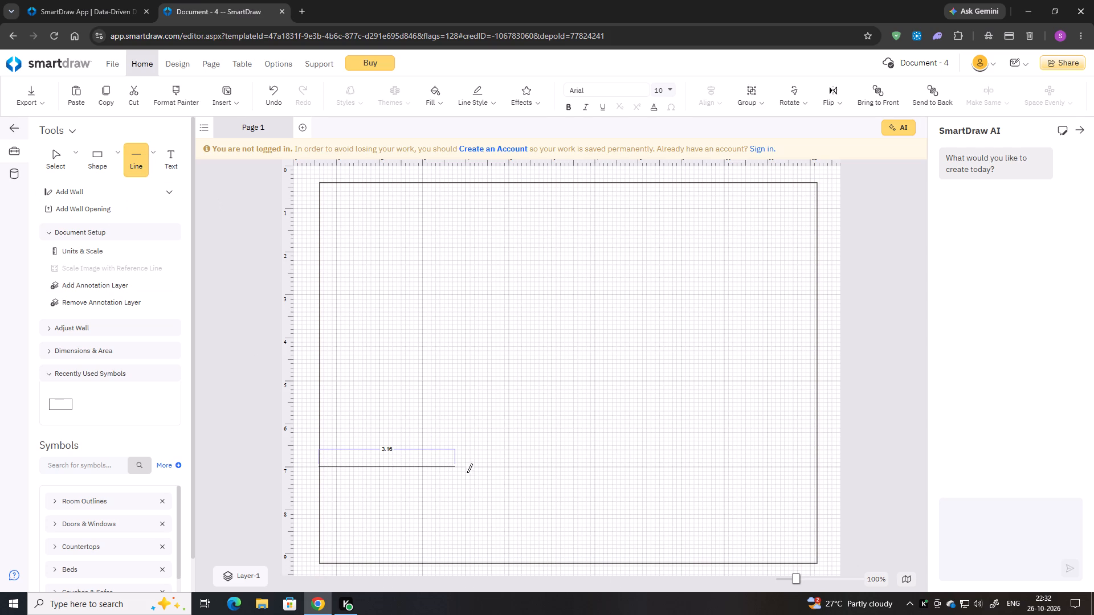
left_click(454, 466)
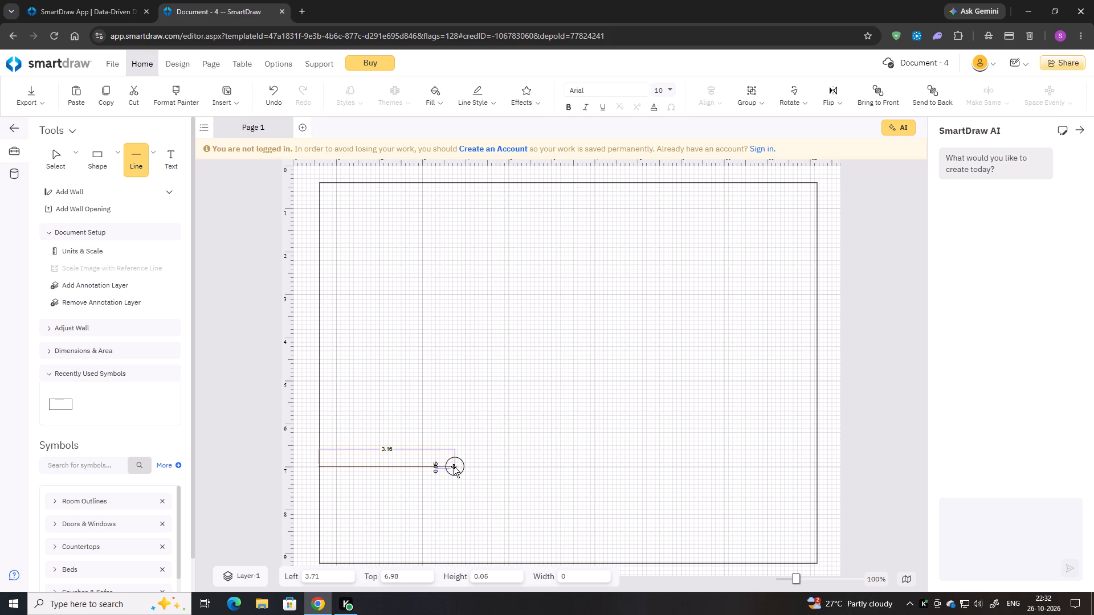
left_click(451, 185)
left_click(514, 320)
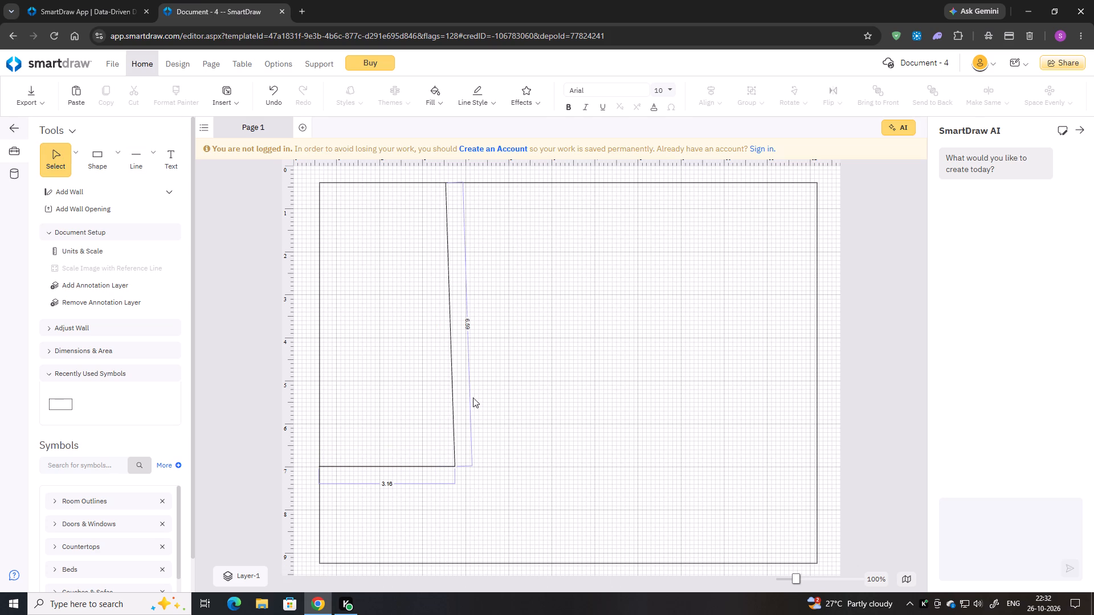
Continue the horizontal division with a straight line about 4.20 long, starting at the first line's right end.
left_click(146, 167)
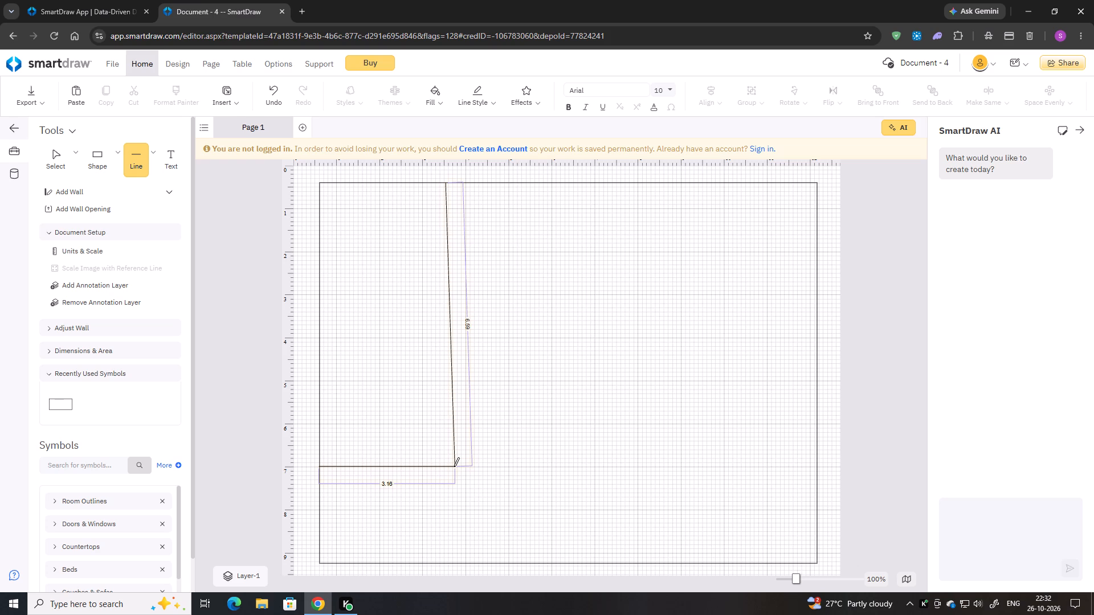
left_click(454, 466)
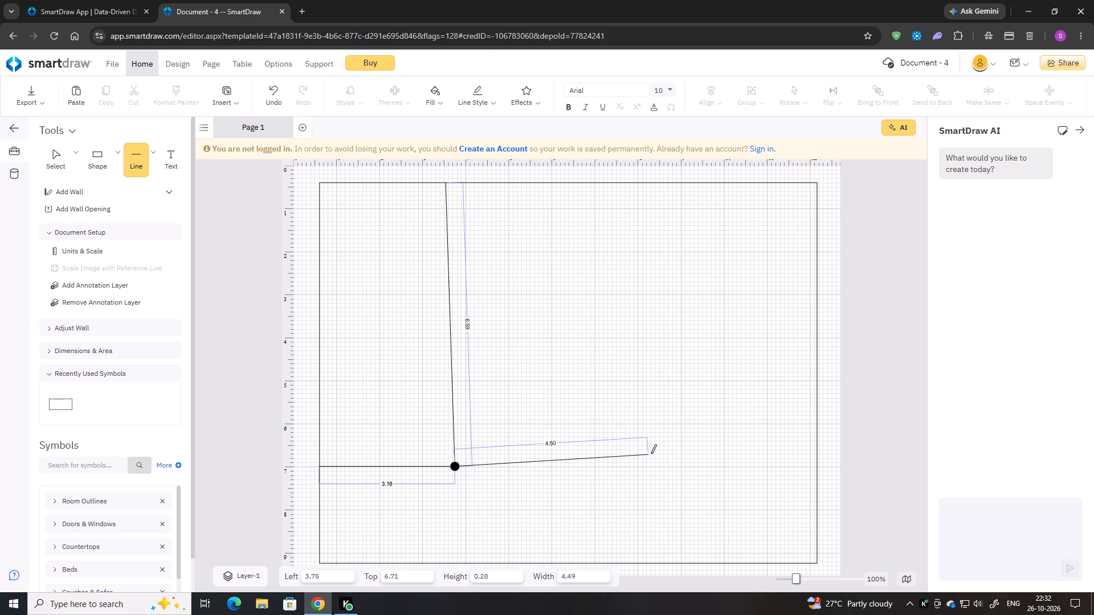
left_click(636, 466)
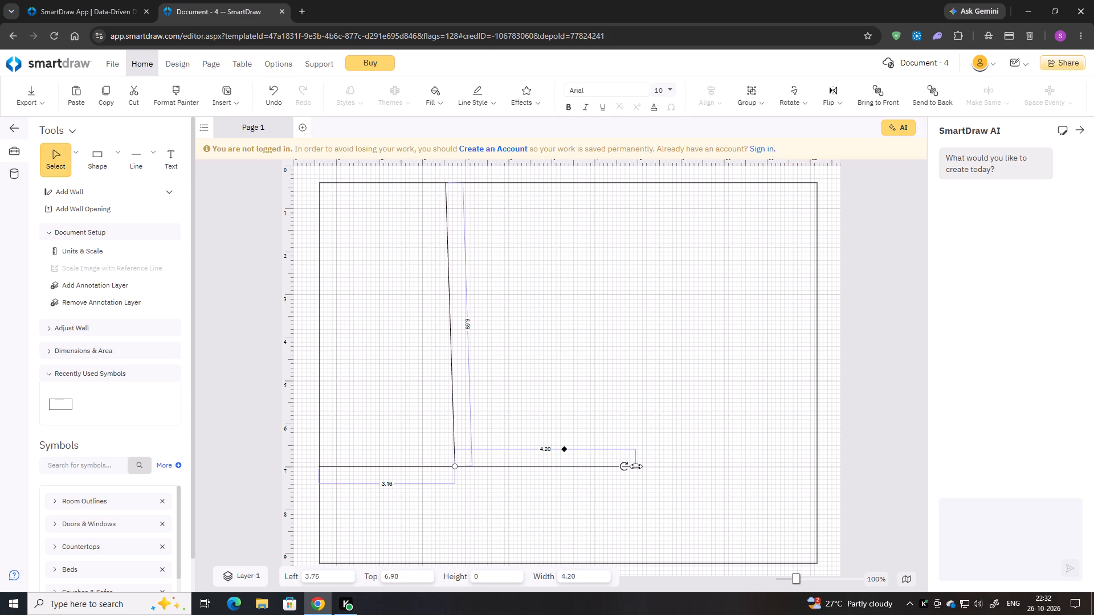
Draw a straight line about 6.72 long from the 4.20 line's right end up to the rectangle's top edge.
left_click(132, 170)
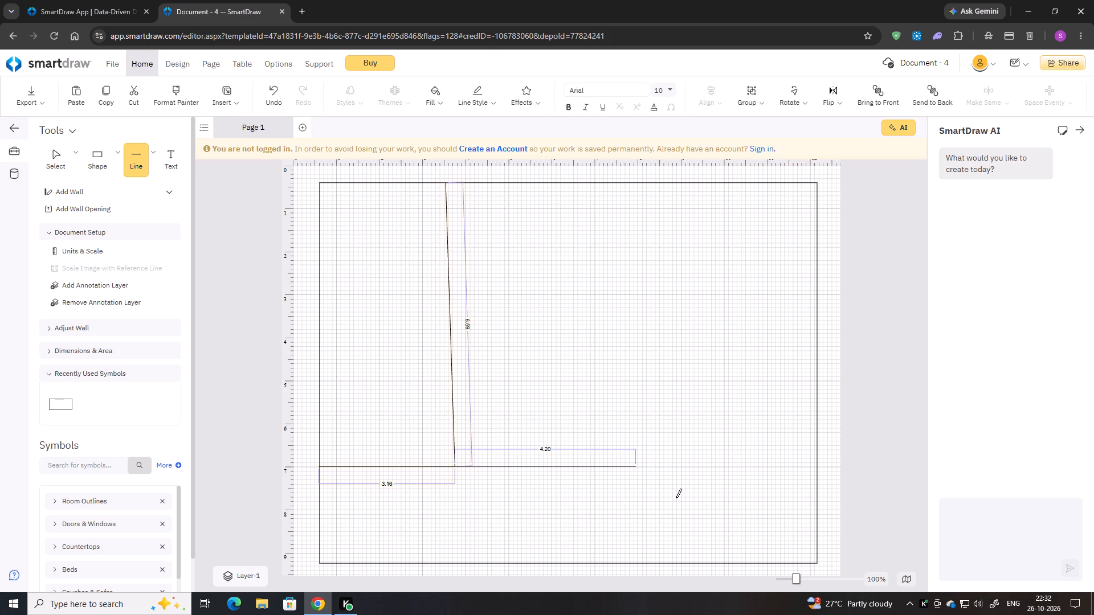
left_click(635, 467)
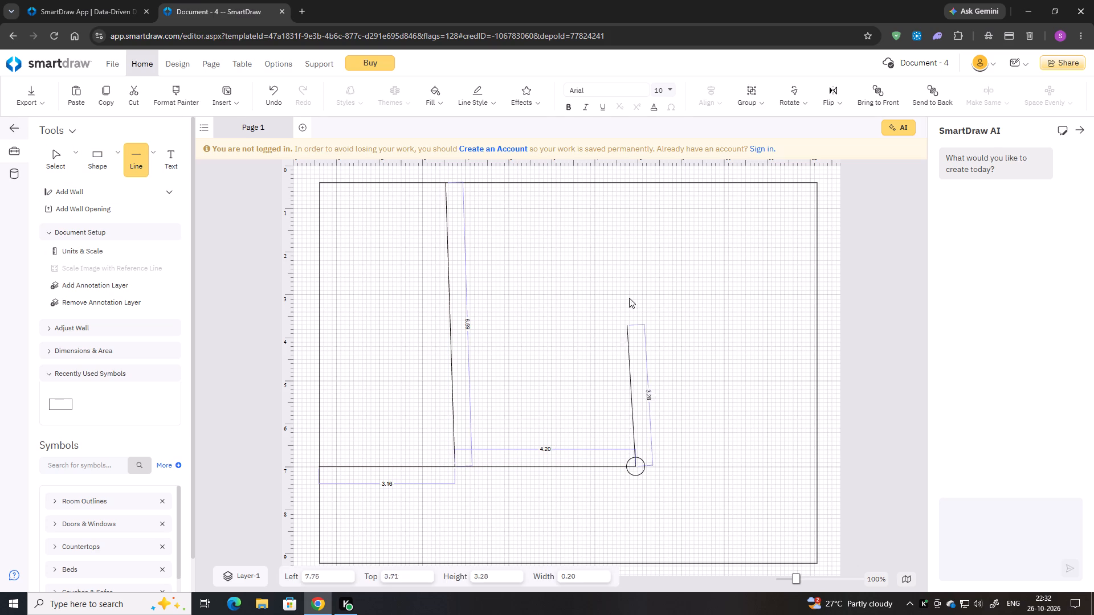
left_click(635, 183)
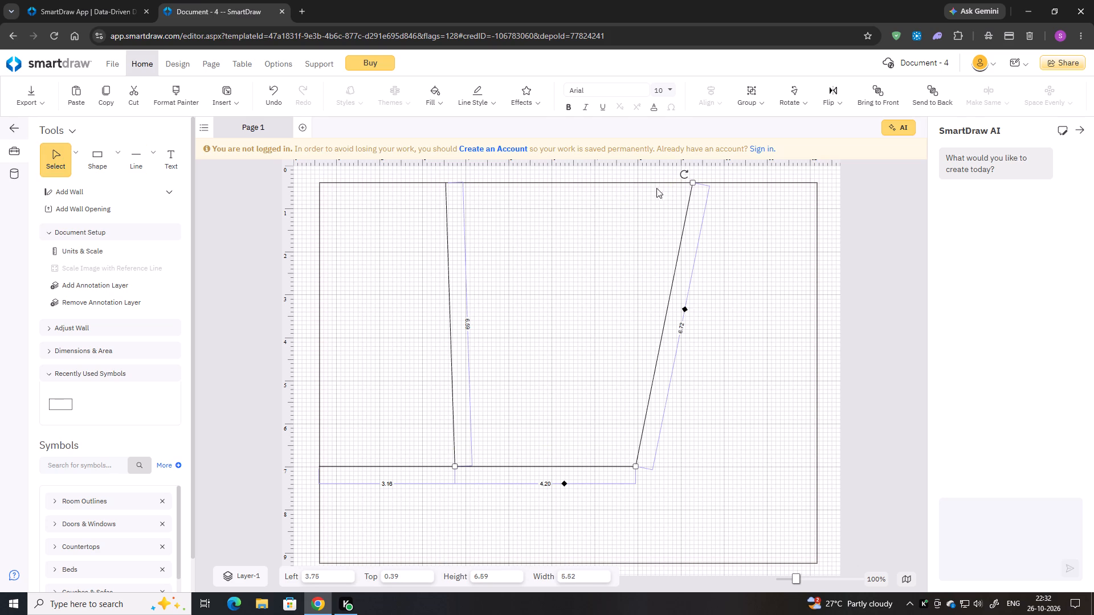
Straighten the slanted dividing line by moving its upper end along the rectangle's top edge, making it vertical and about 6.63 long.
left_click_drag(692, 184, 641, 181)
left_click(697, 357)
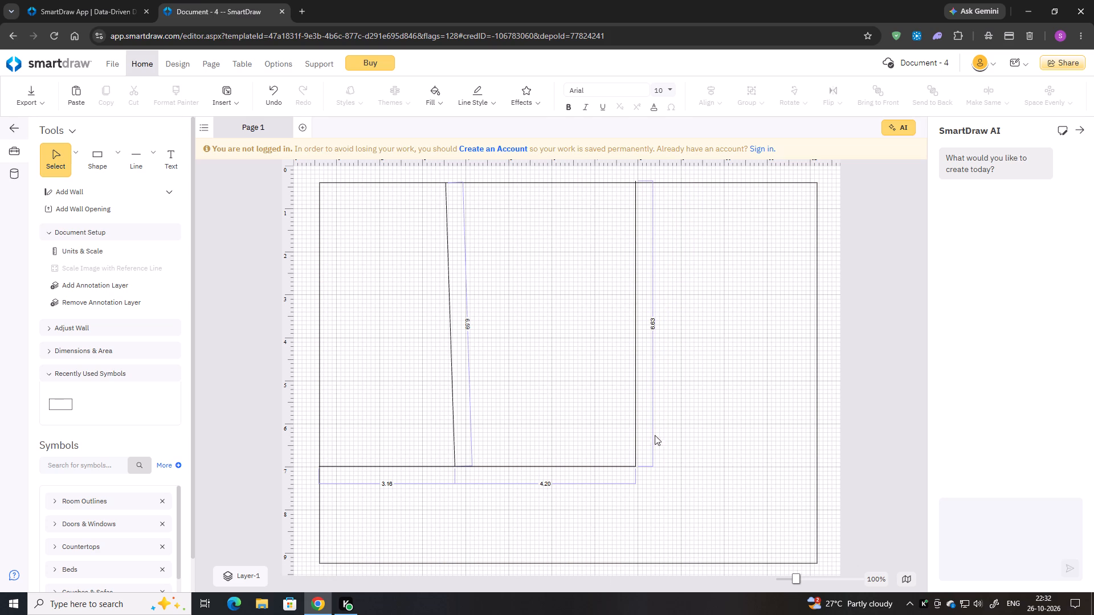
Draw a straight line about 4.25 long from the vertical line's lower end to the rectangle's right edge.
left_click(134, 159)
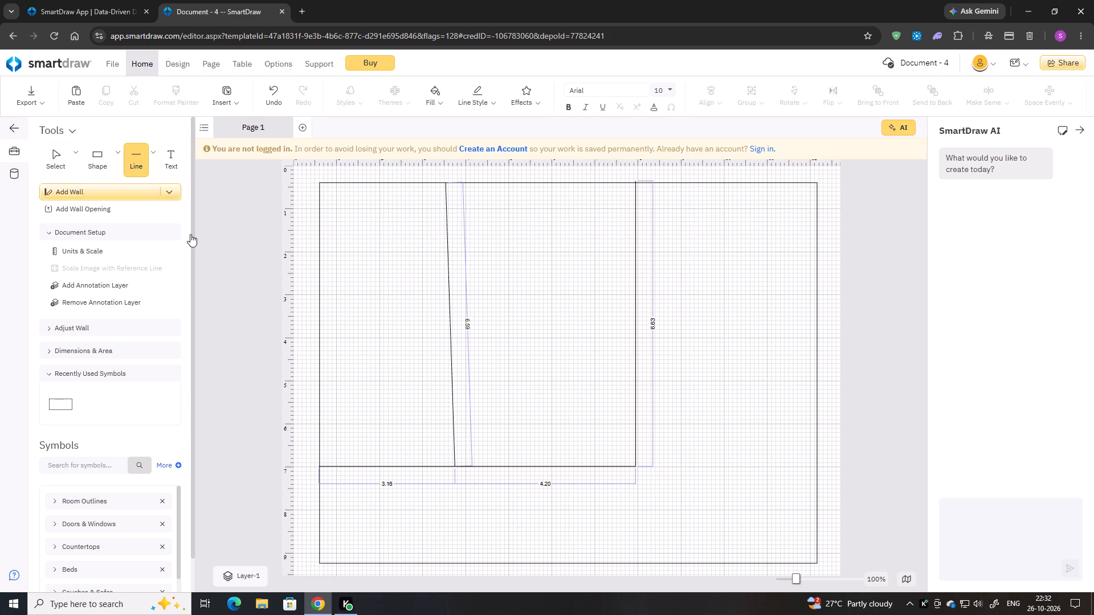
left_click(634, 465)
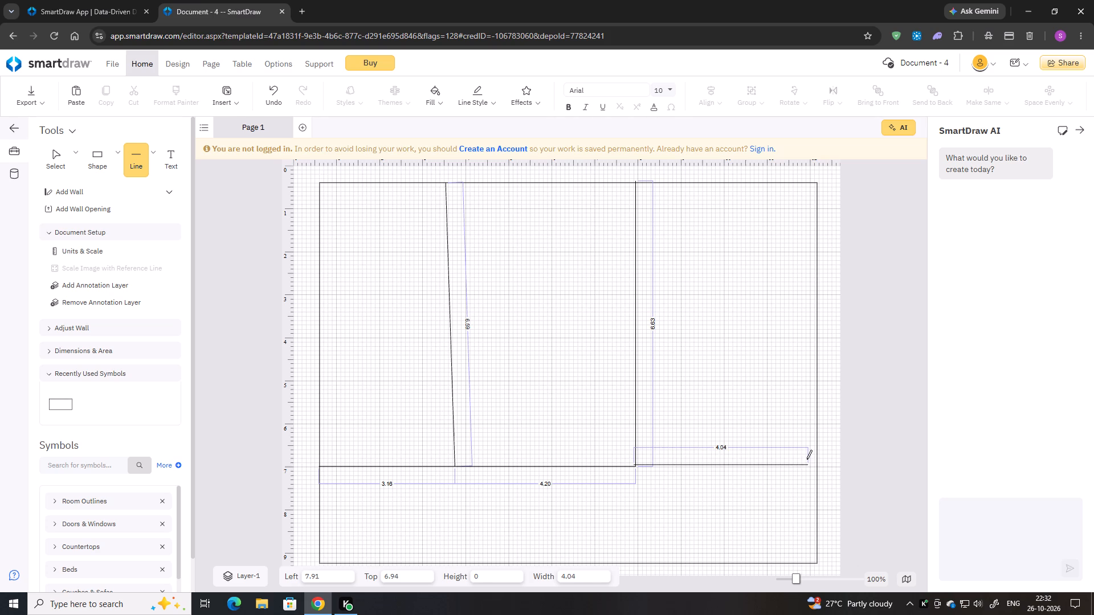
left_click(816, 454)
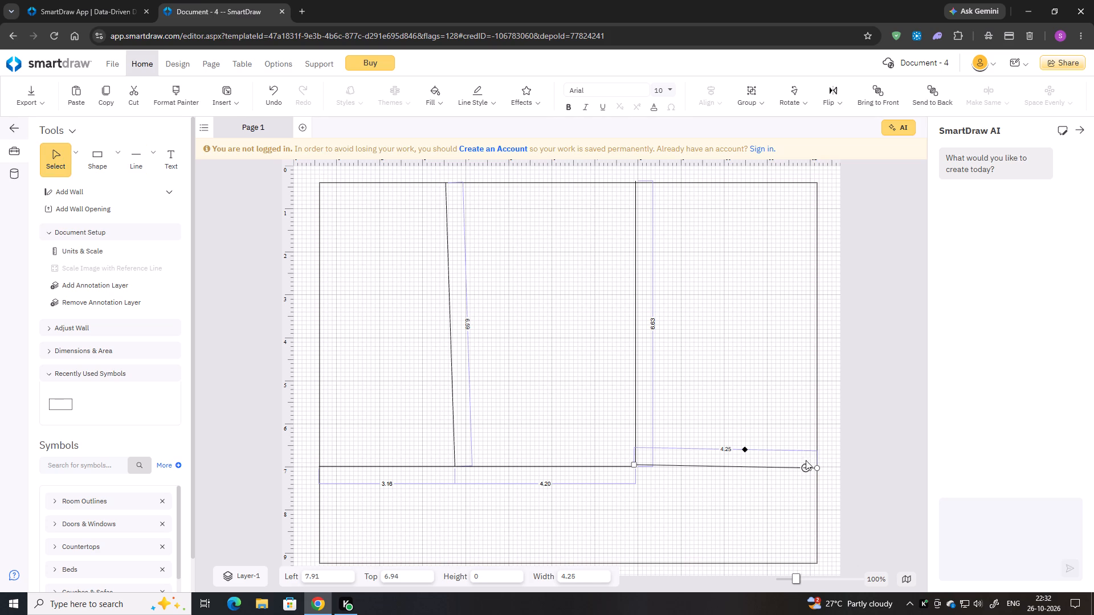
Adjust the new line's left end to meet the corner of the vertical and horizontal lines, leaving it about 4.20 long.
left_click(635, 464)
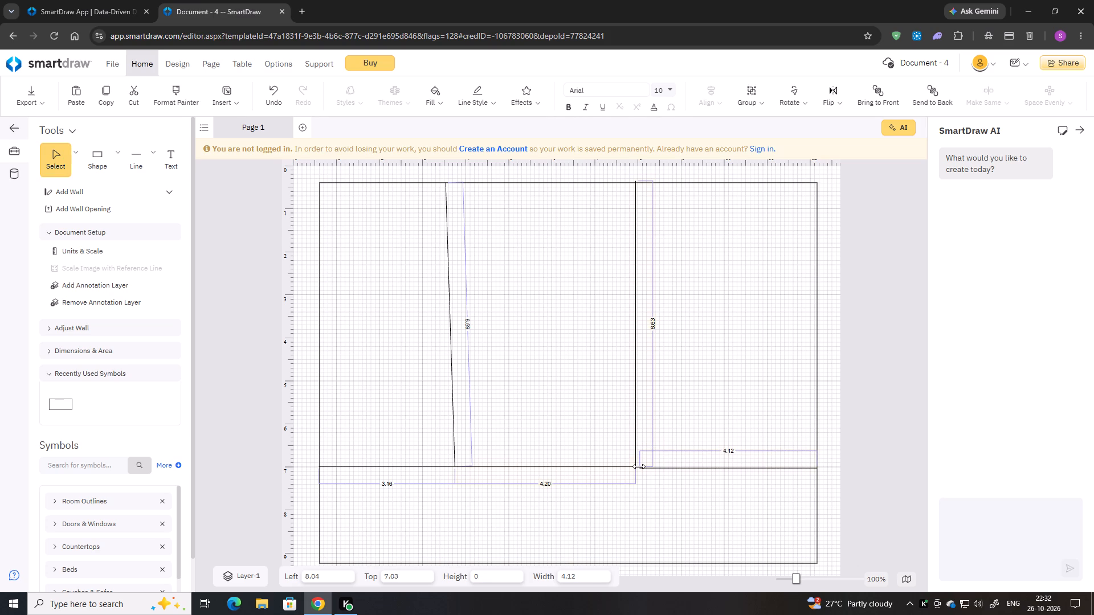
left_click(711, 474)
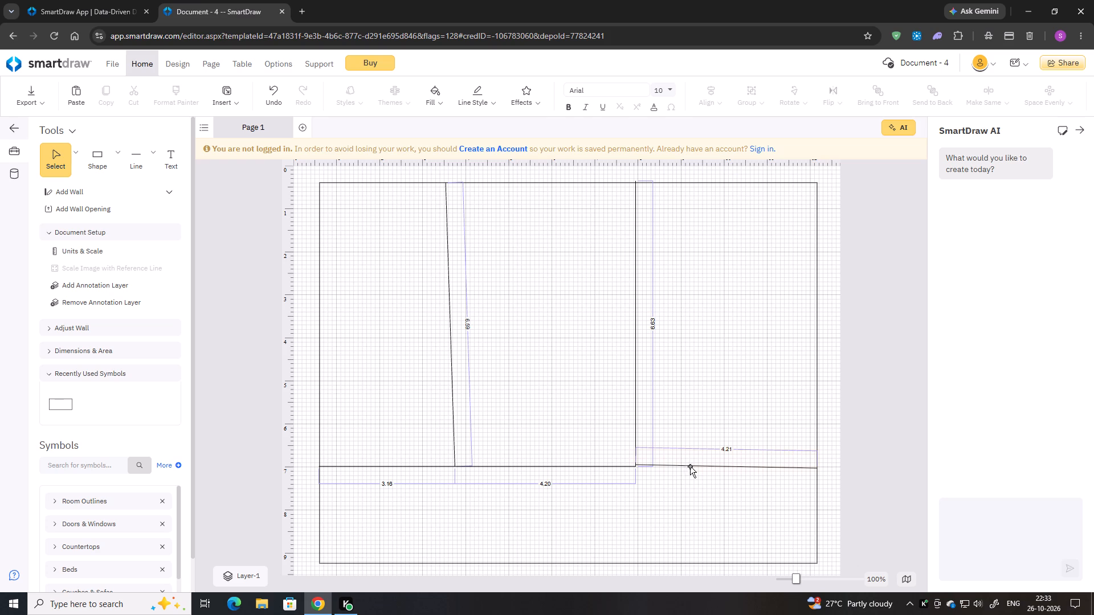
left_click(648, 462)
left_click(671, 464)
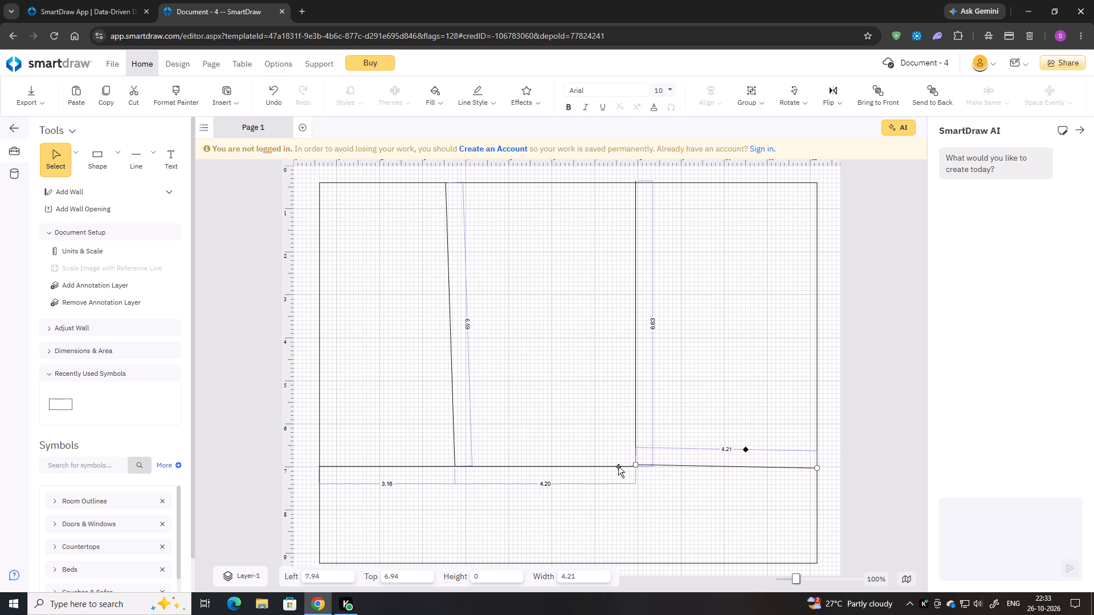
left_click(636, 465)
left_click(695, 473)
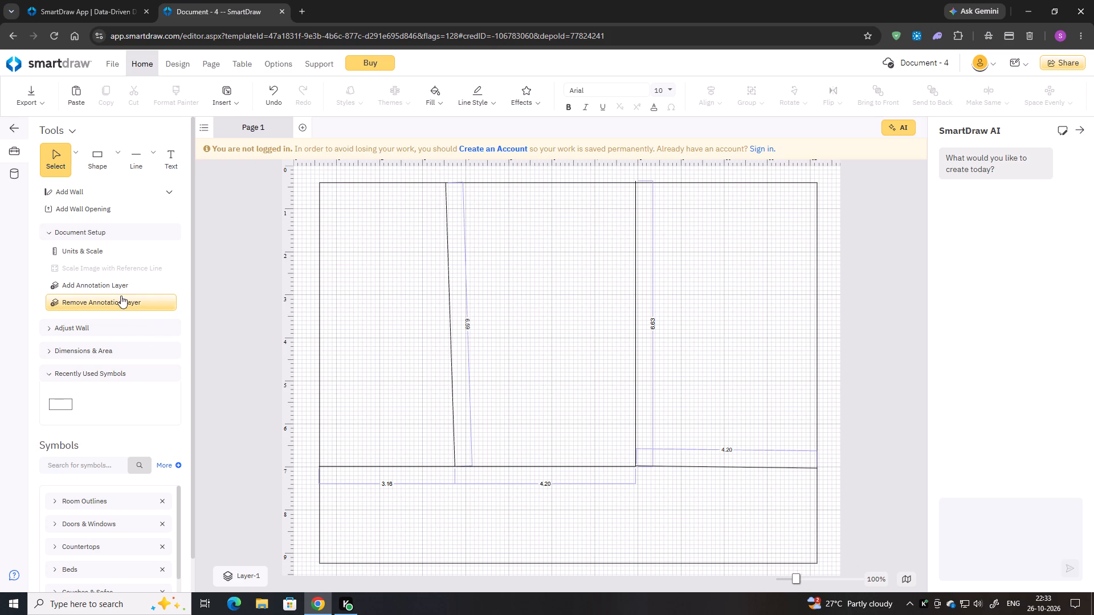
Place a Door (28") from the Doors & Windows symbols on the 3.16 horizontal line, just left of the near-vertical divider.
scroll(146, 456, "down", 1)
left_click(97, 459)
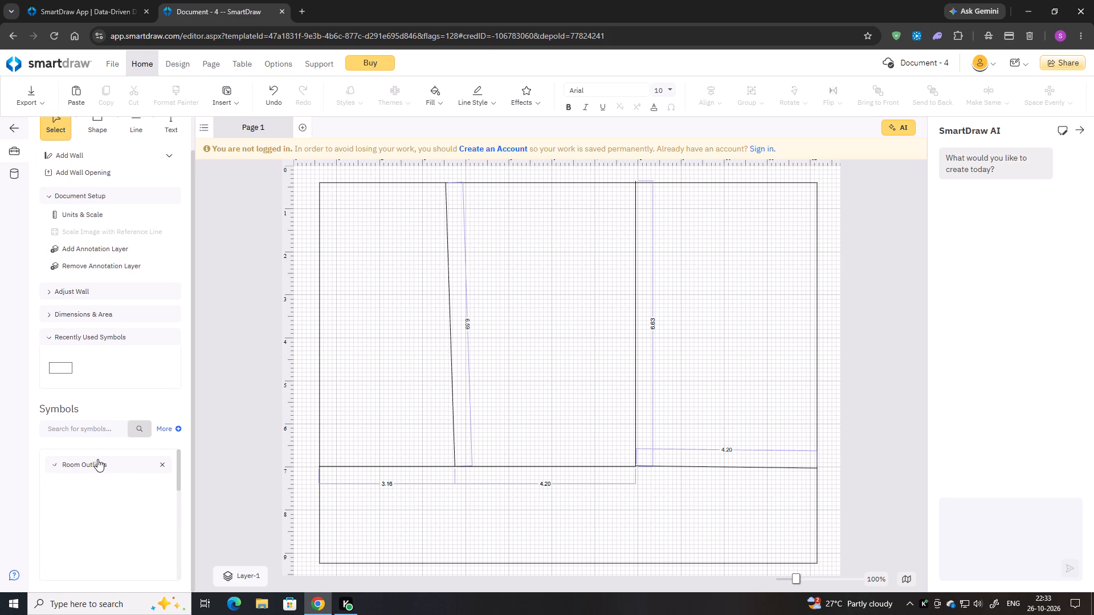
left_click(102, 469)
scroll(114, 480, "down", 1)
scroll(88, 462, "up", 1)
left_click(67, 489)
scroll(74, 494, "down", 1)
scroll(77, 489, "up", 1)
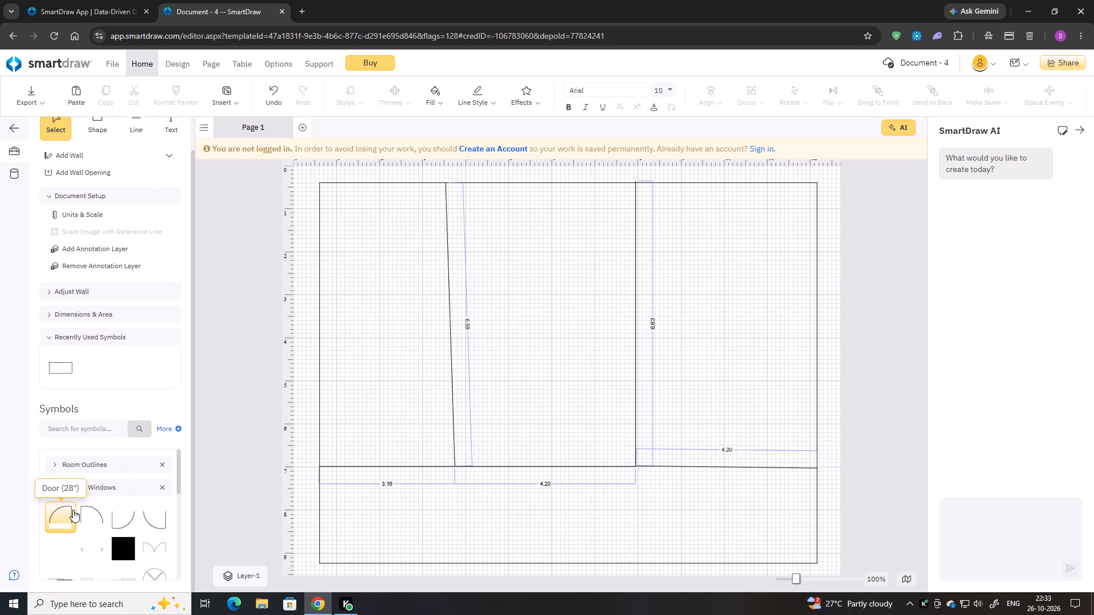
left_click(67, 516)
double_click(71, 514)
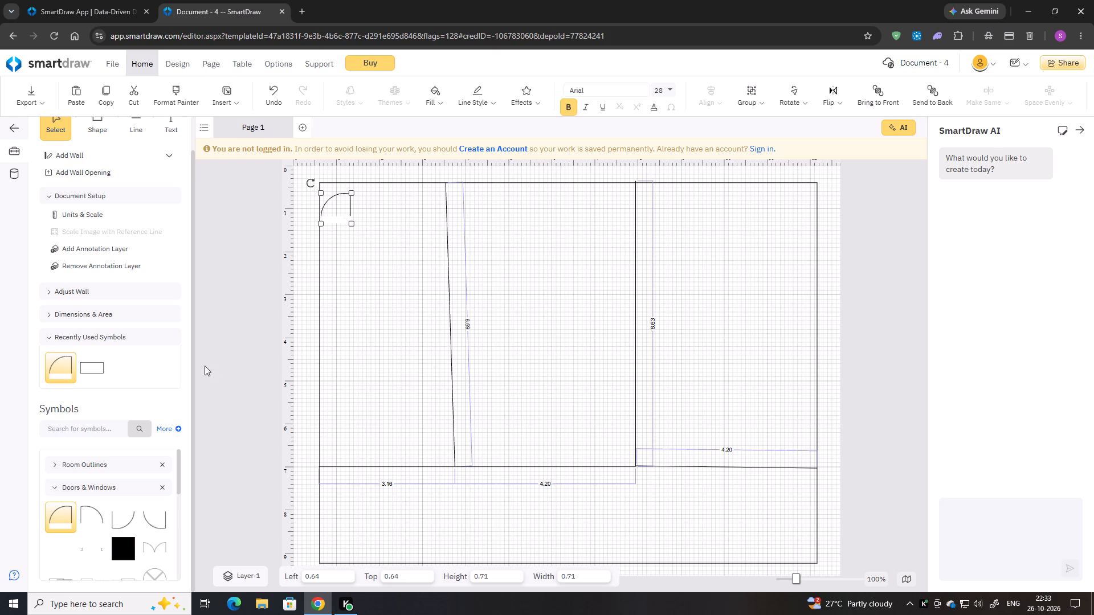
left_click_drag(329, 223, 373, 469)
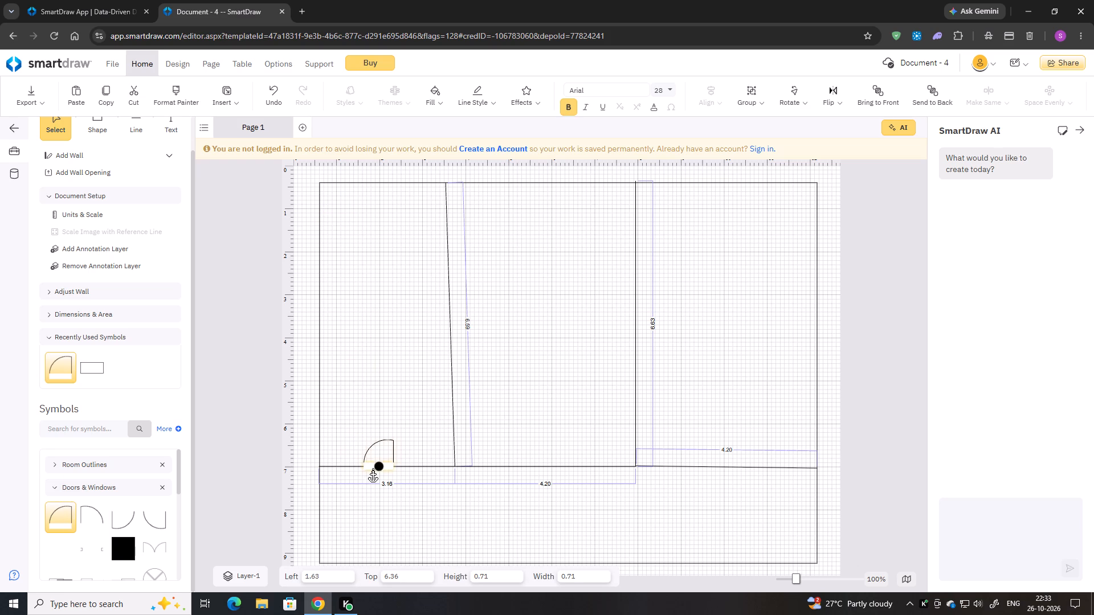
left_click_drag(373, 469, 404, 470)
left_click_drag(404, 470, 426, 468)
Place a mirrored Door (28") on the middle room's lower line, just right of the near-vertical divider, at about left 3.92, top 6.36.
double_click(93, 512)
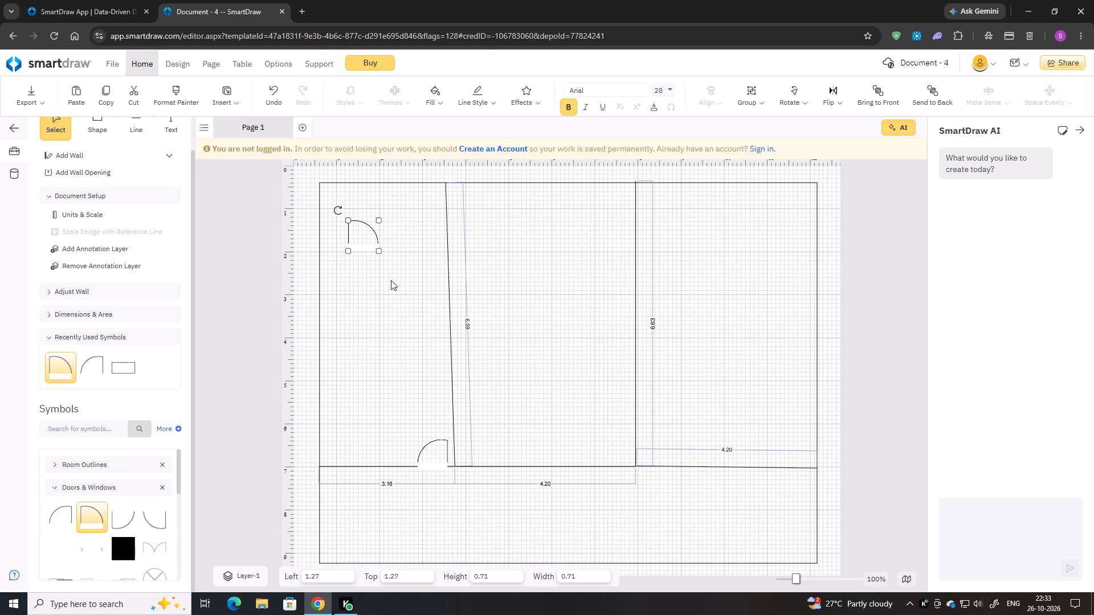
left_click_drag(366, 241, 489, 452)
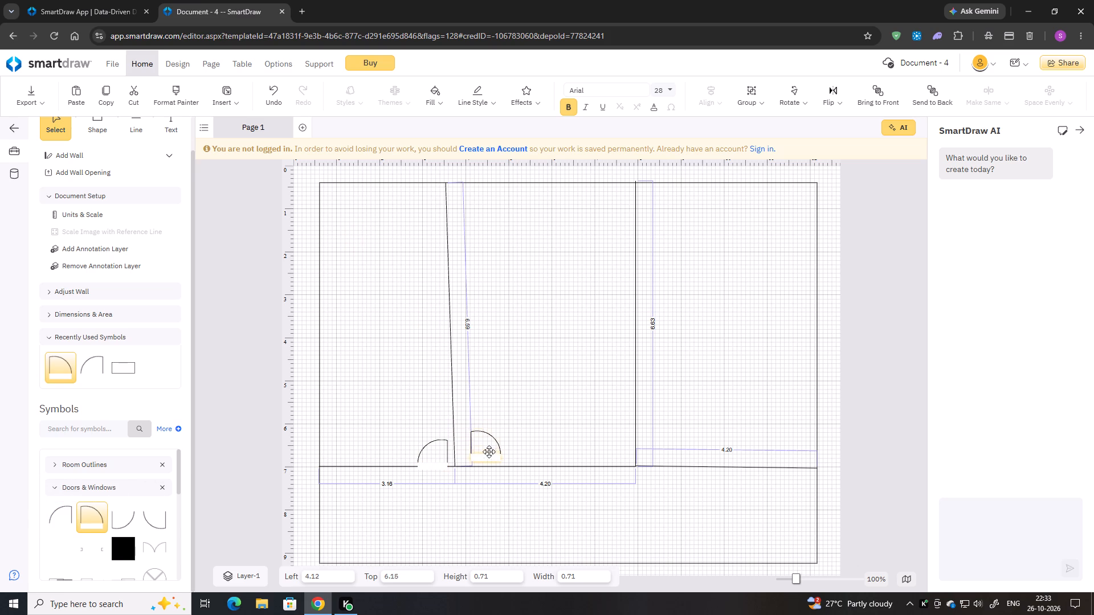
left_click_drag(489, 452, 480, 459)
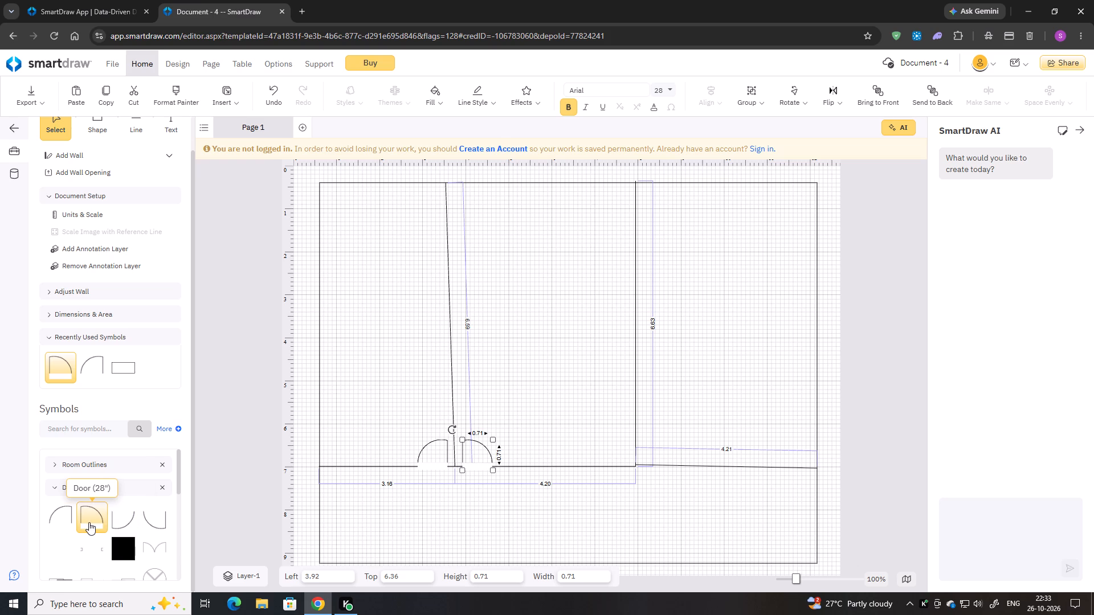
Place another mirrored Door (28") on the right room's lower line beside the vertical divider, at about left 8.08, top 6.33.
double_click(89, 522)
left_click_drag(394, 264, 606, 403)
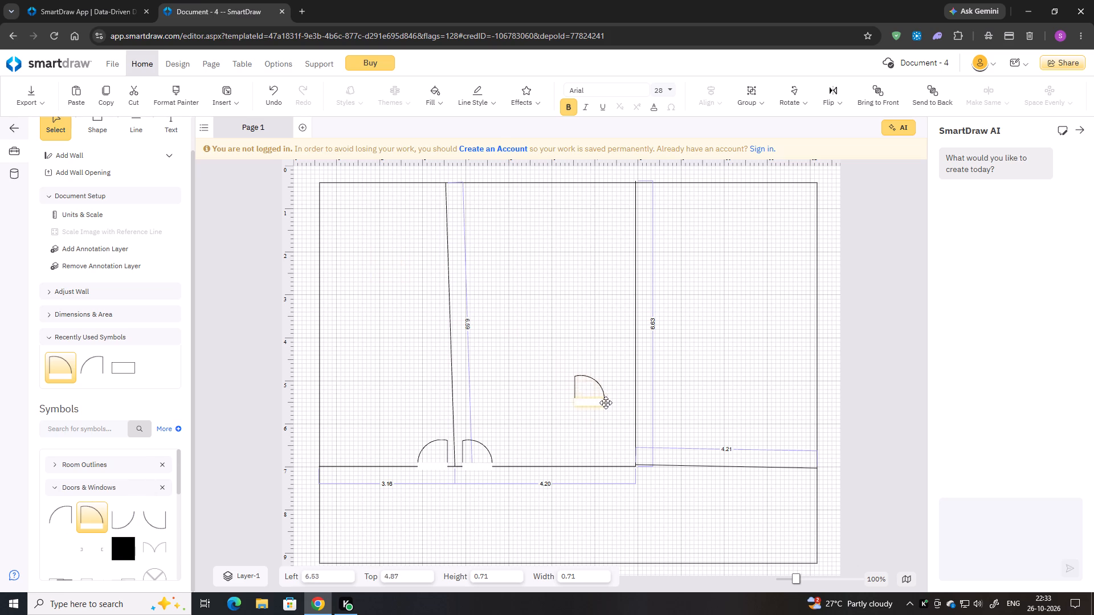
left_click_drag(606, 403, 660, 453)
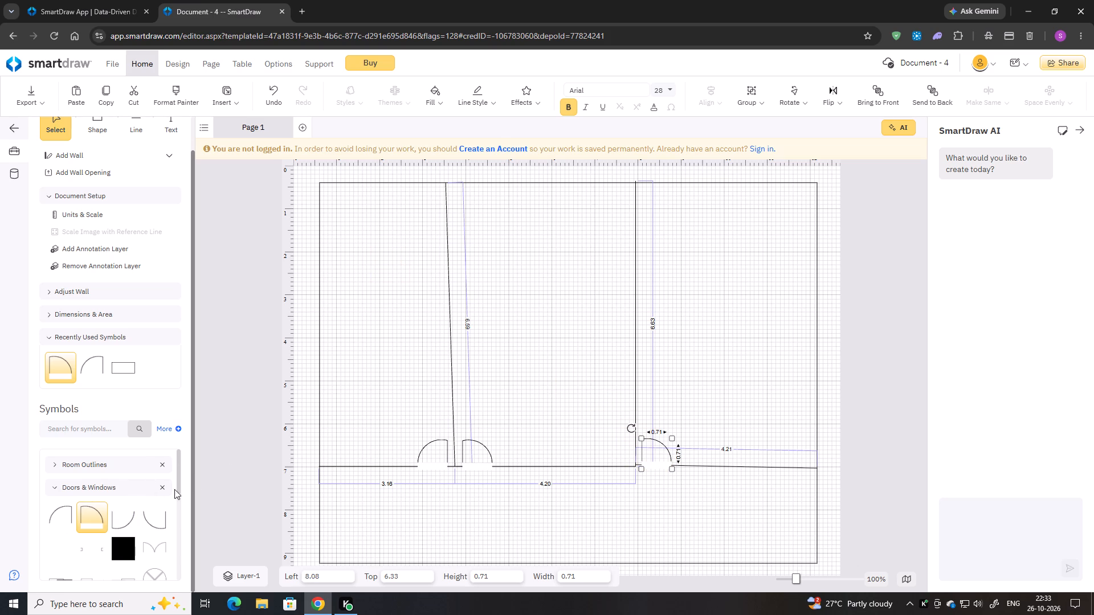
Place a Door (28") on the outline's left edge below the horizontal division, at about left 0.35, top 7.79.
scroll(152, 494, "down", 1)
scroll(133, 557, "down", 2)
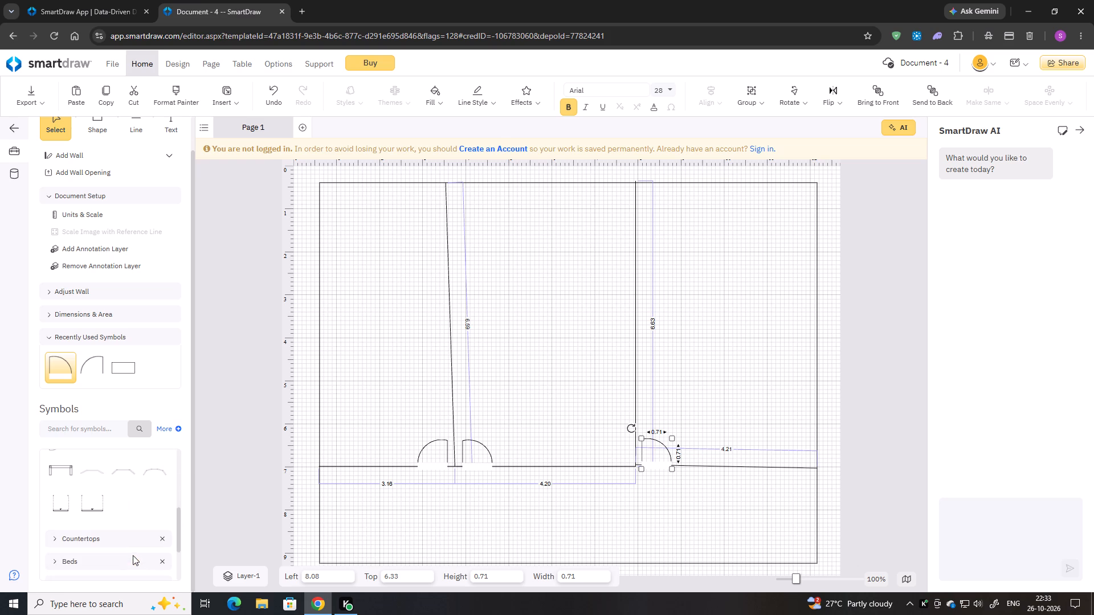
scroll(104, 494, "up", 2)
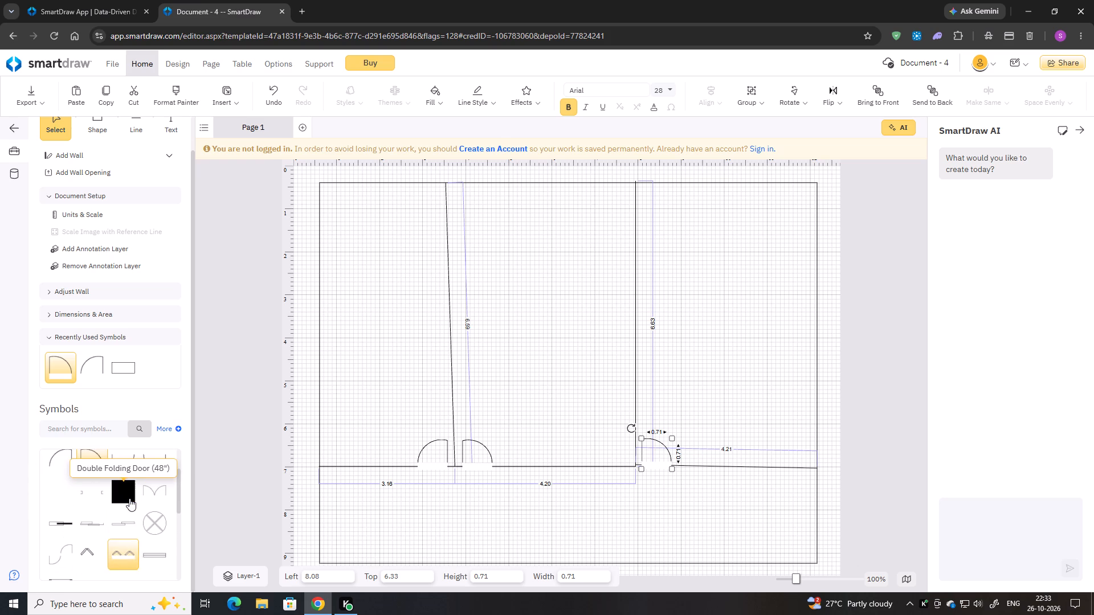
scroll(129, 498, "up", 1)
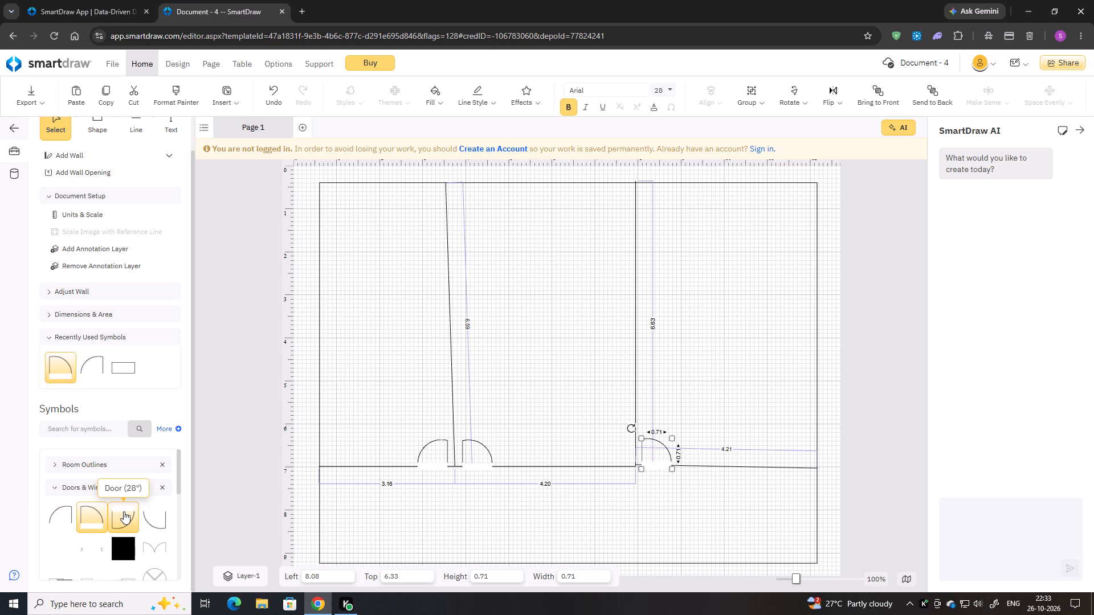
left_click_drag(126, 511, 154, 510)
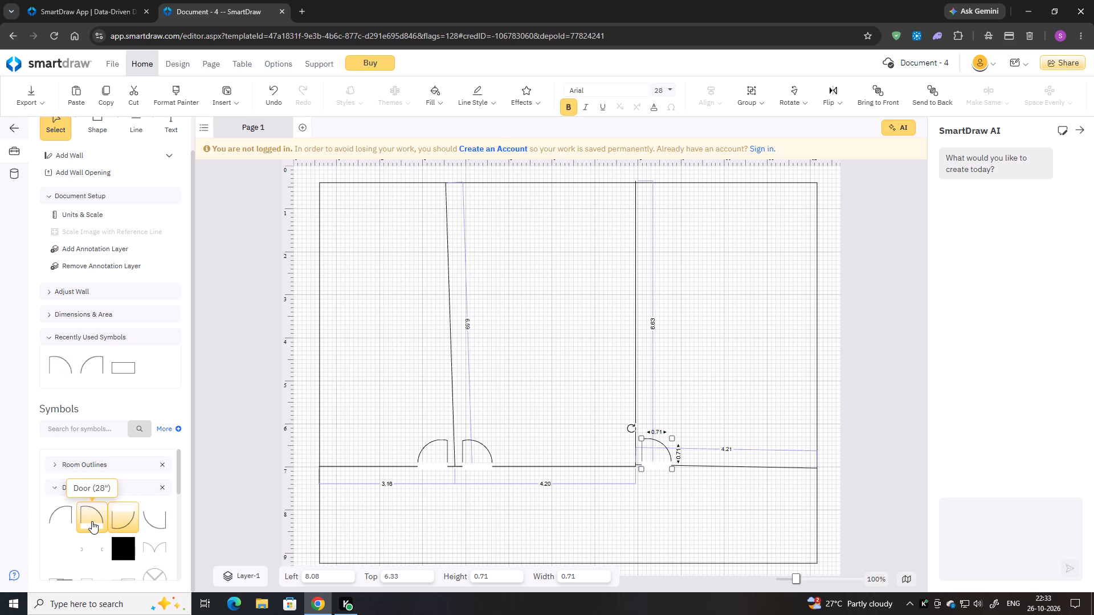
double_click(68, 521)
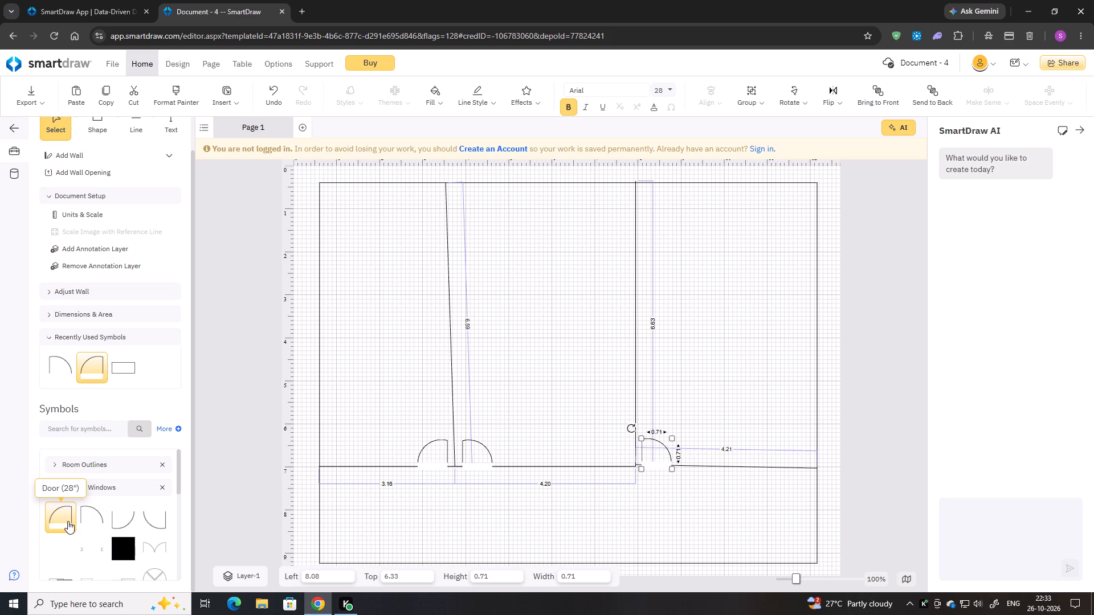
left_click(68, 521)
left_click_drag(419, 302, 397, 441)
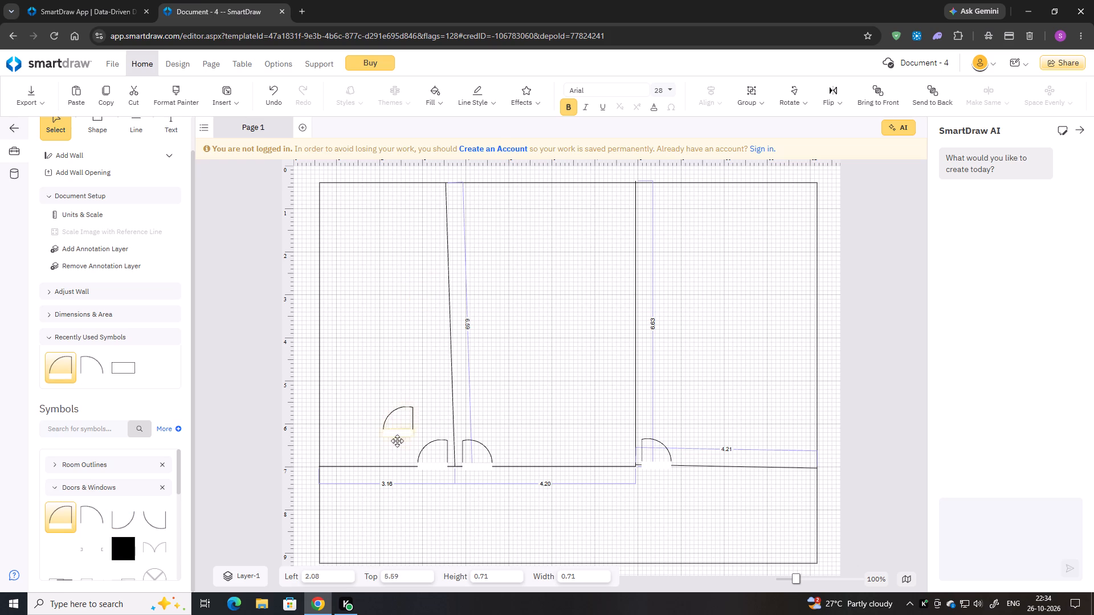
left_click_drag(397, 441, 325, 528)
Rotate the door on the outline's left edge to 270°.
left_click_drag(348, 493, 348, 542)
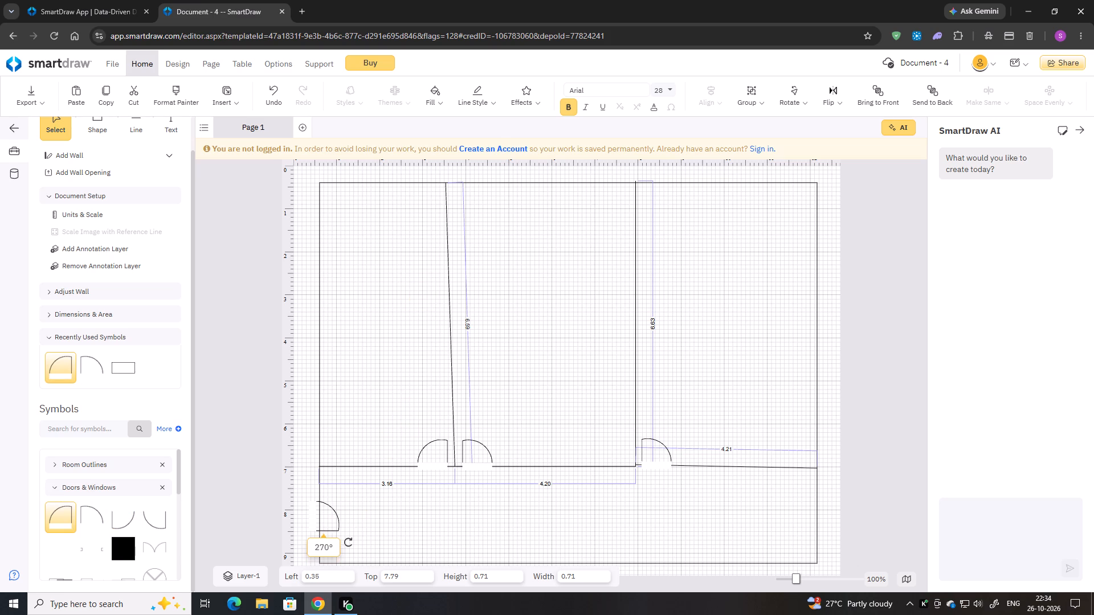
left_click_drag(348, 542, 347, 541)
left_click_drag(347, 541, 348, 541)
left_click(308, 516)
Move the rotated door to the outline's lower-left corner and enlarge it to about 1.17 by 1.17, at about left 0.45, top 8.02.
left_click_drag(312, 518, 319, 550)
left_click_drag(317, 532, 317, 518)
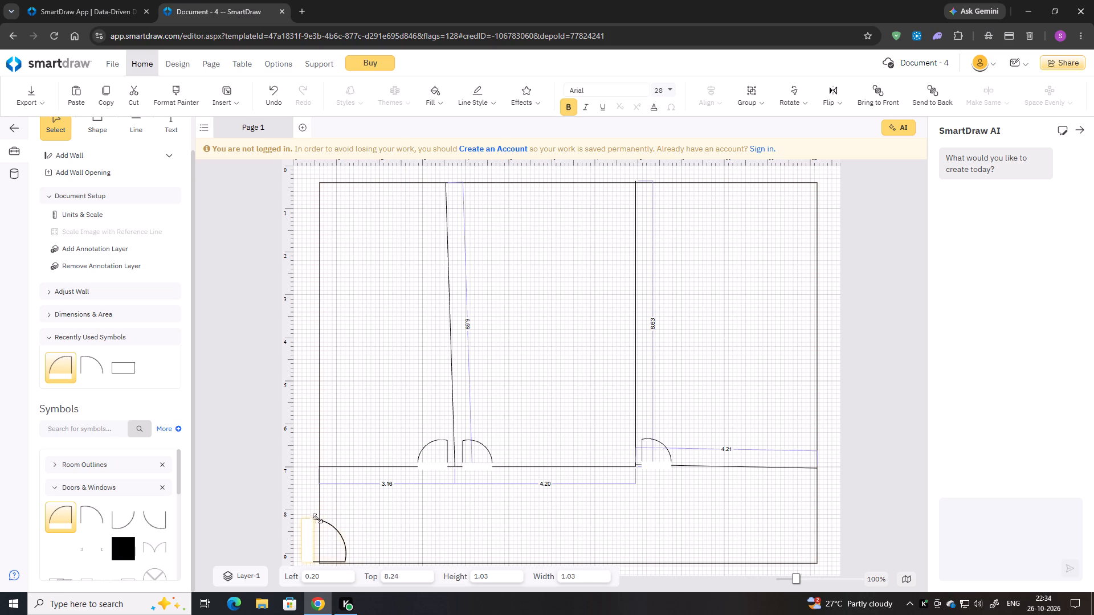
left_click_drag(317, 518, 321, 507)
left_click_drag(302, 532, 319, 530)
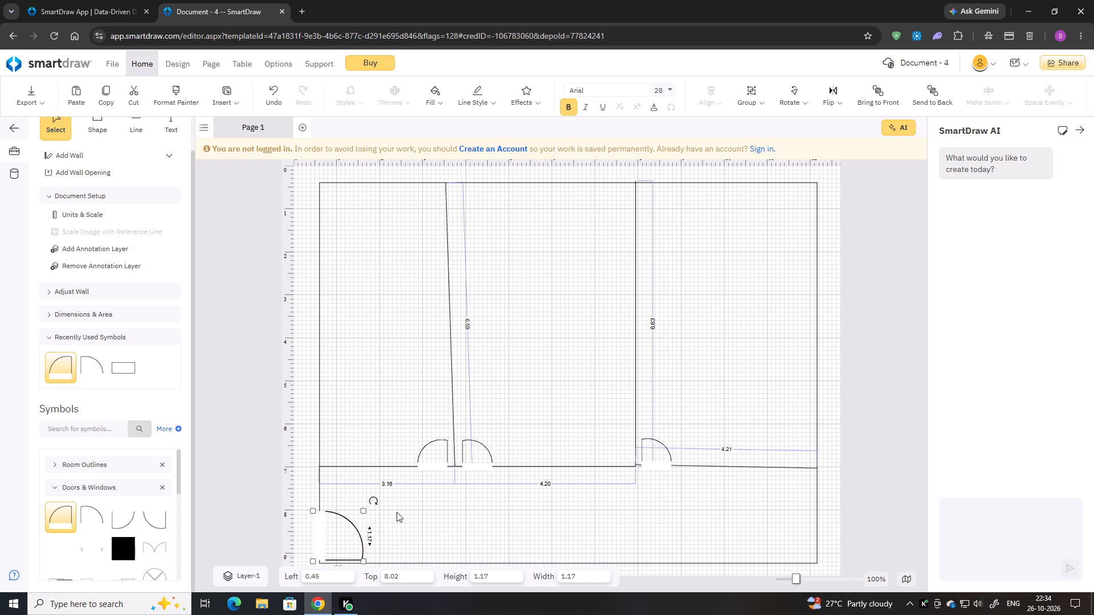
left_click(395, 518)
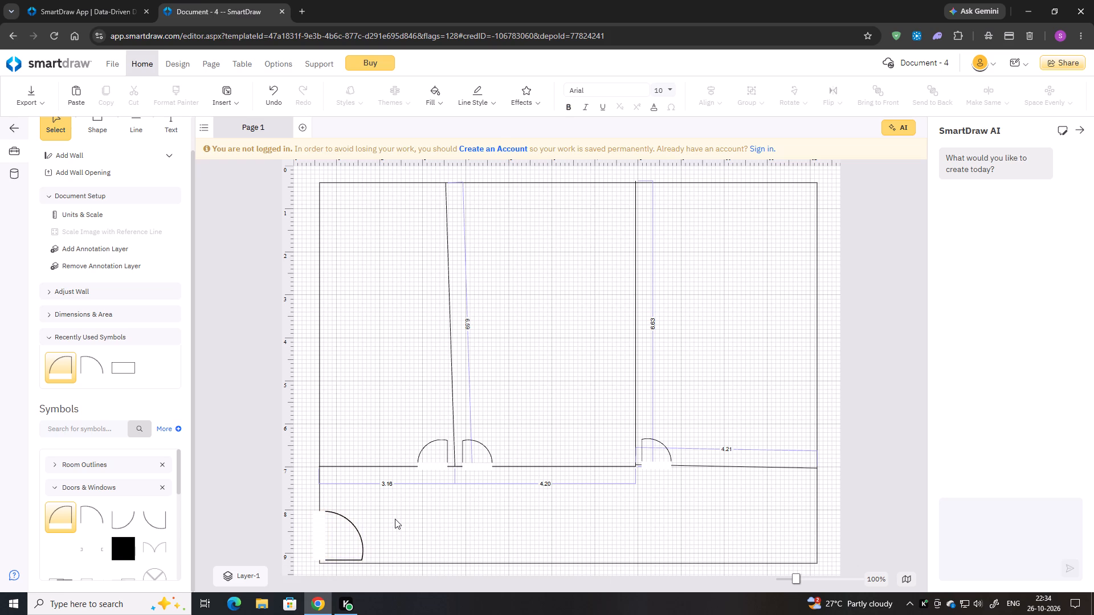
Look through the Countertops symbols in the library in place of the Doors & Windows symbols.
left_click(113, 489)
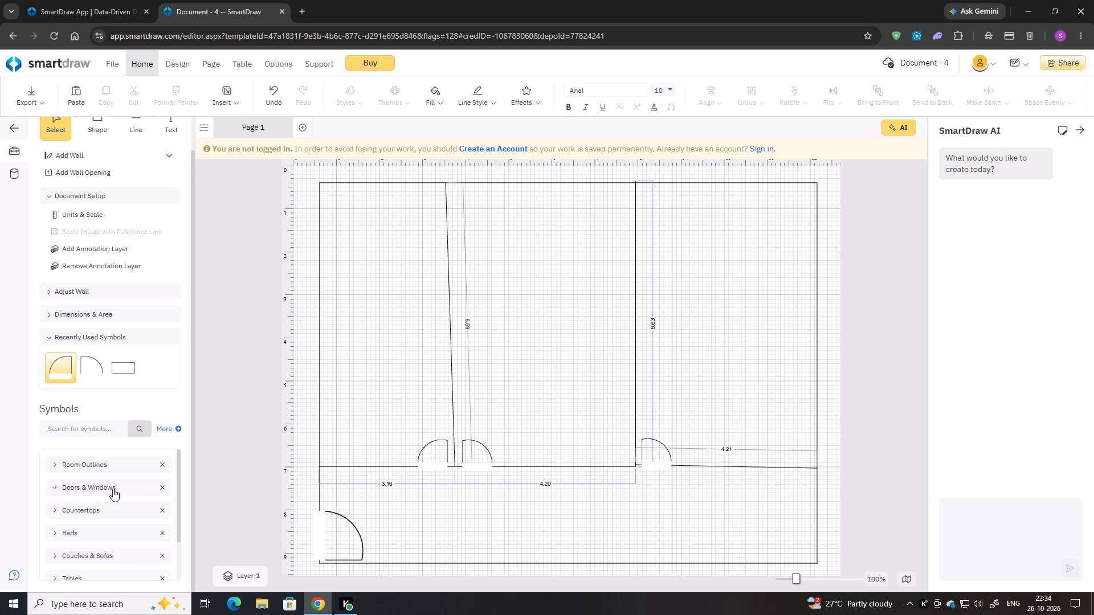
scroll(113, 489, "down", 1)
left_click(98, 457)
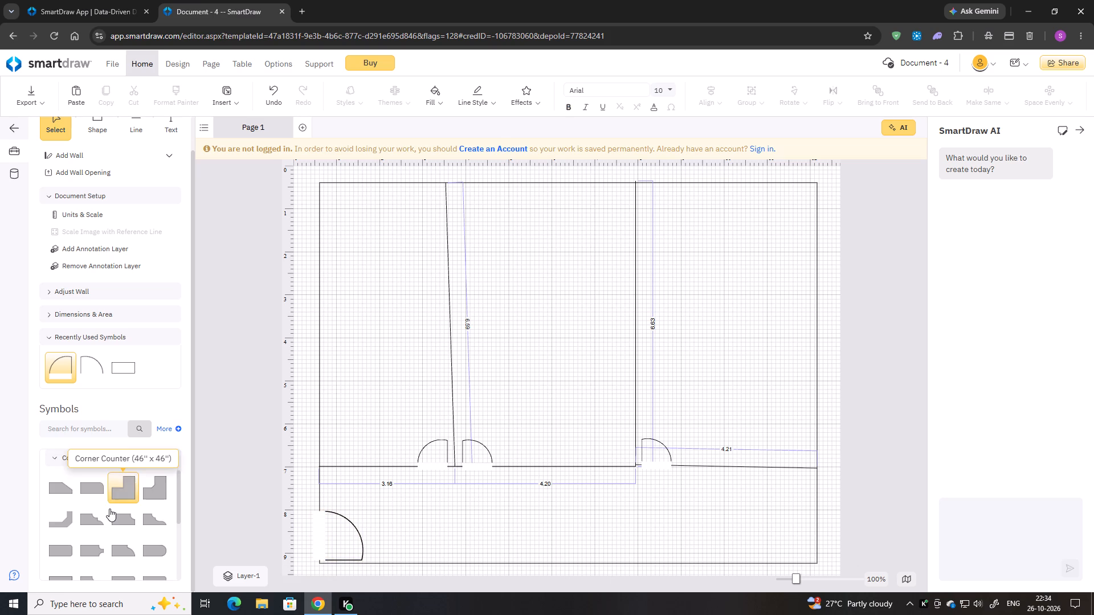
scroll(109, 511, "down", 1)
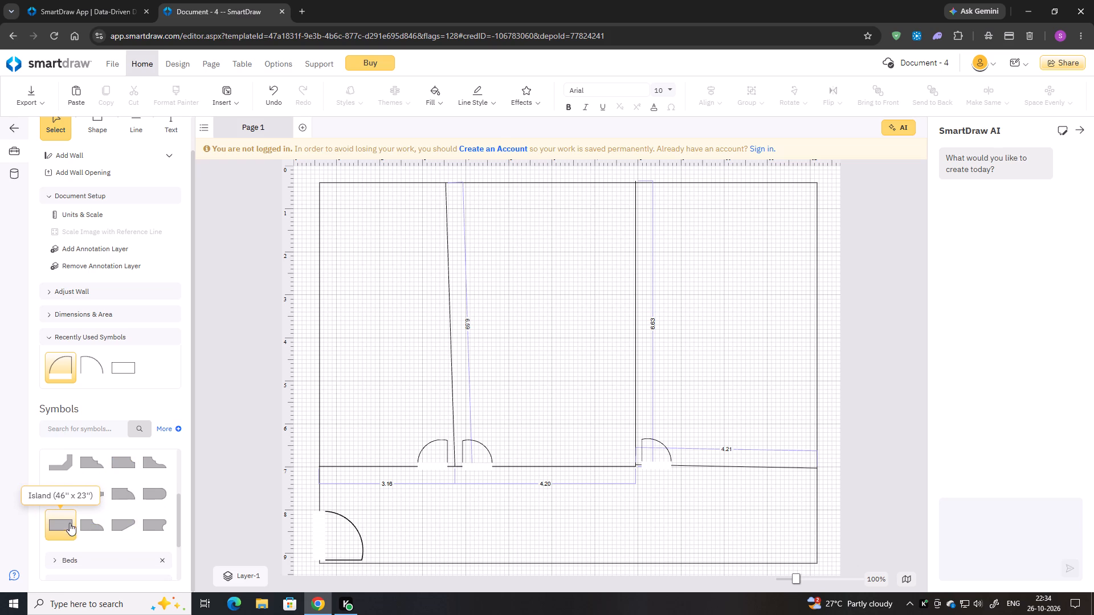
scroll(64, 524, "up", 3)
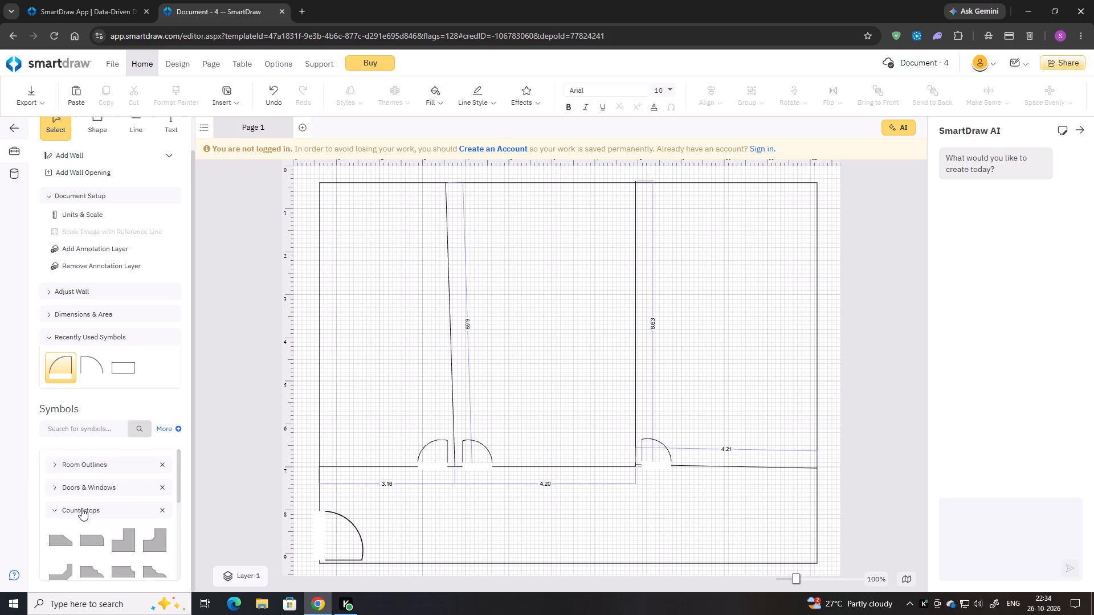
left_click(82, 507)
Place an Alaskan King bed in the upper part of the left room and shrink it to about 1.71 wide by 1.93 high.
scroll(117, 528, "down", 2)
left_click(96, 483)
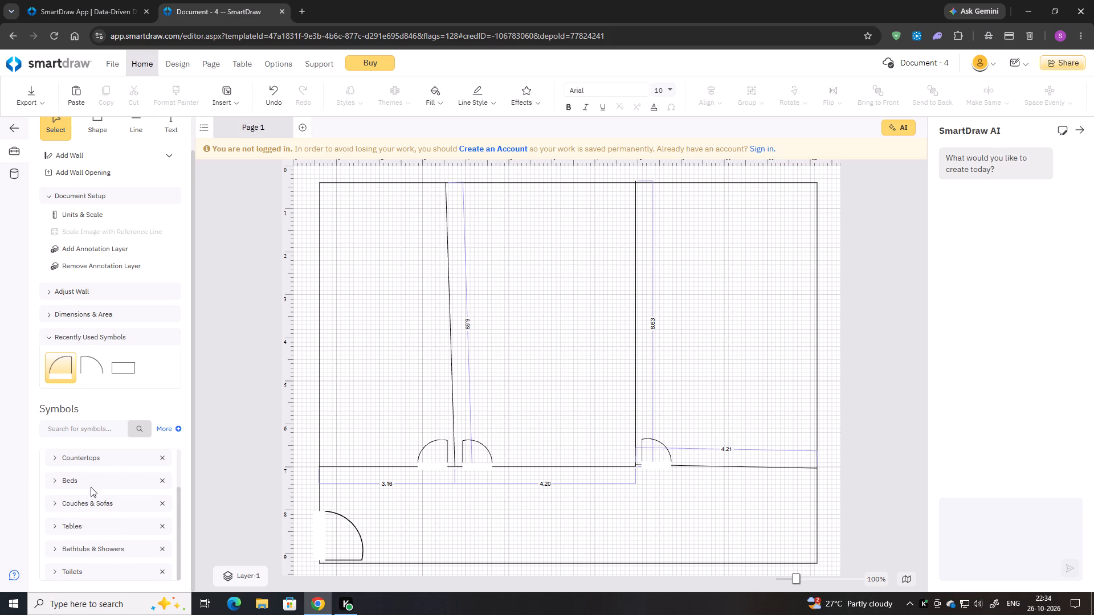
left_click(74, 484)
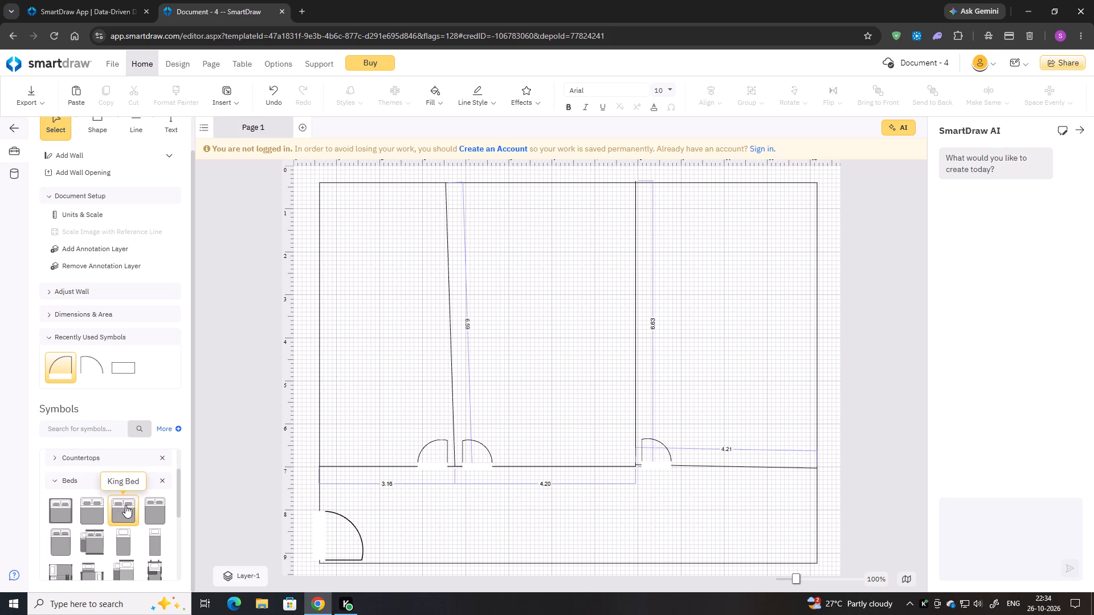
scroll(153, 506, "down", 3)
scroll(153, 507, "up", 2)
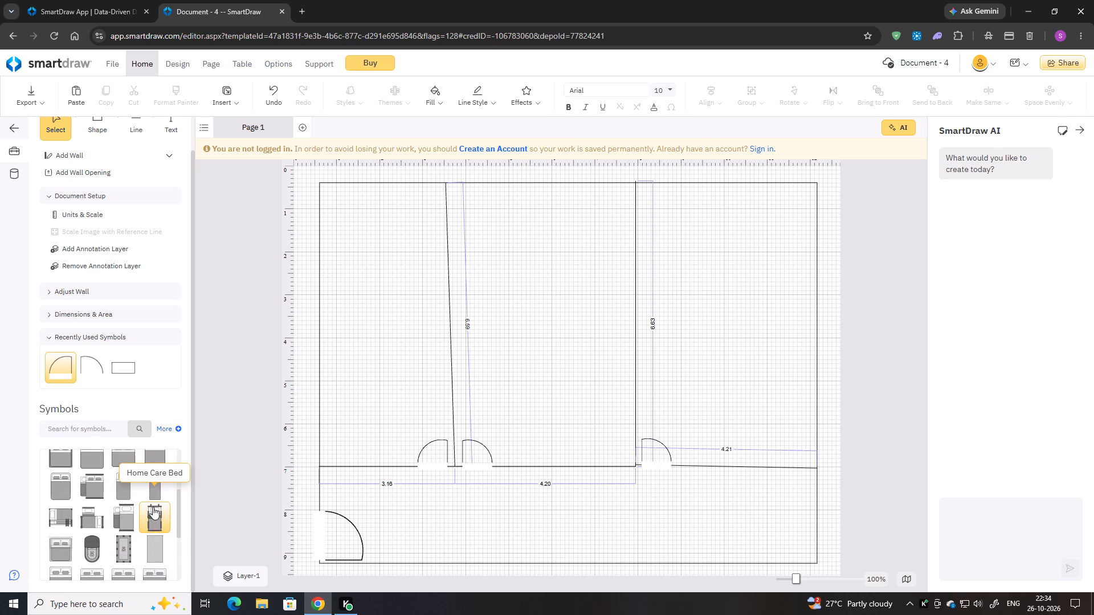
scroll(150, 511, "down", 1)
double_click(144, 520)
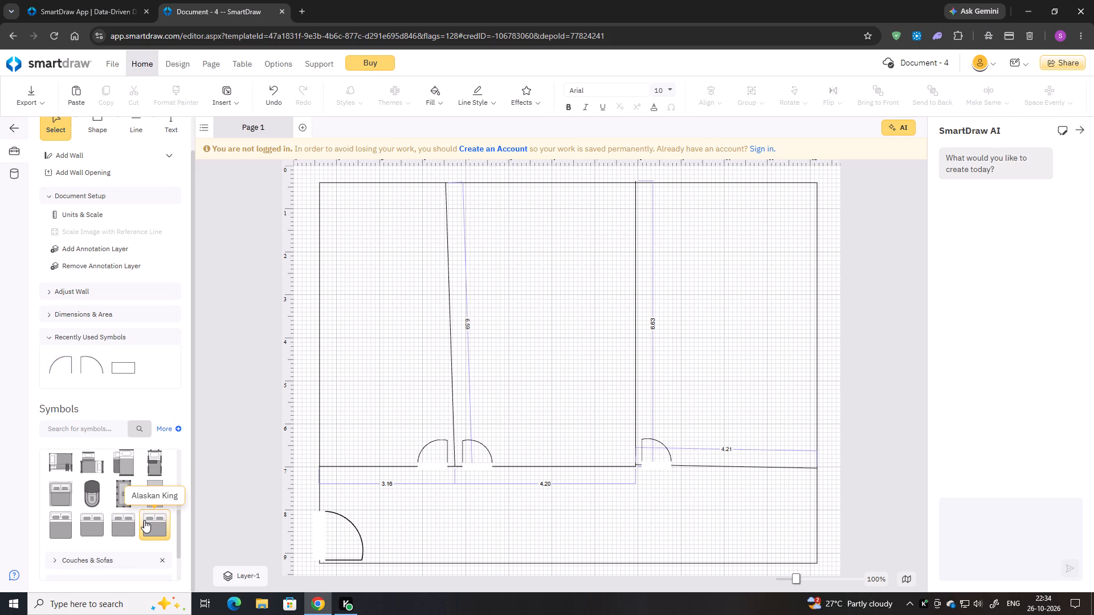
left_click_drag(487, 370, 384, 287)
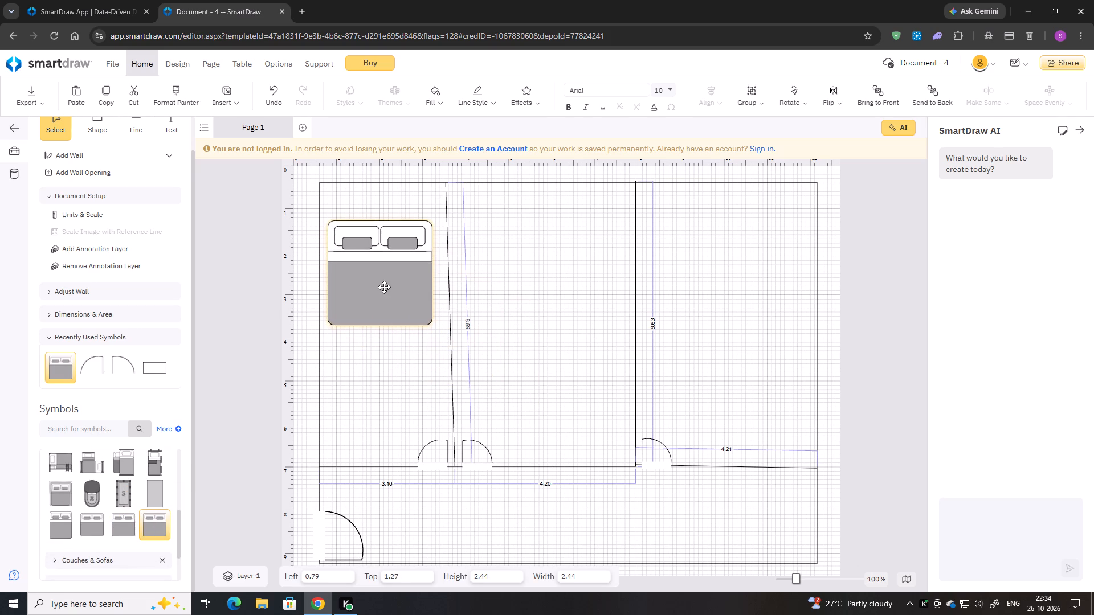
left_click_drag(384, 287, 386, 281)
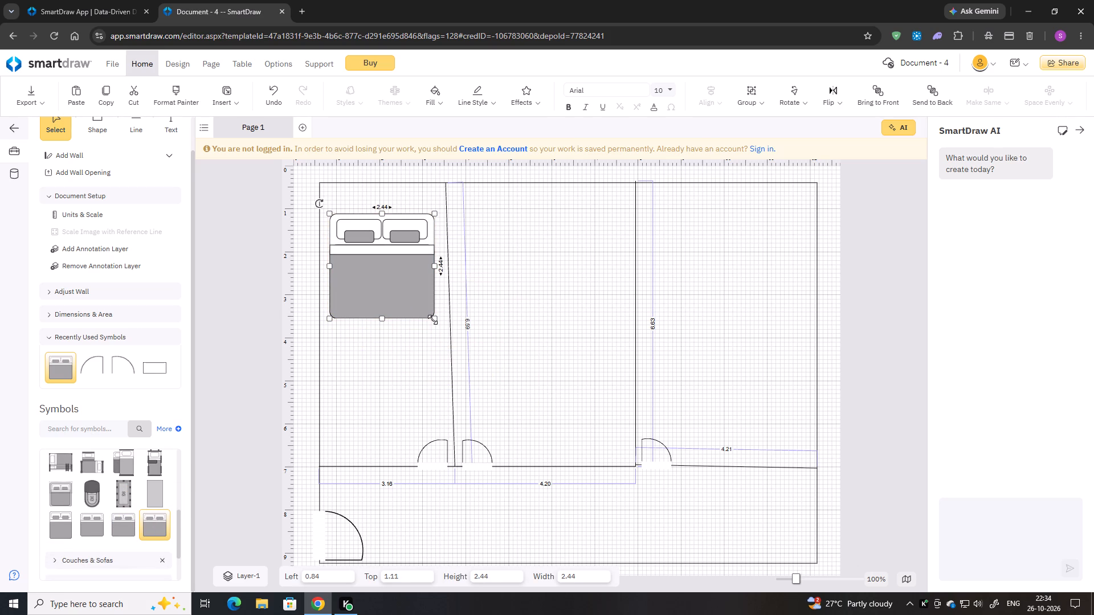
left_click_drag(432, 319, 403, 297)
Straighten the slanted left divider by shifting its upper end along the outline's top edge, making it vertical and about 6.59 long.
left_click(444, 196)
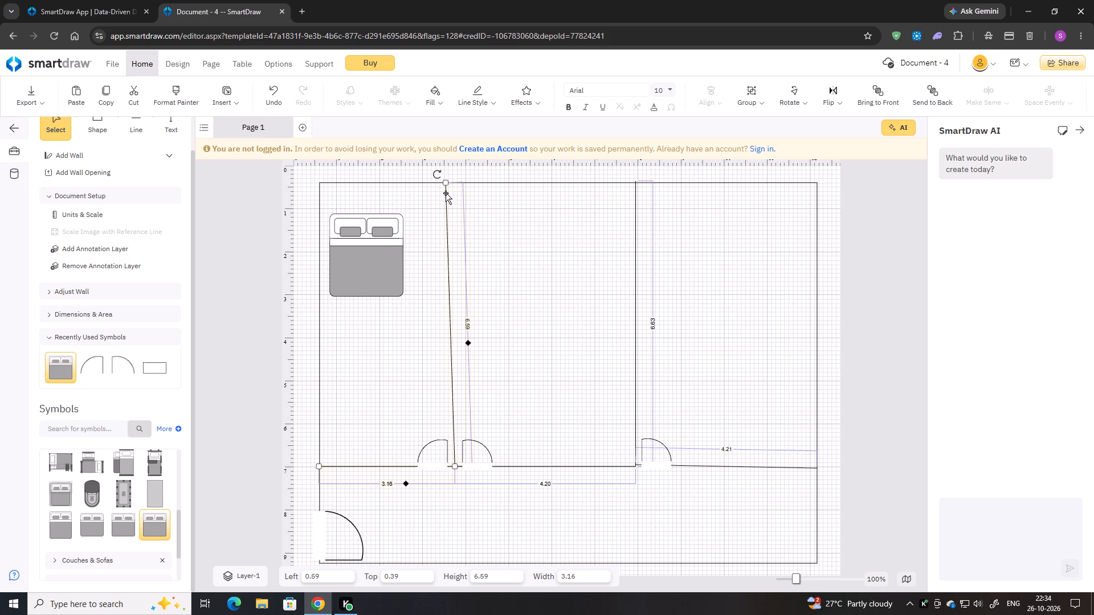
left_click_drag(446, 185, 460, 184)
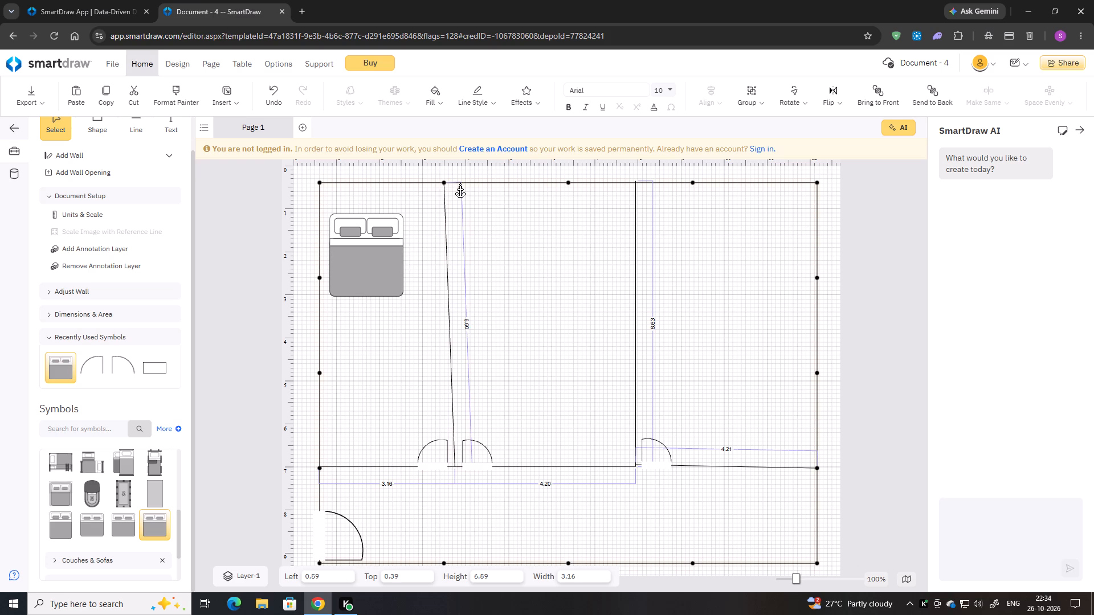
left_click_drag(460, 184, 450, 191)
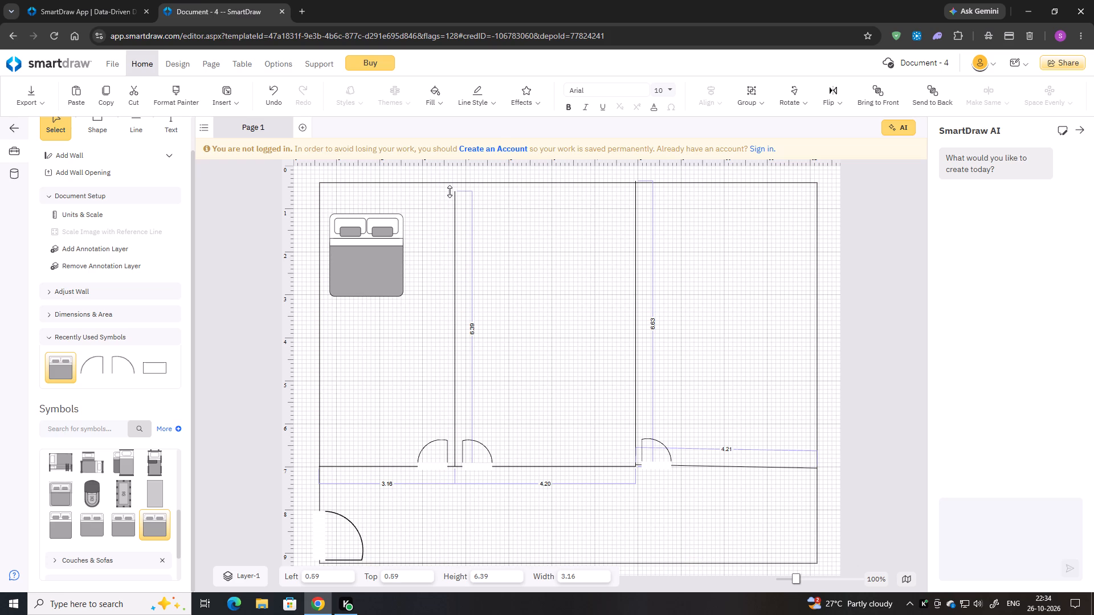
left_click_drag(450, 191, 455, 191)
left_click_drag(455, 191, 466, 186)
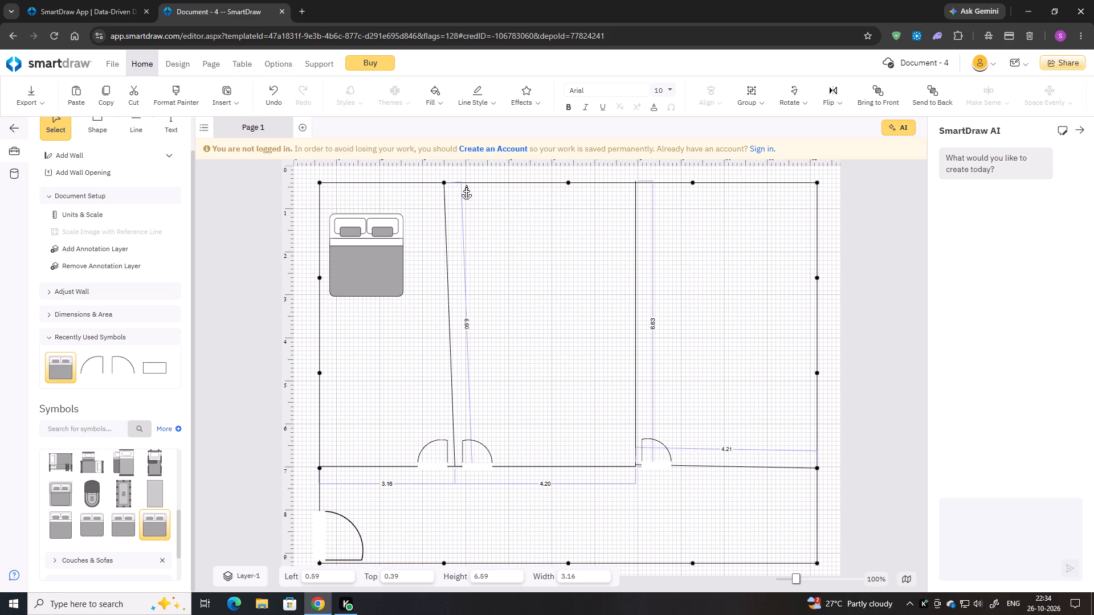
left_click_drag(466, 186, 460, 183)
left_click_drag(460, 183, 463, 182)
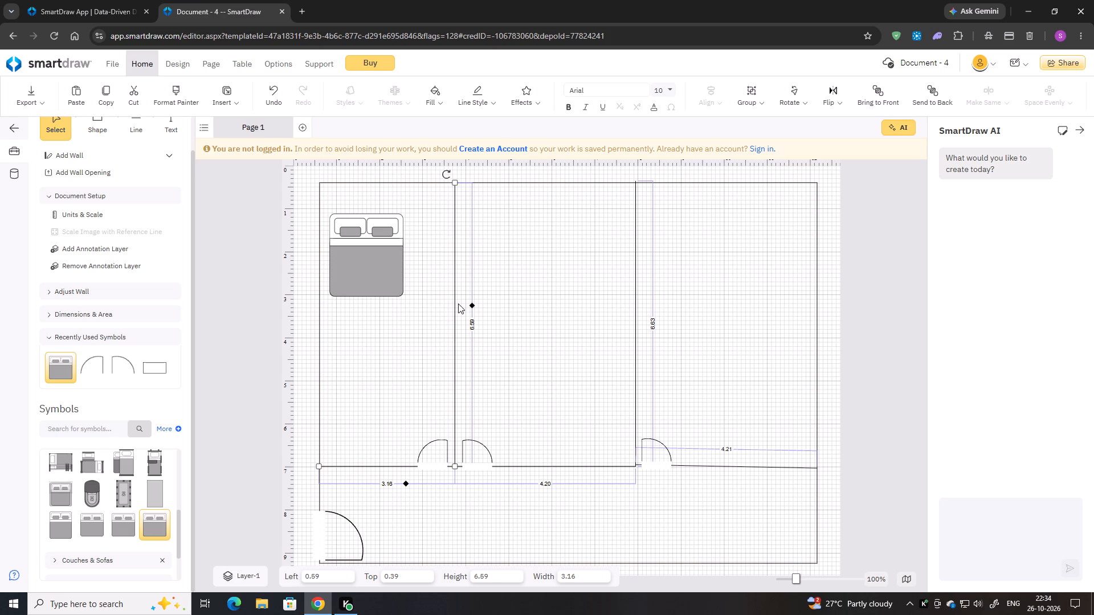
Move the bed into the left room's upper-left corner, at about left 0.67, top 0.43, and shrink it to about 1.04 by 1.69.
left_click_drag(356, 255, 352, 227)
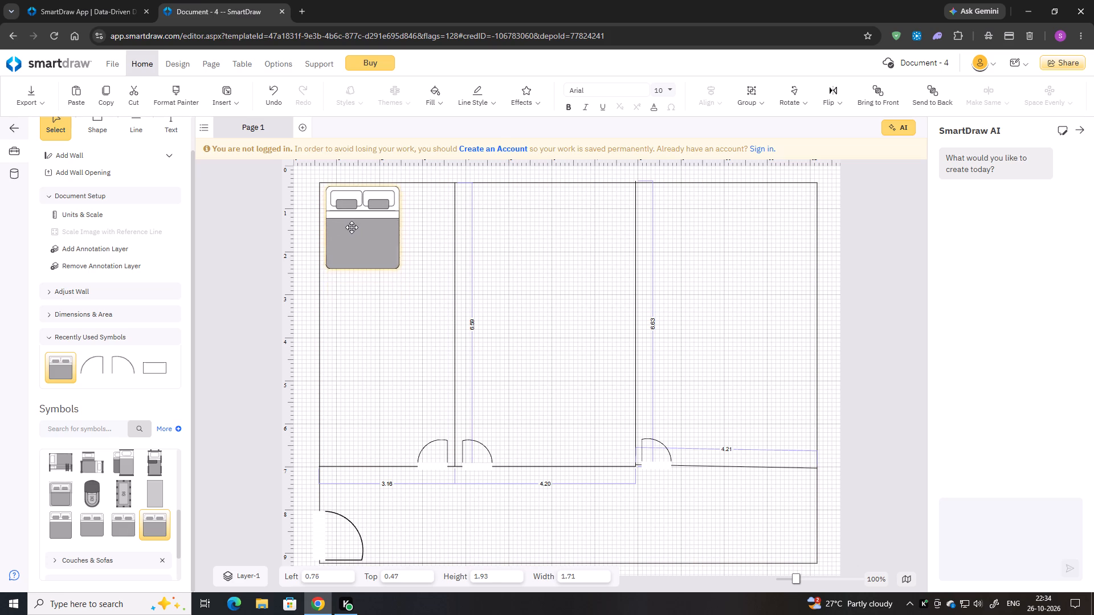
left_click_drag(352, 227, 350, 227)
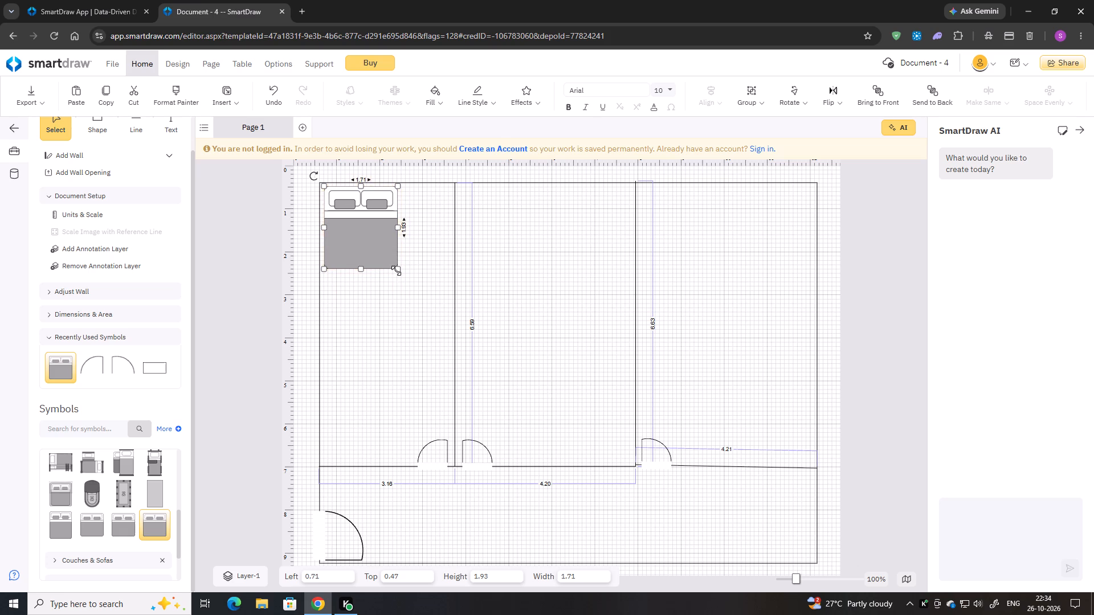
left_click_drag(396, 270, 369, 258)
Copy the bed twice, placing one copy in the middle room's upper-right corner and the other in the right room's, at about left 11.08, top 0.43.
left_click(350, 227)
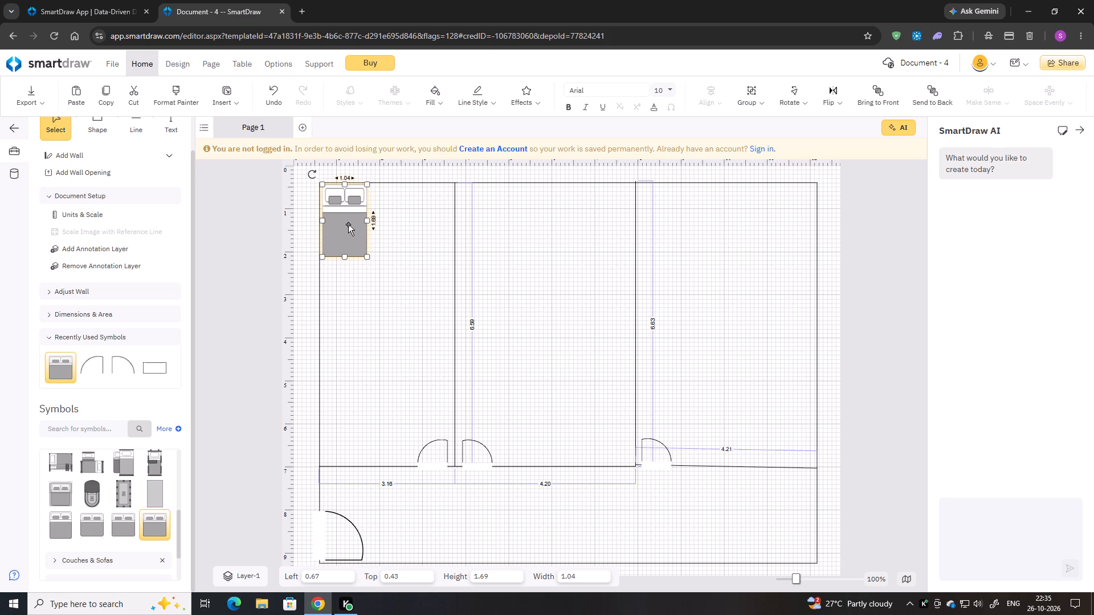
key("ctrl+c")
key("ctrl+v")
key("ctrl+v")
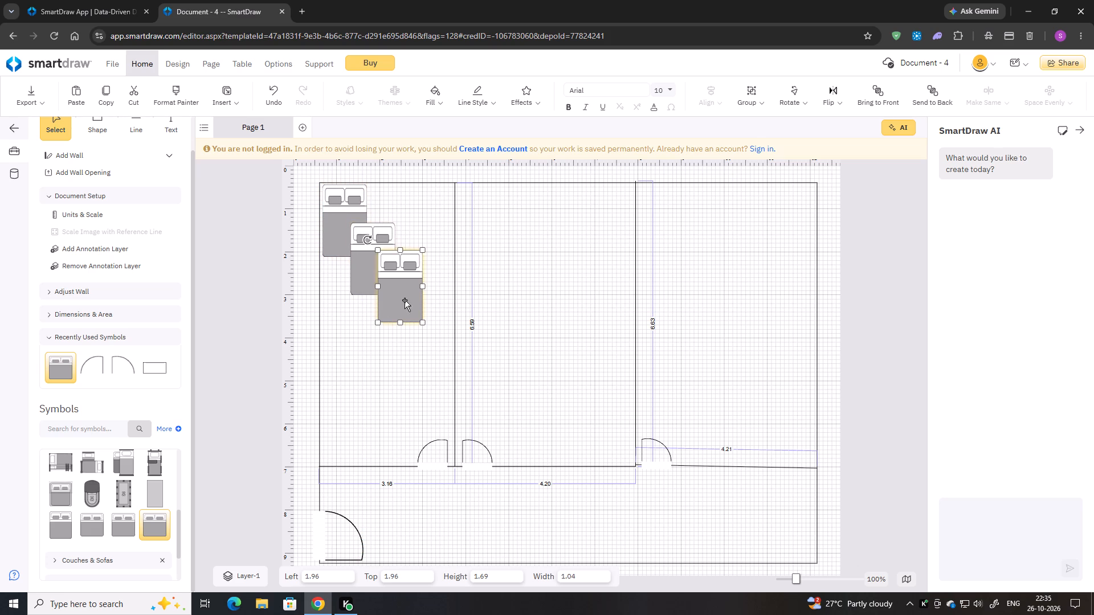
left_click_drag(401, 289, 611, 224)
left_click_drag(362, 265, 691, 236)
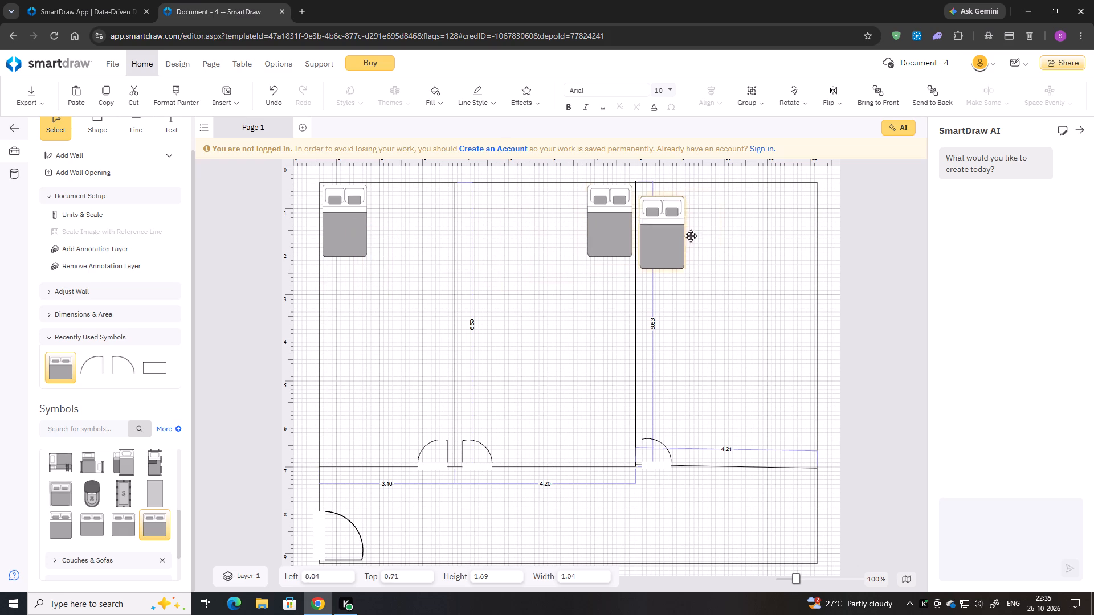
left_click_drag(691, 236, 782, 224)
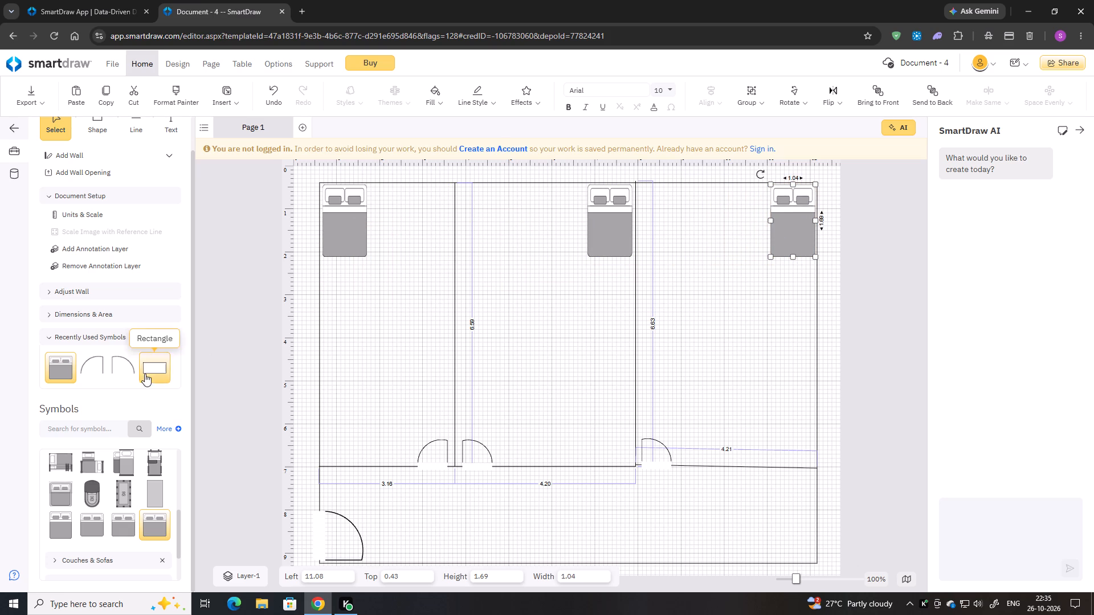
Add a one-armed sectional sofa piece from Couches & Sofas to the left room beside the divider, at about left 2.59, top 2.59.
scroll(133, 442, "down", 2)
left_click(117, 502)
left_click(101, 506)
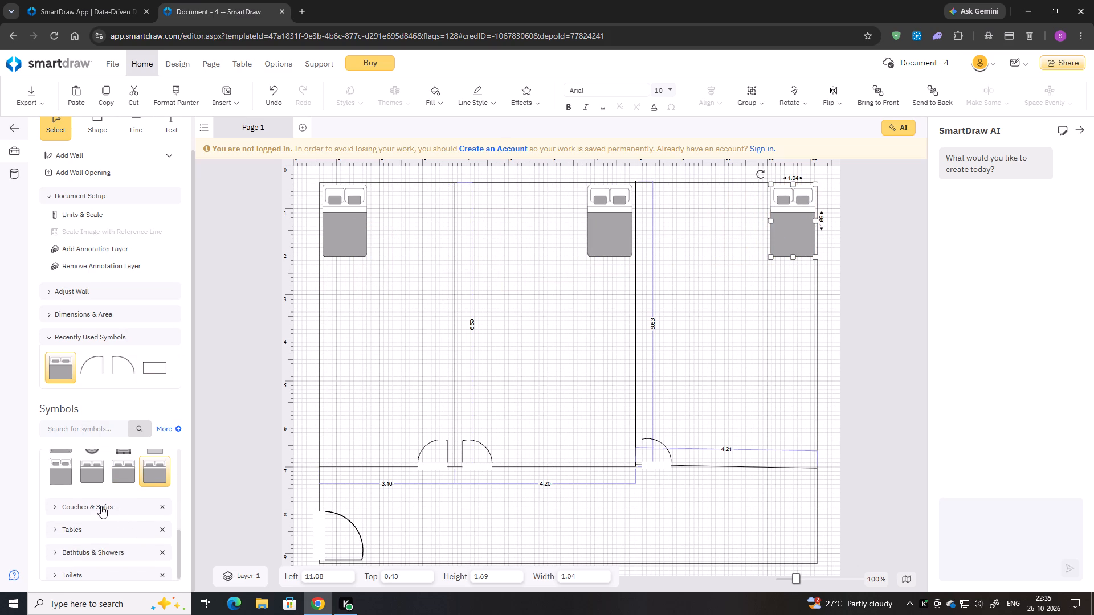
scroll(100, 506, "down", 1)
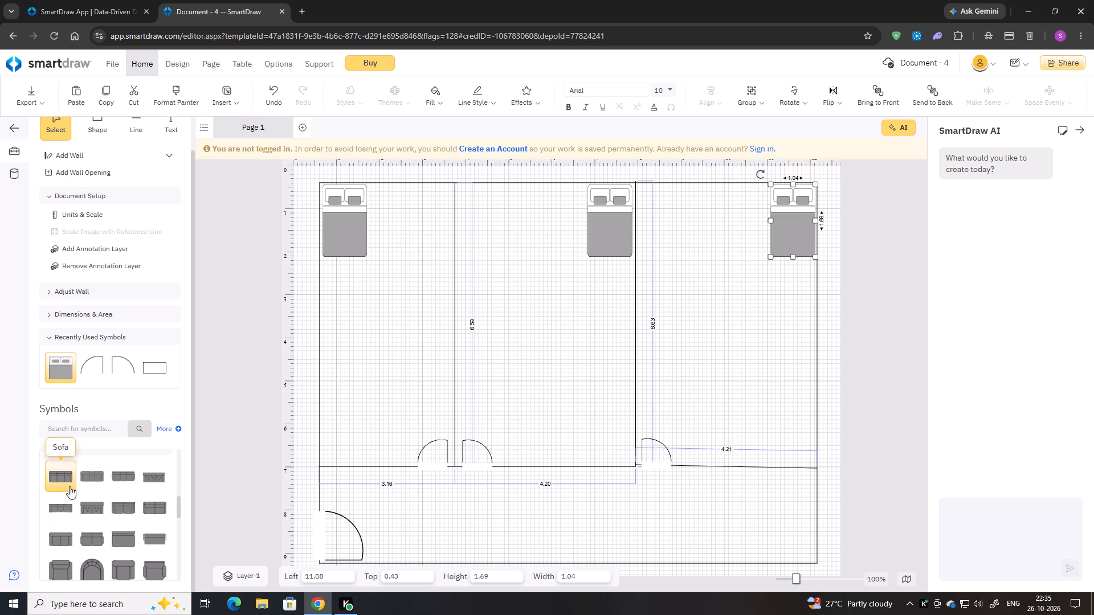
scroll(75, 475, "down", 1)
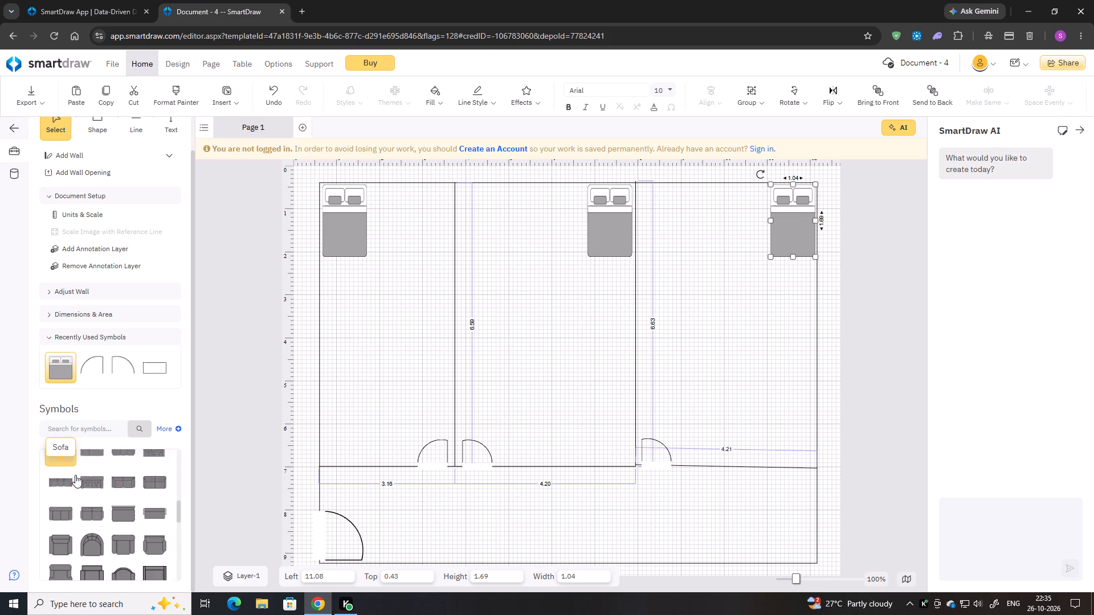
scroll(98, 542, "down", 1)
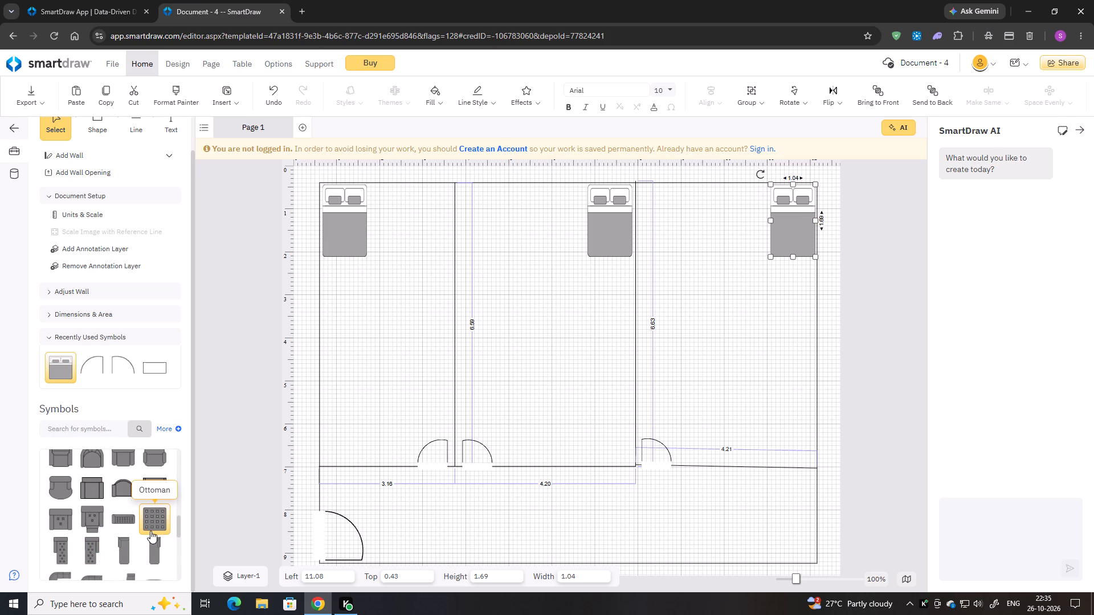
scroll(150, 530, "down", 2)
scroll(150, 530, "up", 3)
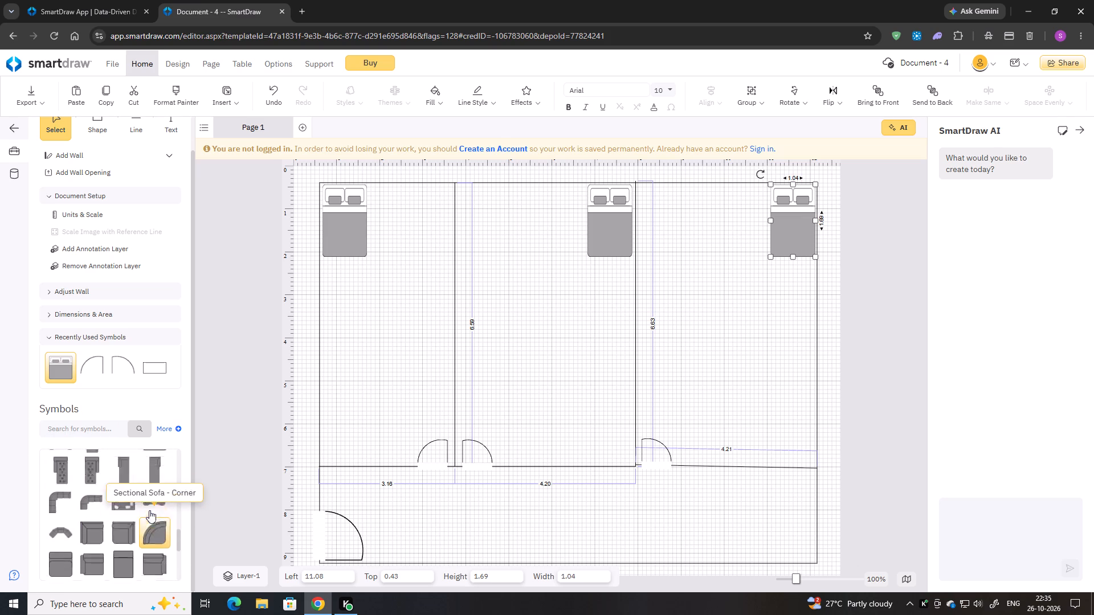
scroll(149, 509, "up", 1)
scroll(149, 508, "down", 4)
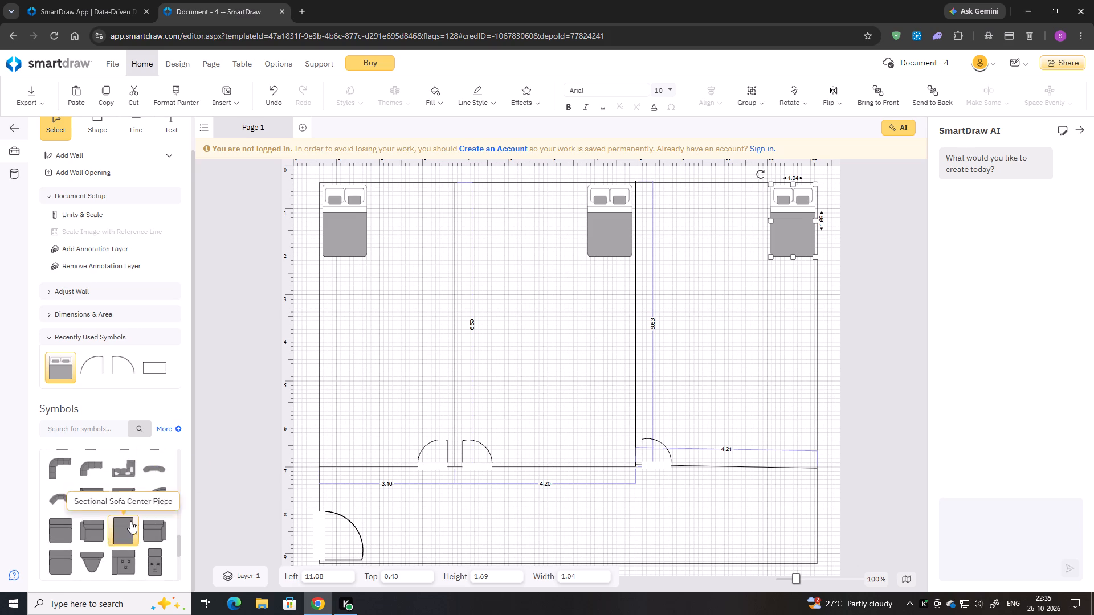
double_click(94, 530)
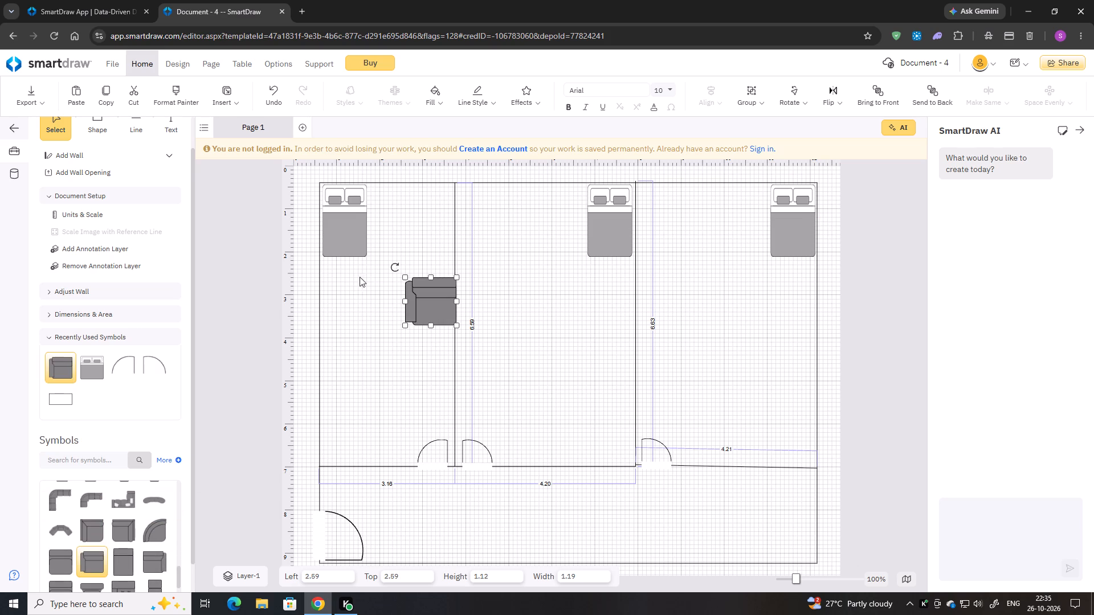
Rotate the sofa piece to 270° and move it to the left room's upper-right corner, at about left 2.68, top 0.48.
left_click_drag(394, 268, 410, 263)
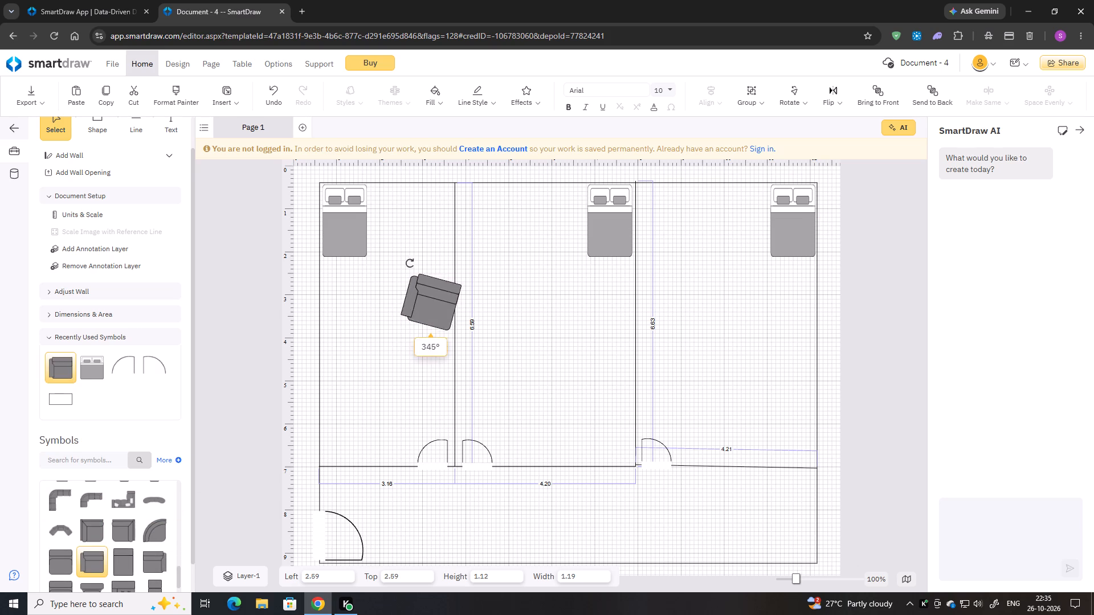
left_click_drag(410, 263, 455, 272)
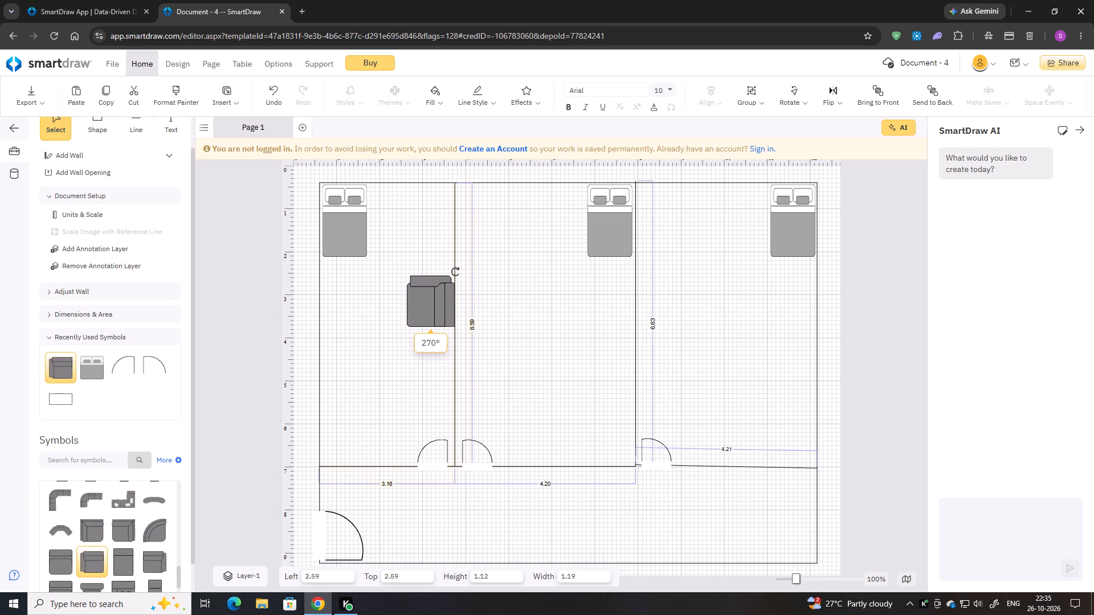
left_click_drag(455, 272, 456, 272)
left_click_drag(427, 304, 430, 260)
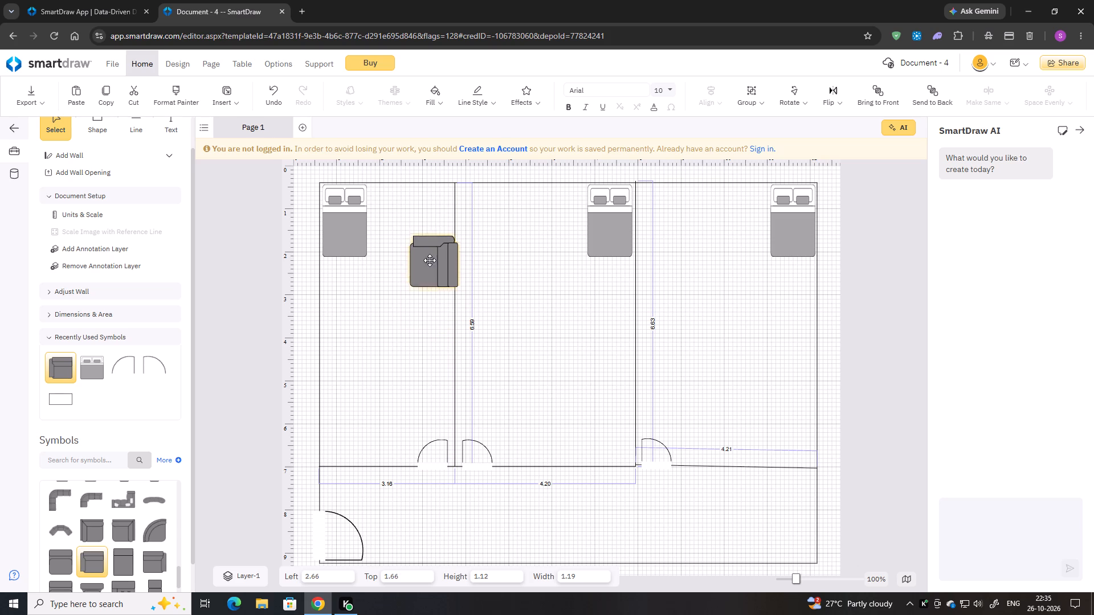
left_click_drag(430, 260, 430, 213)
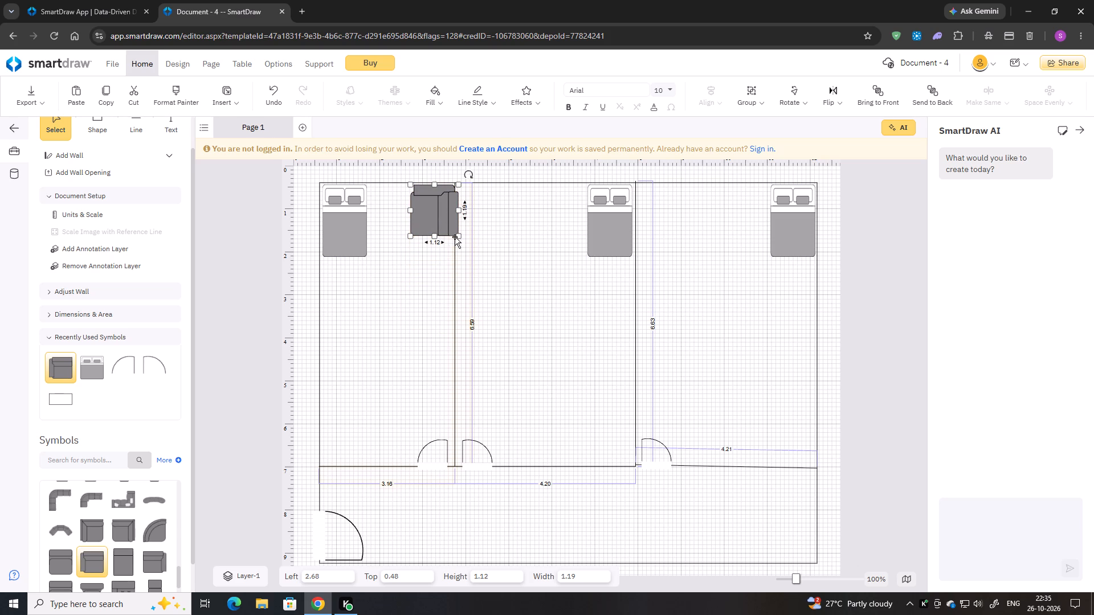
Shrink the sofa piece in the left room's upper-right corner to about 1.07 by 0.91.
left_click_drag(460, 237, 459, 215)
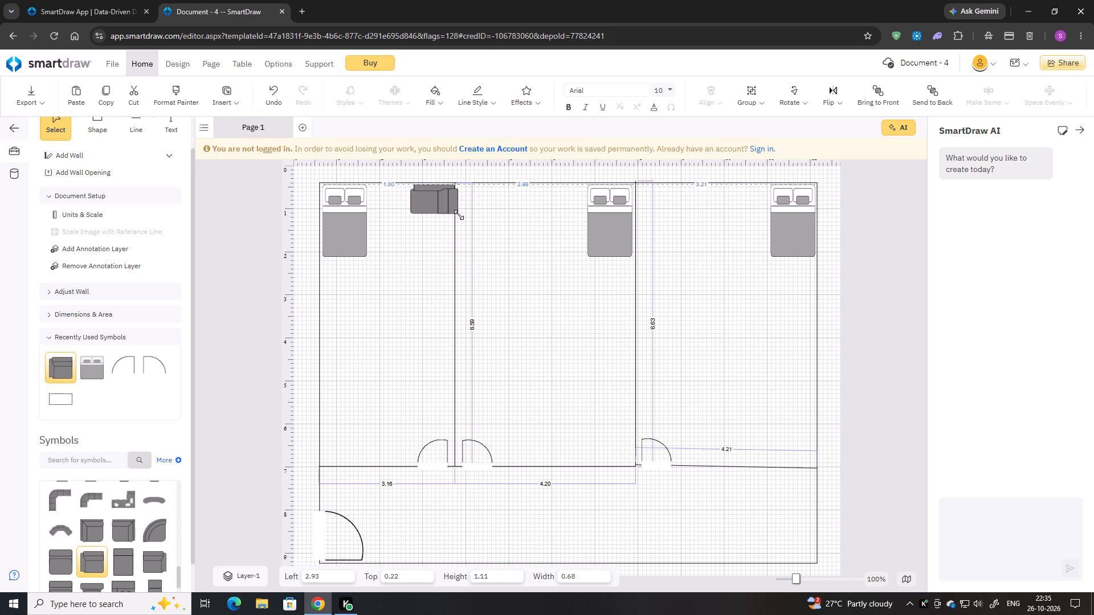
left_click_drag(459, 215, 457, 224)
Copy the resized sofa piece and paste two duplicates onto the plan.
left_click(438, 213)
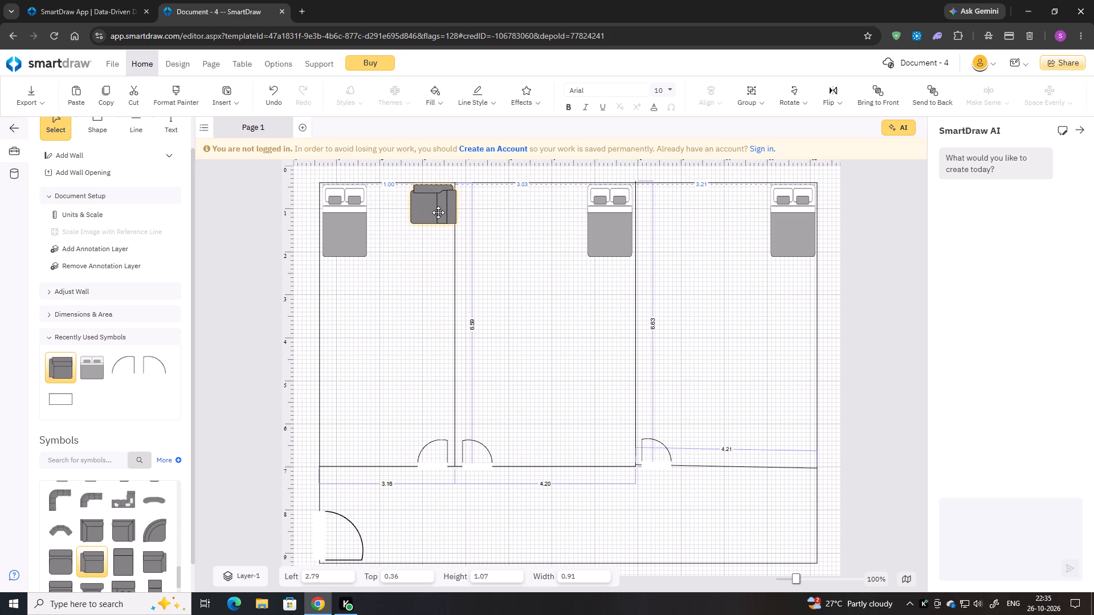
key("ctrl+c")
key("ctrl+v")
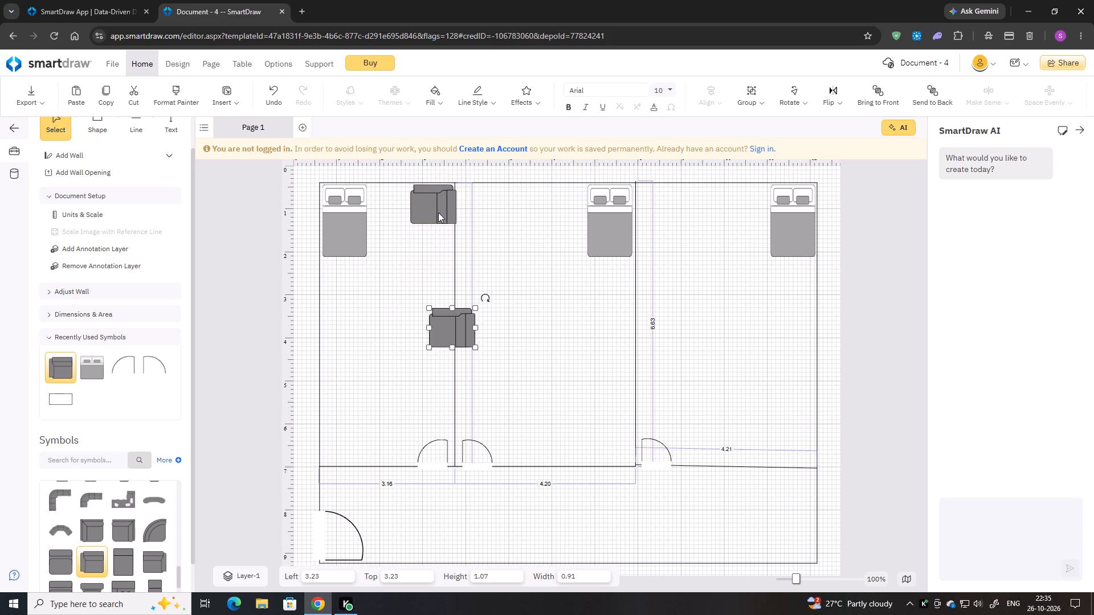
key("ctrl+v")
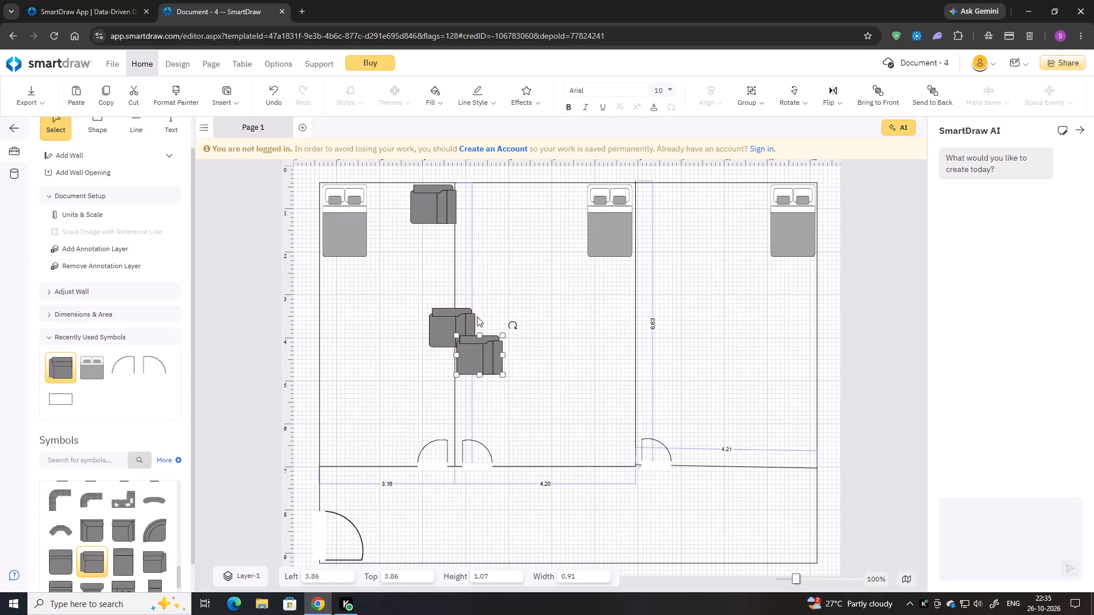
Rotate the newest sofa copy to 90° and place it in the middle room's upper-left corner against the divider.
left_click_drag(513, 327, 438, 313)
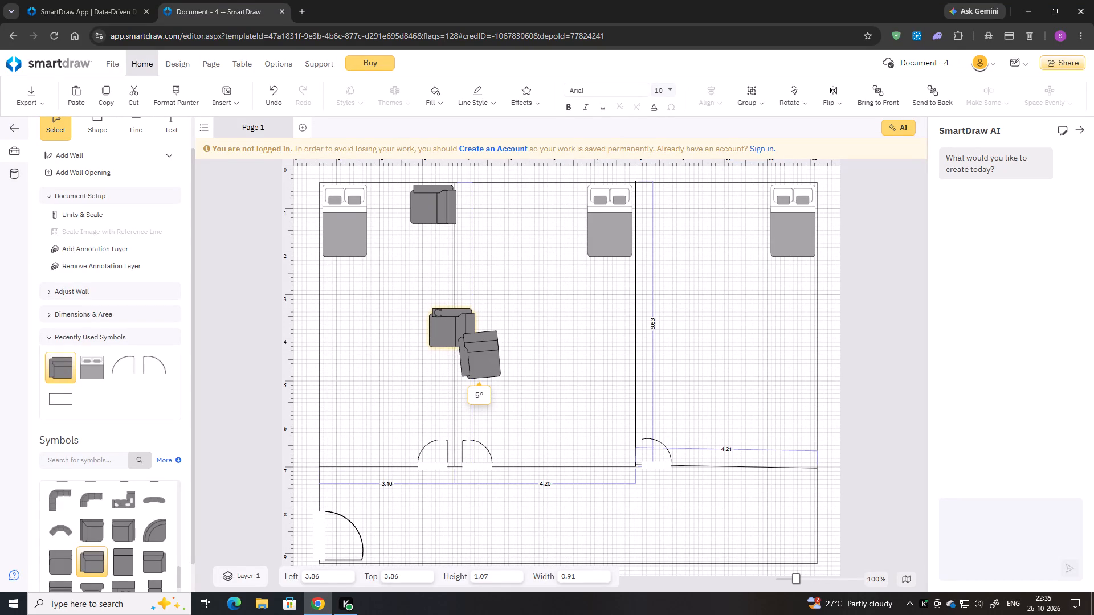
left_click_drag(438, 313, 452, 306)
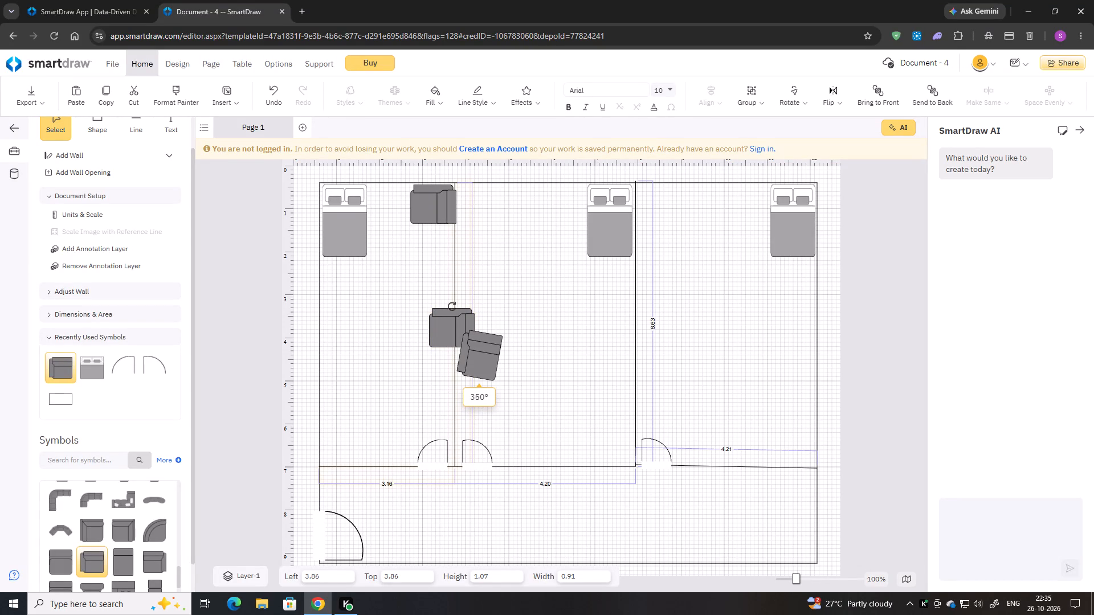
left_click_drag(452, 306, 442, 314)
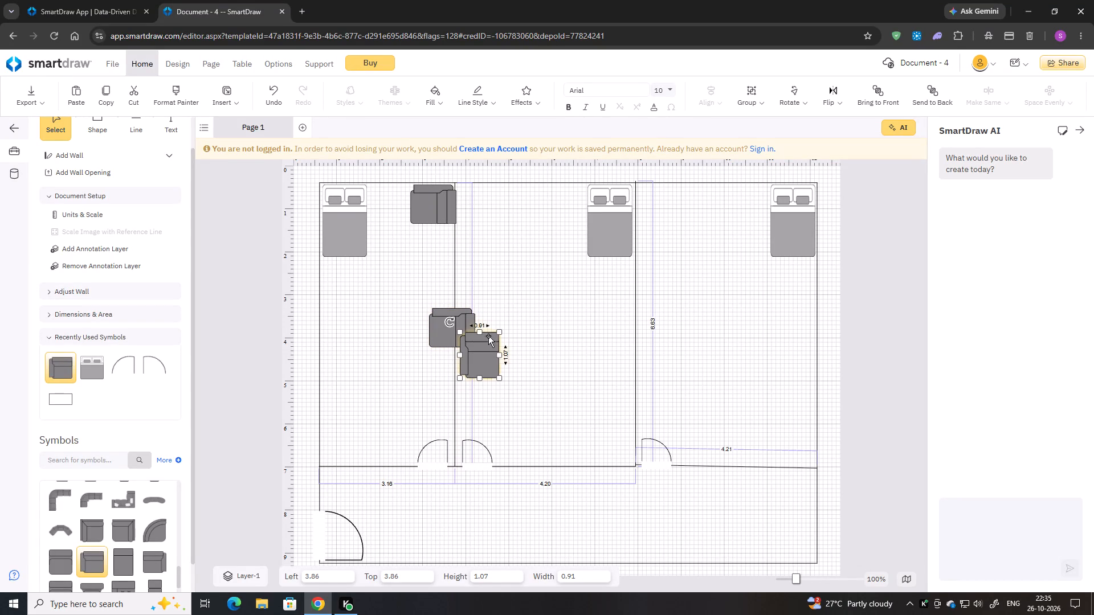
left_click_drag(476, 353, 472, 205)
left_click_drag(471, 214, 480, 231)
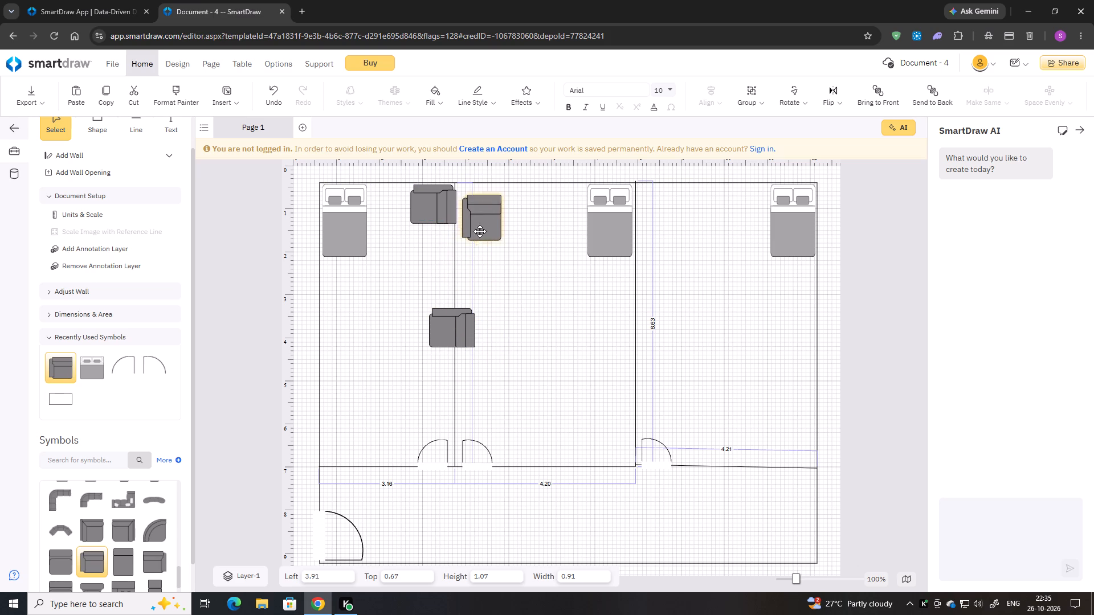
left_click_drag(480, 231, 480, 233)
left_click_drag(456, 192, 451, 261)
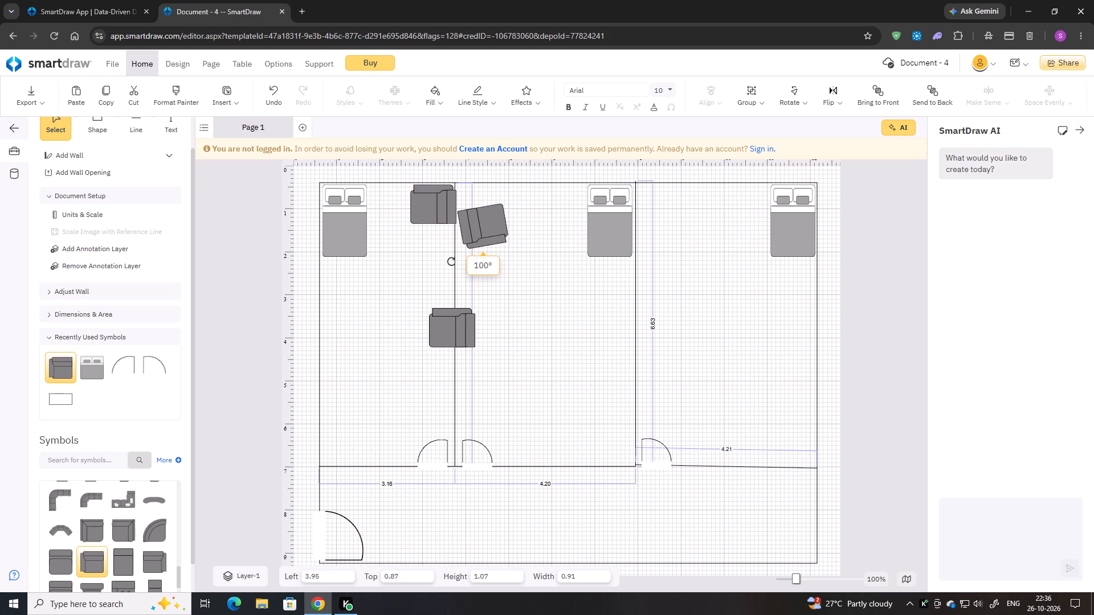
left_click_drag(451, 261, 445, 257)
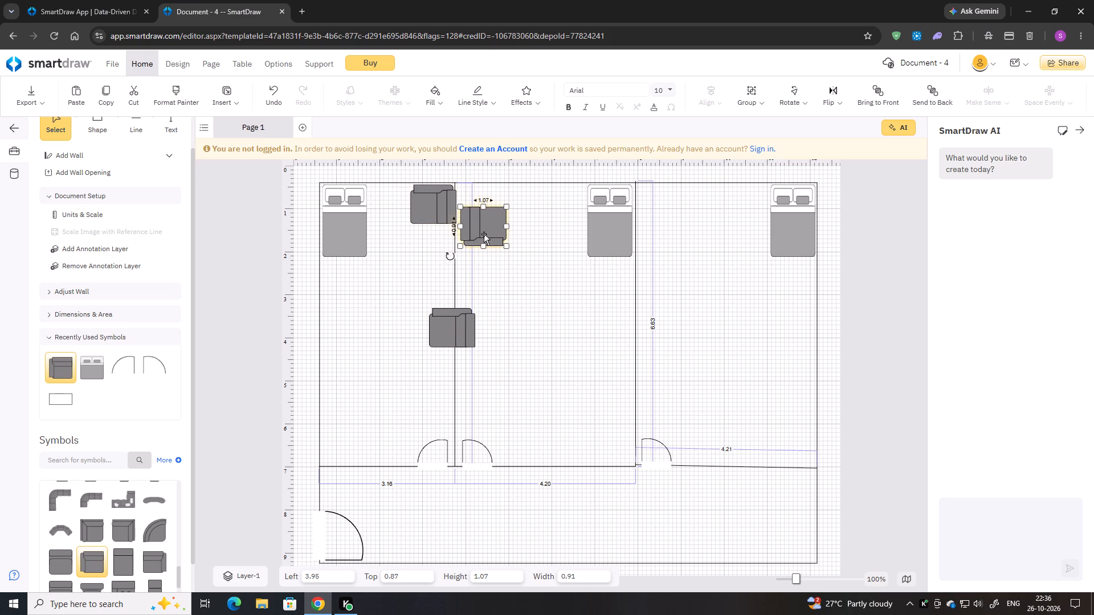
left_click_drag(487, 225, 484, 206)
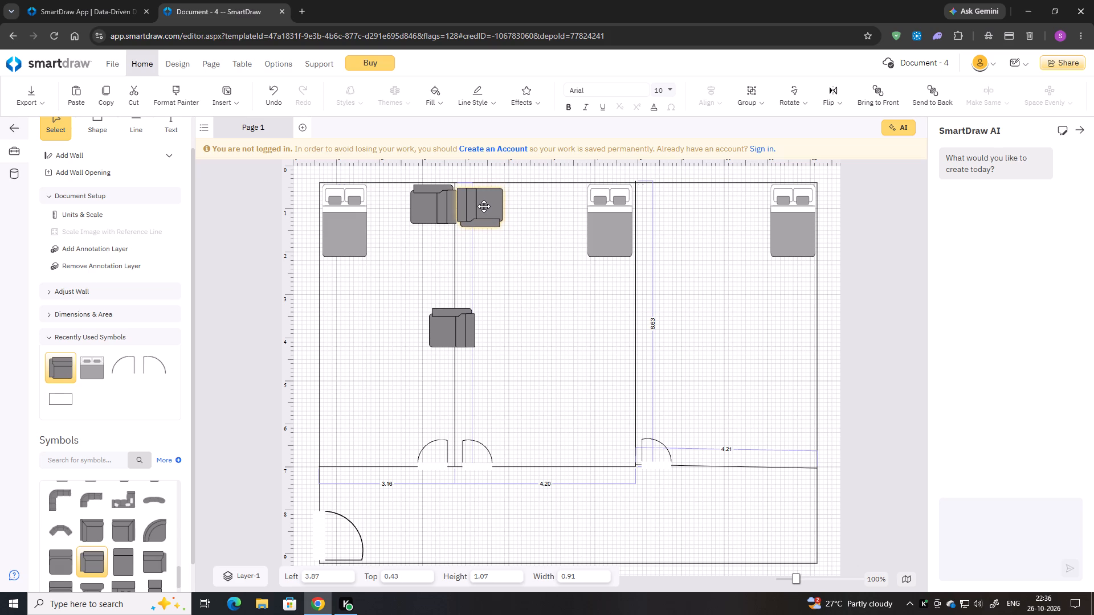
left_click_drag(484, 206, 484, 204)
Rotate the other sofa copy to match and place it in the right room's upper-left corner, at about left 8.07, top 0.36.
left_click_drag(452, 326, 500, 311)
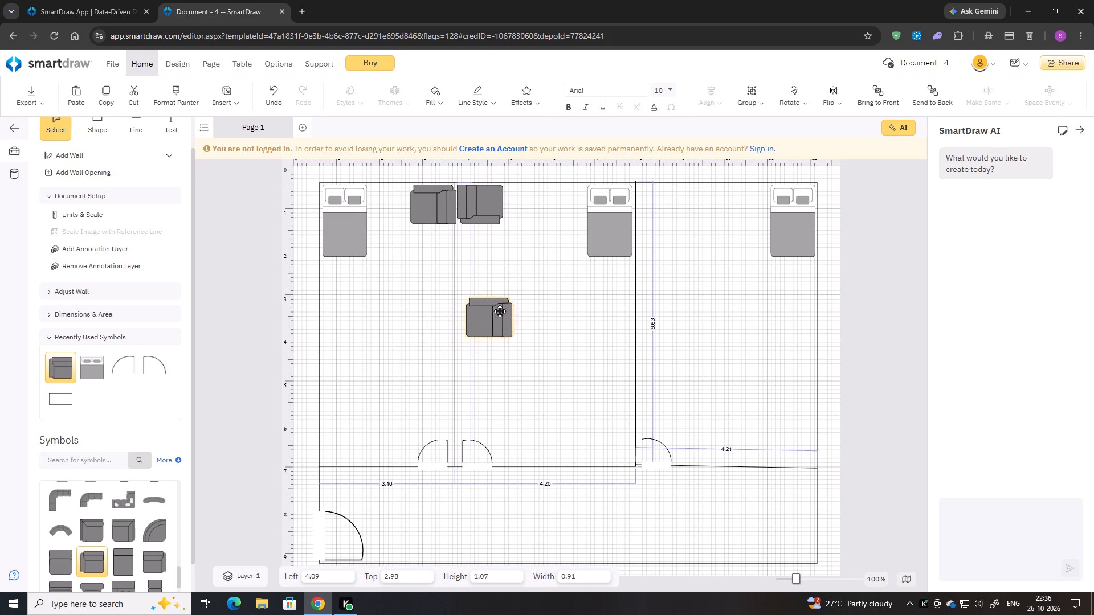
left_click_drag(500, 311, 548, 313)
left_click_drag(578, 283, 521, 285)
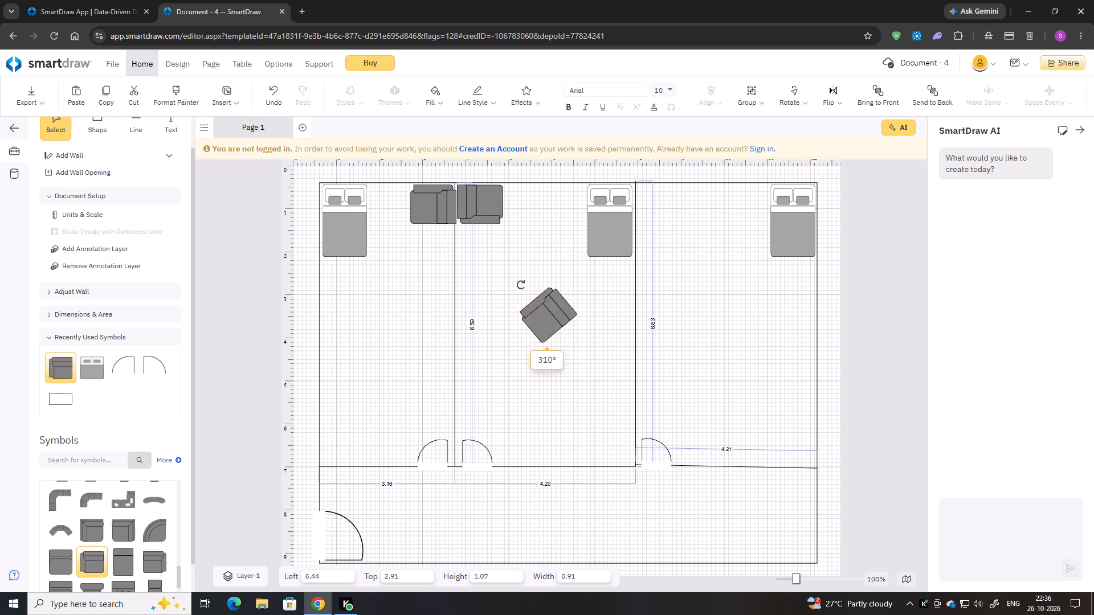
left_click_drag(521, 285, 503, 362)
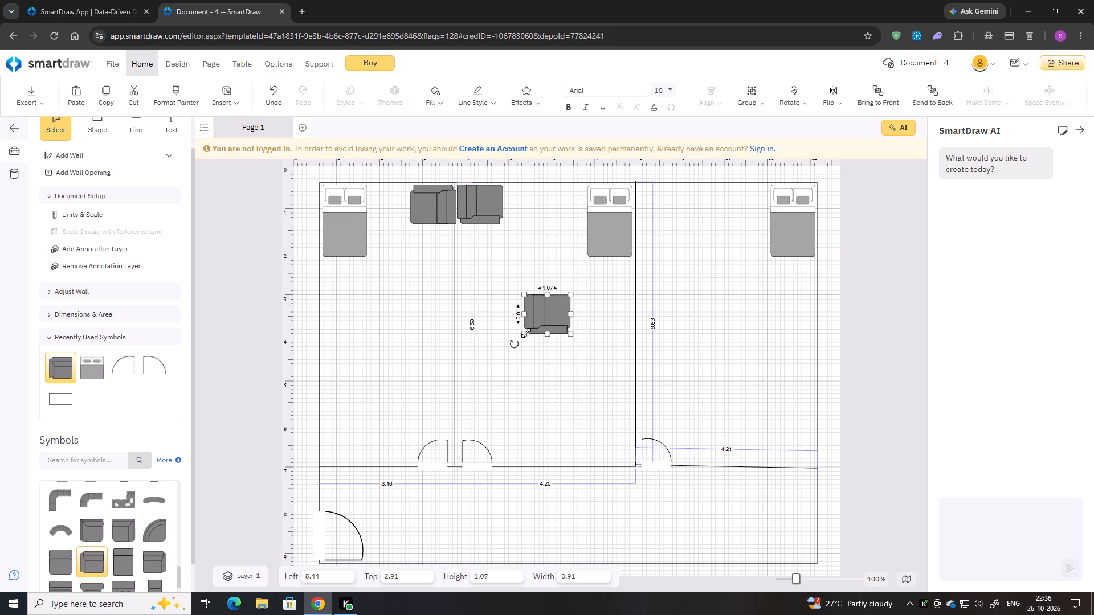
left_click_drag(546, 323, 655, 214)
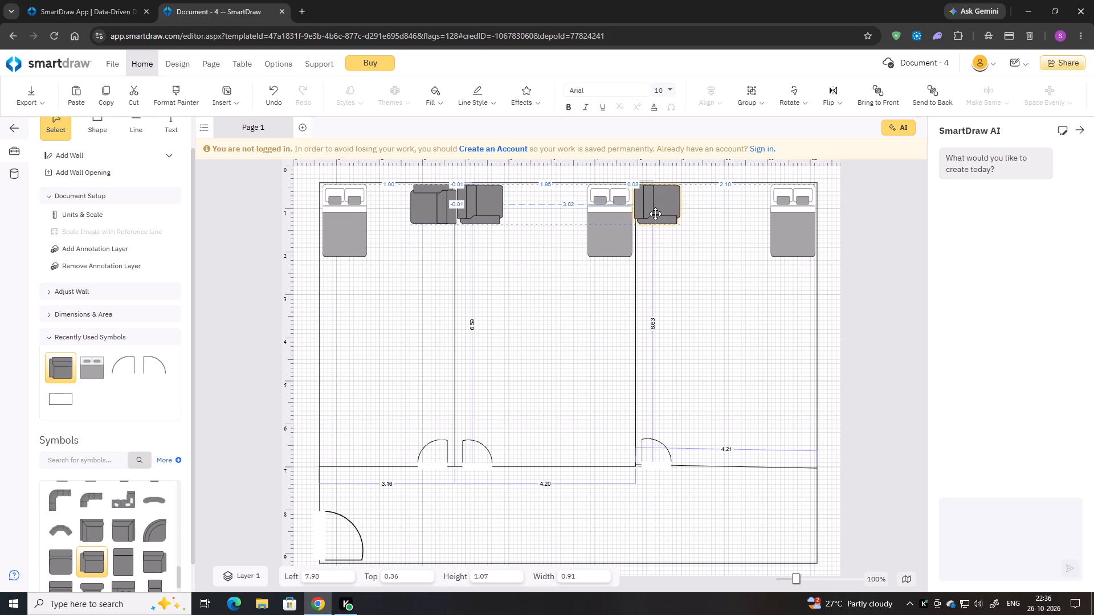
left_click_drag(655, 214, 659, 214)
Add a double-ringed round table from the Tables symbols to the middle room, at about left 4.60, top 4.60.
scroll(597, 442, "down", 1)
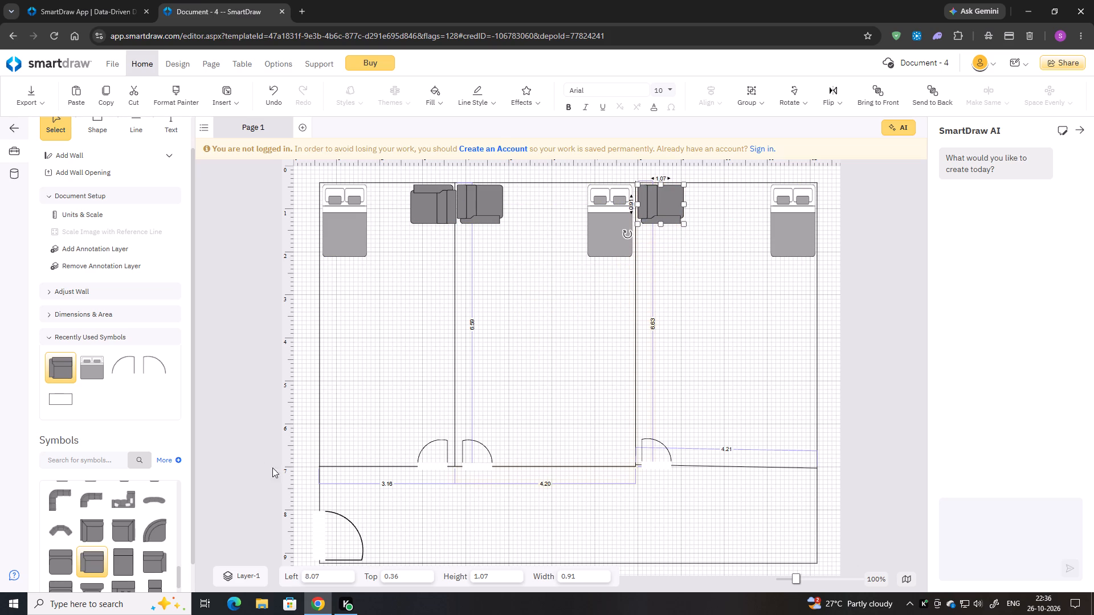
scroll(157, 500, "down", 5)
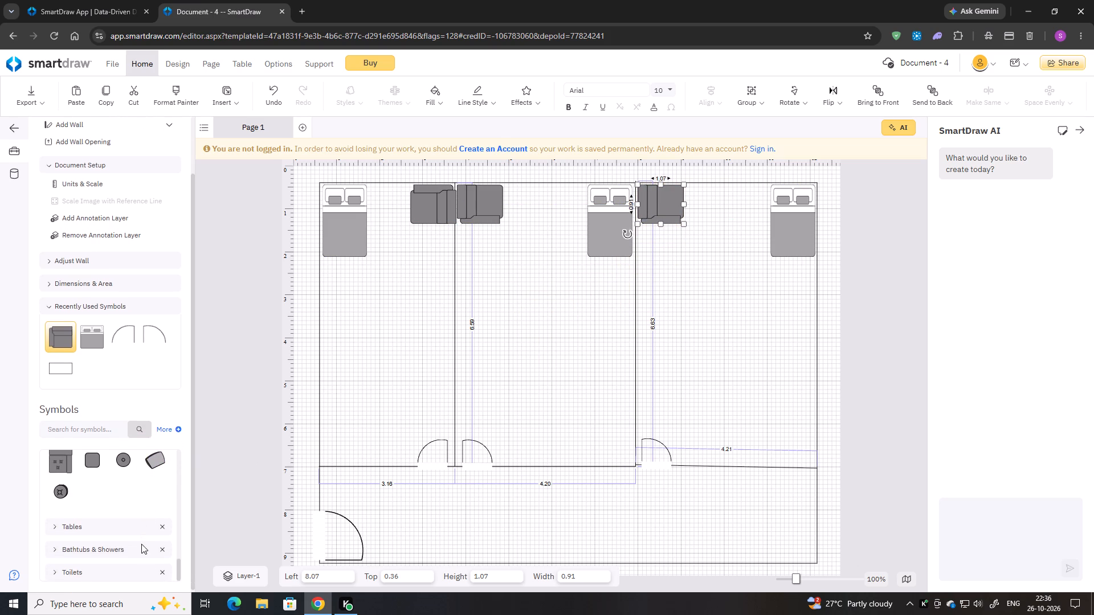
scroll(141, 542, "up", 3)
scroll(182, 551, "down", 3)
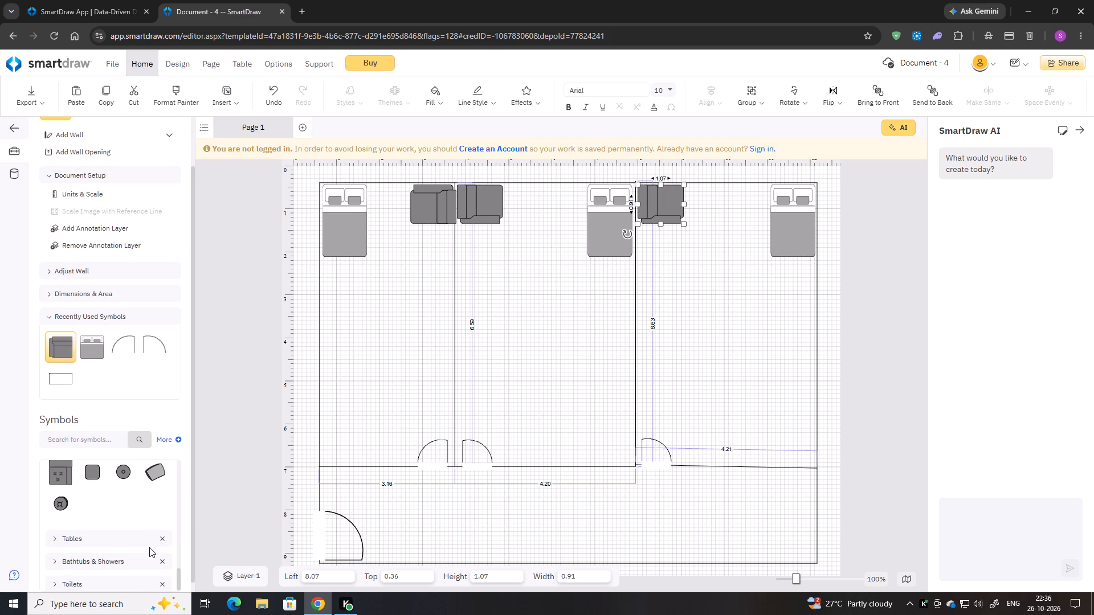
left_click(110, 536)
left_click(66, 540)
scroll(76, 540, "down", 1)
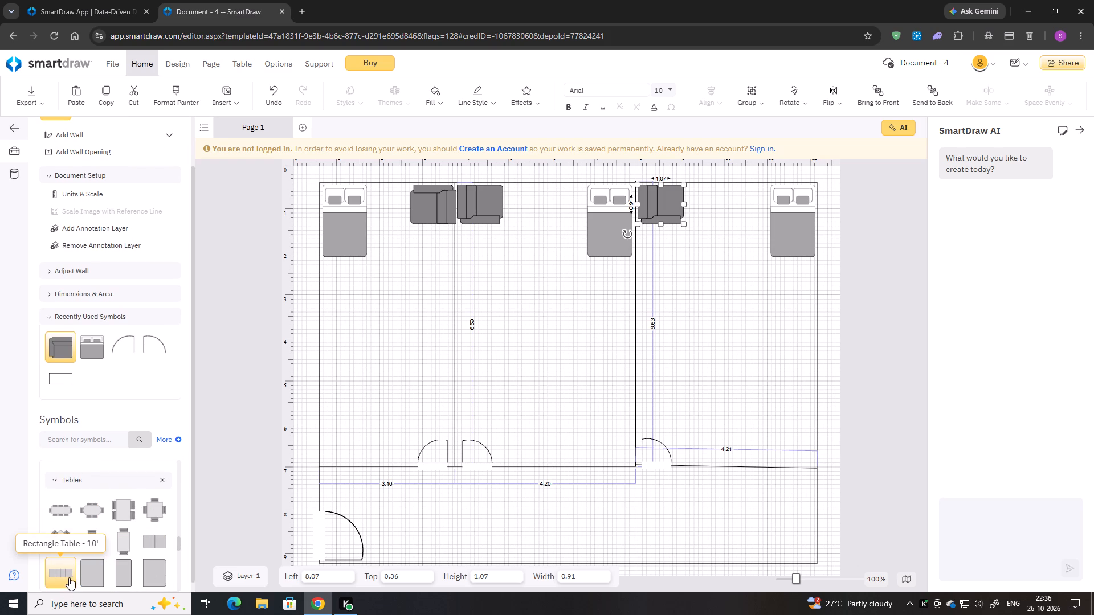
scroll(112, 561, "down", 2)
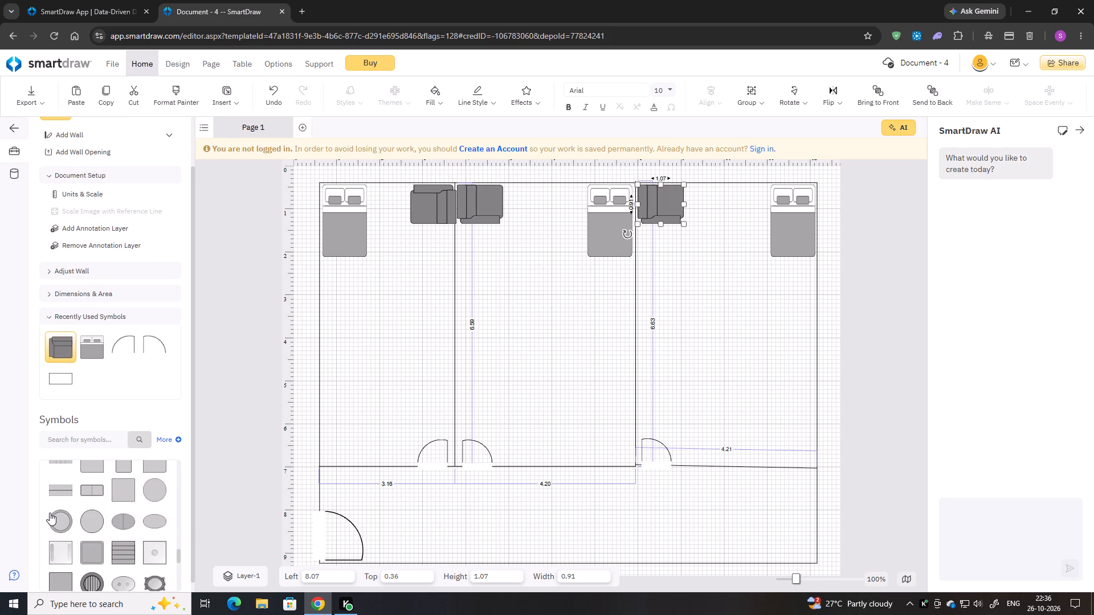
left_click(58, 520)
double_click(58, 520)
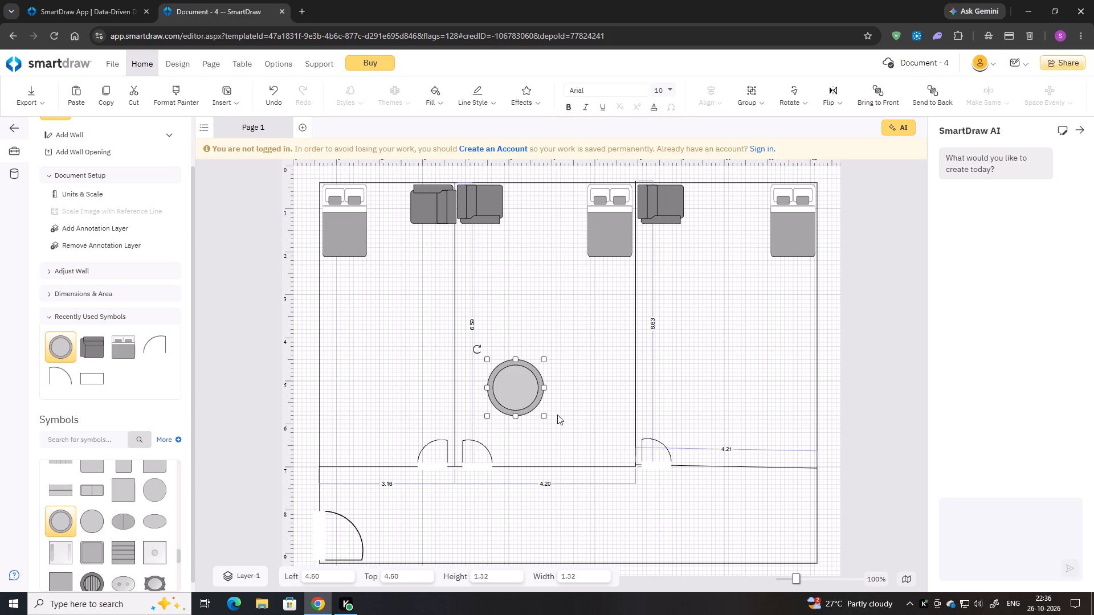
Copy the round table and paste three duplicates onto the plan.
left_click(519, 397)
key("ctrl+c")
key("ctrl+v")
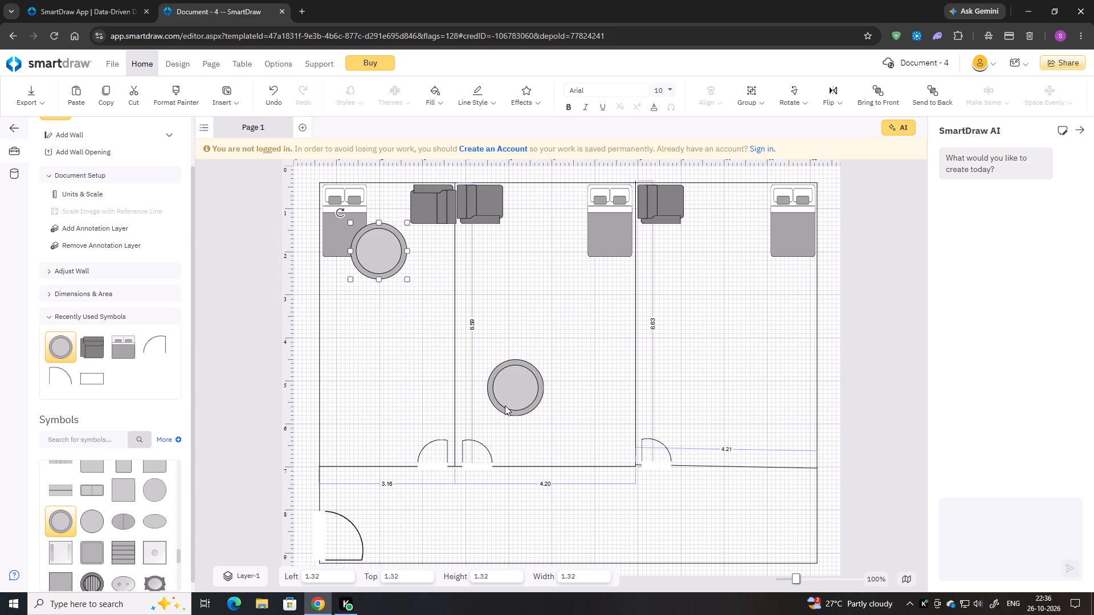
key("ctrl+v")
key("ctrl+v")
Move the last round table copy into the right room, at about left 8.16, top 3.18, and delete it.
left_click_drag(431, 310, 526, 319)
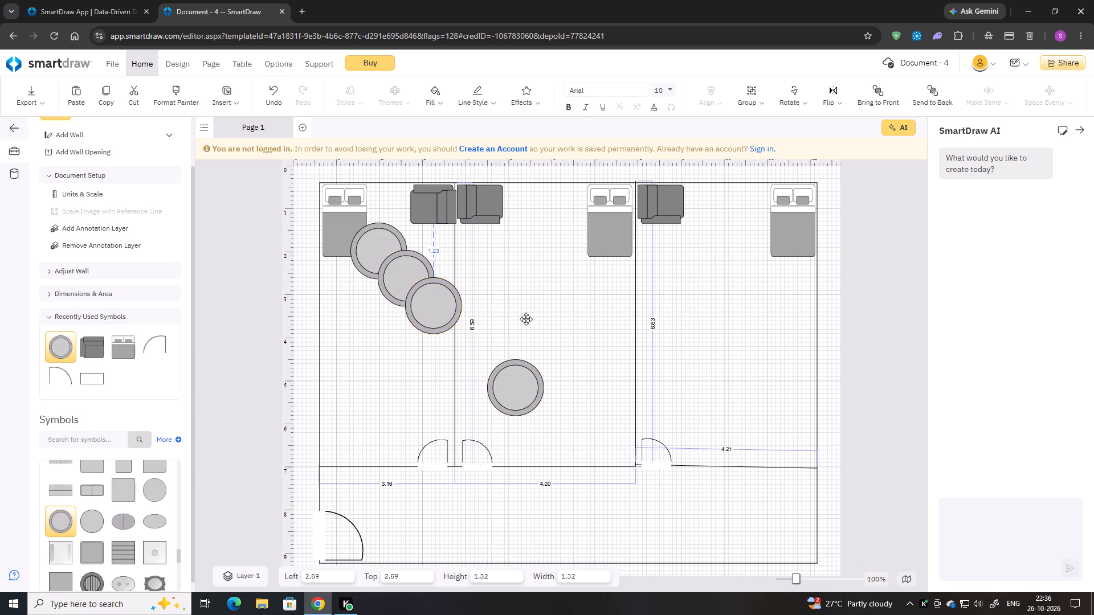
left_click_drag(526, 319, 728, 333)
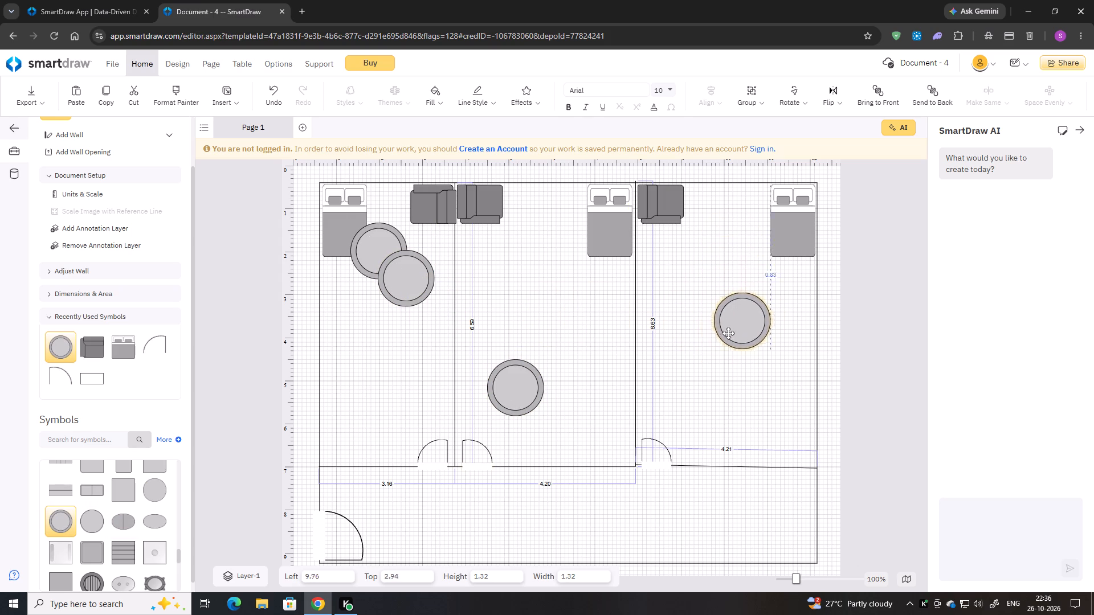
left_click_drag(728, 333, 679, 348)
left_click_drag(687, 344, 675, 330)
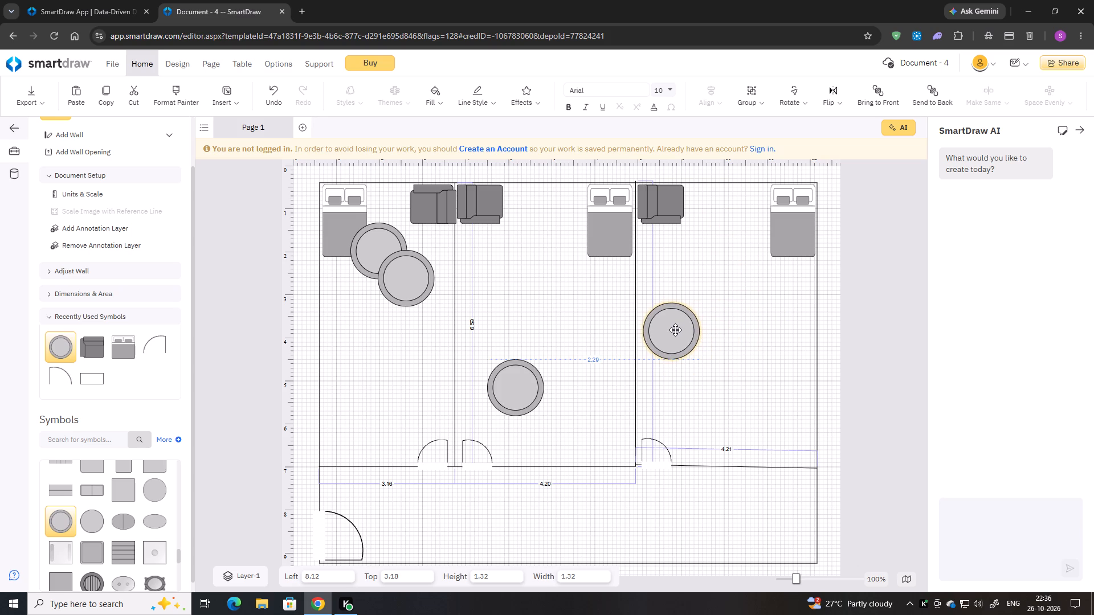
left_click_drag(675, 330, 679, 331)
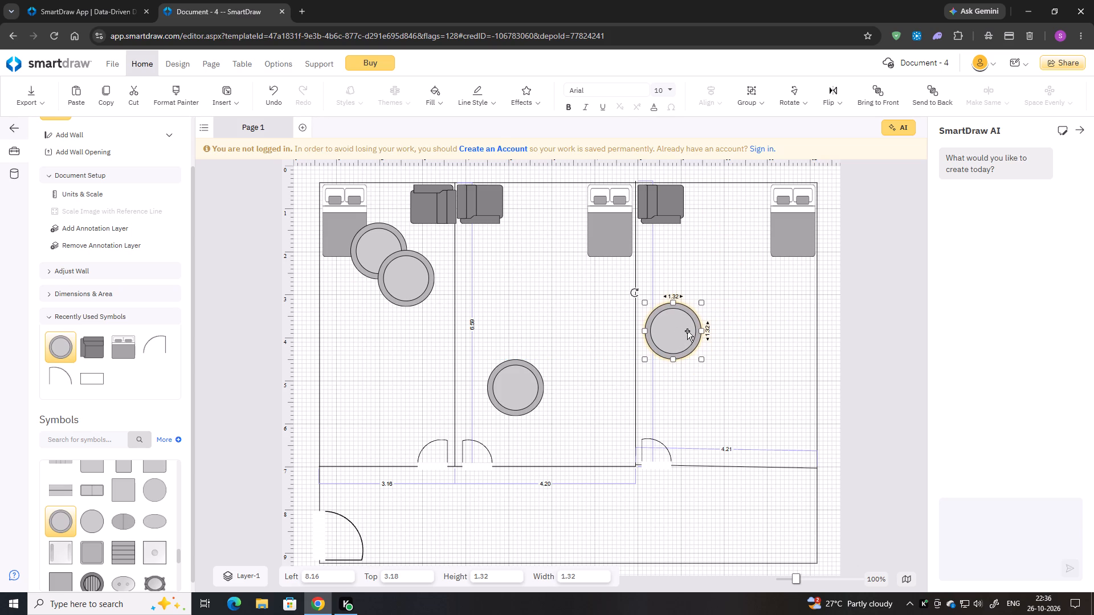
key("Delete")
Add a two-section rectangular table with rounded corners to the right room and rotate it upright.
left_click_drag(92, 492, 684, 339)
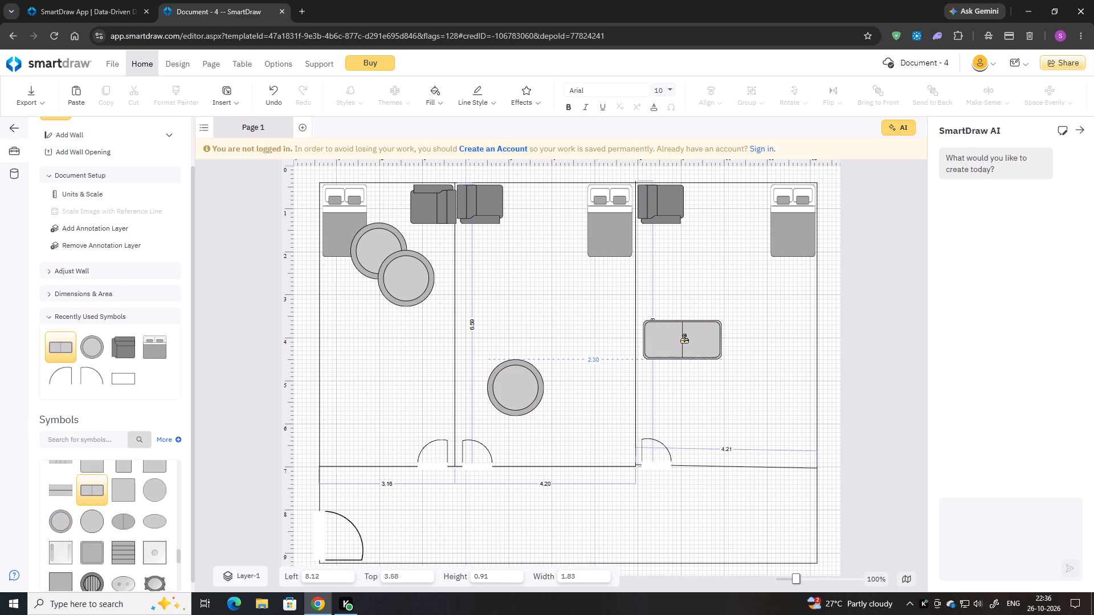
left_click_drag(684, 339, 687, 339)
left_click_drag(639, 313, 645, 350)
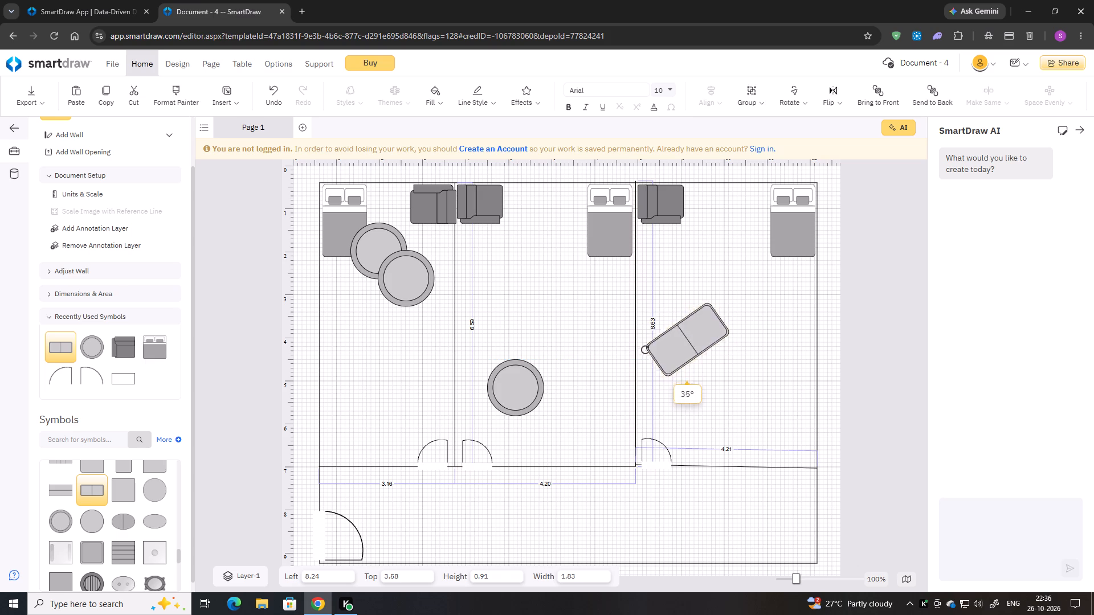
left_click_drag(645, 350, 668, 376)
Move the rectangular table against the right room's outer wall below the bed and resize it to about 0.64 by 2.33.
left_click_drag(705, 378, 690, 367)
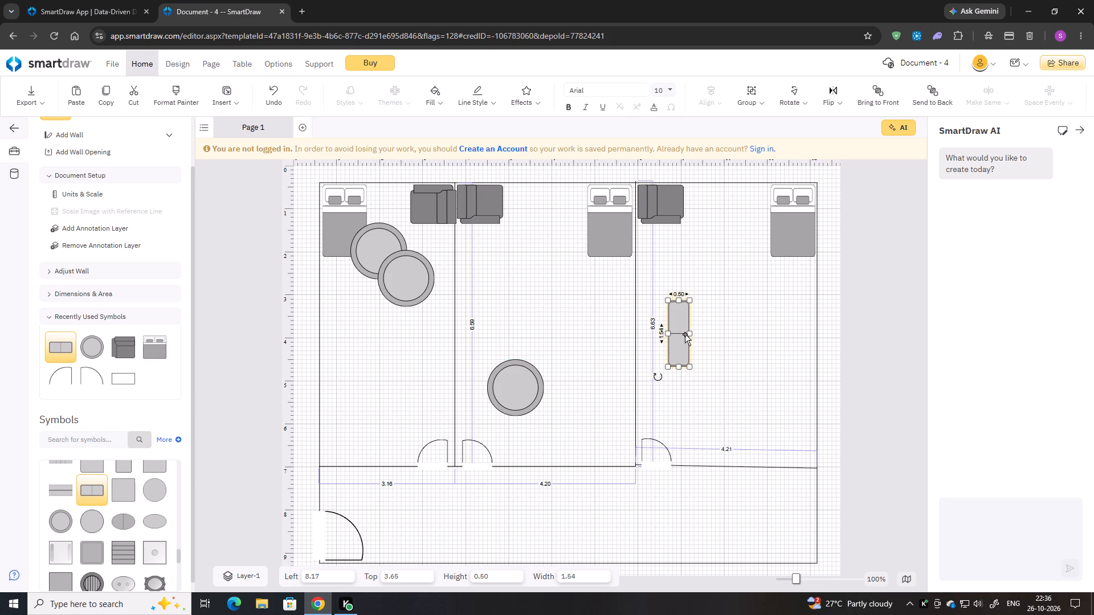
left_click_drag(685, 334, 778, 339)
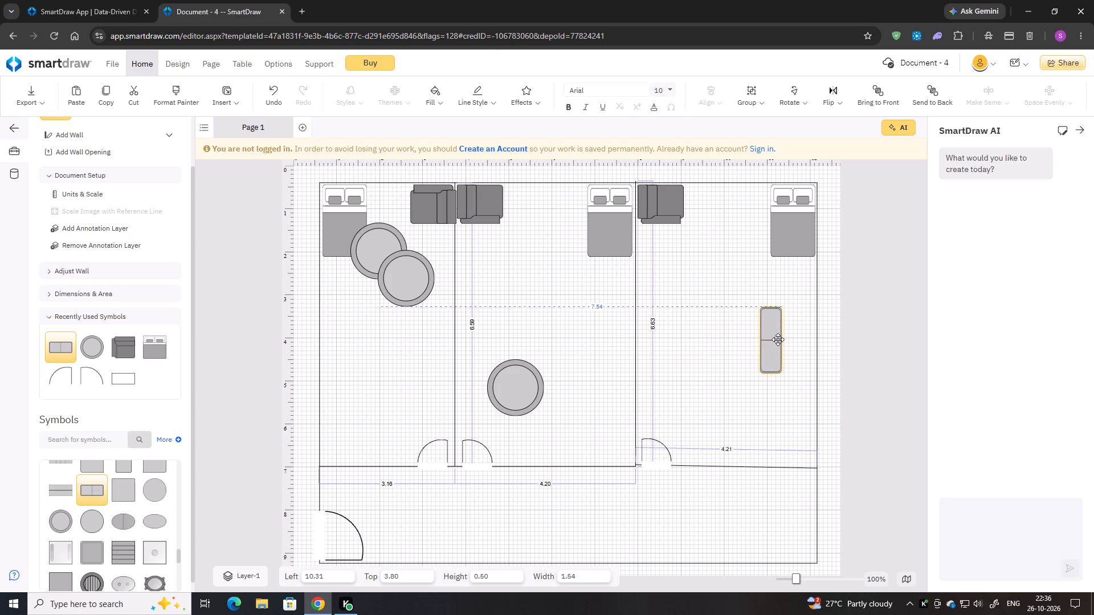
left_click_drag(778, 339, 811, 324)
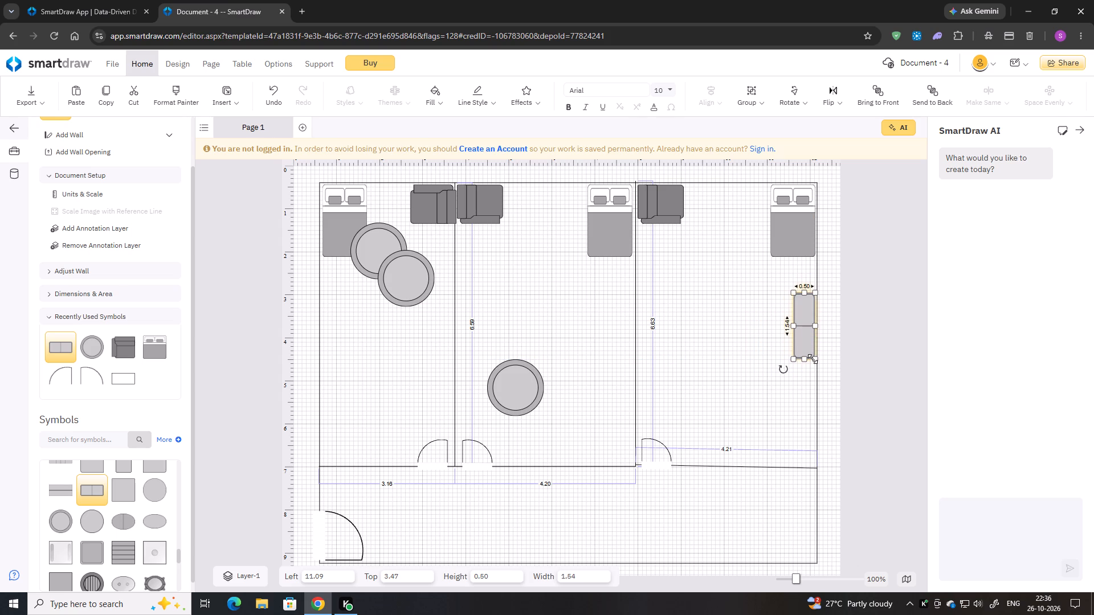
left_click_drag(804, 359, 807, 372)
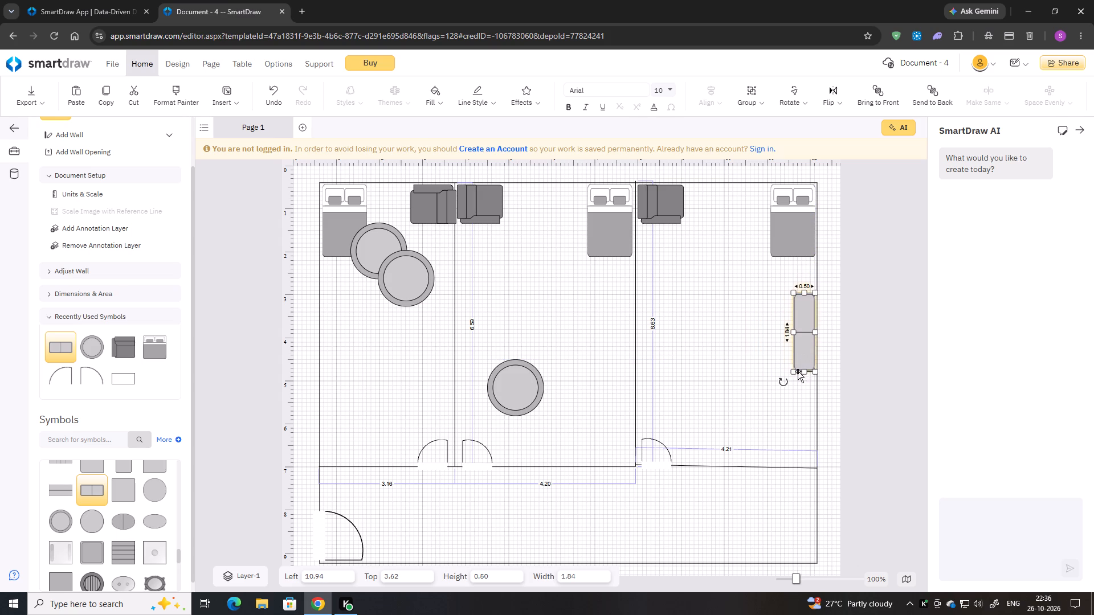
left_click(793, 375)
left_click(795, 367)
left_click_drag(794, 370, 789, 387)
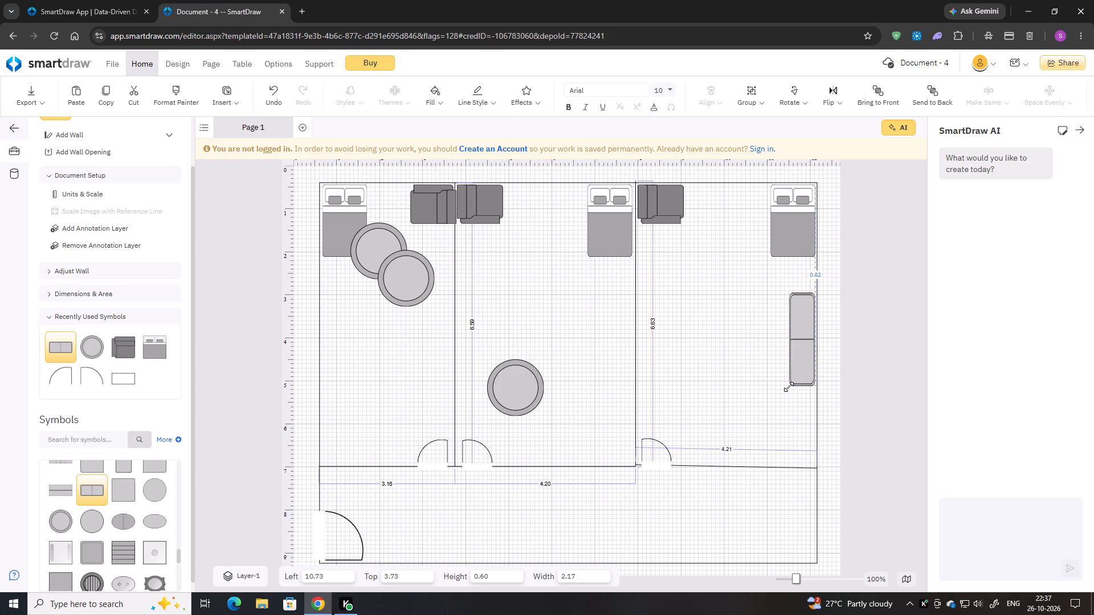
left_click_drag(789, 387, 787, 392)
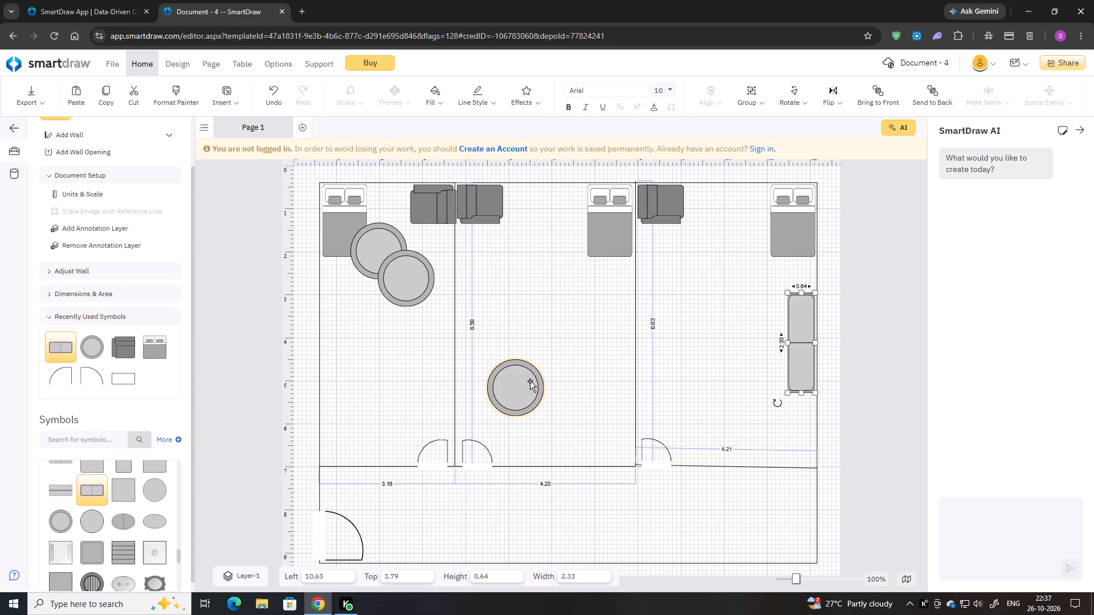
Move the middle room's round table to about left 5.59, top 3.96.
left_click_drag(525, 388, 573, 367)
left_click(573, 367)
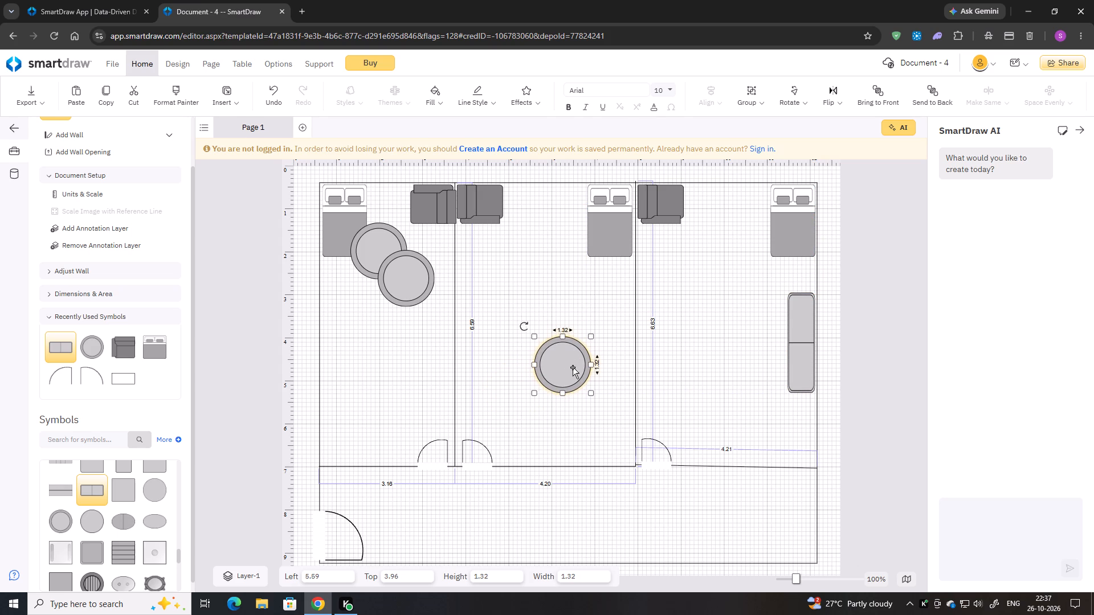
Delete the round table in the middle room and the two round tables in the left room.
key("Delete")
left_click(412, 286)
key("Delete")
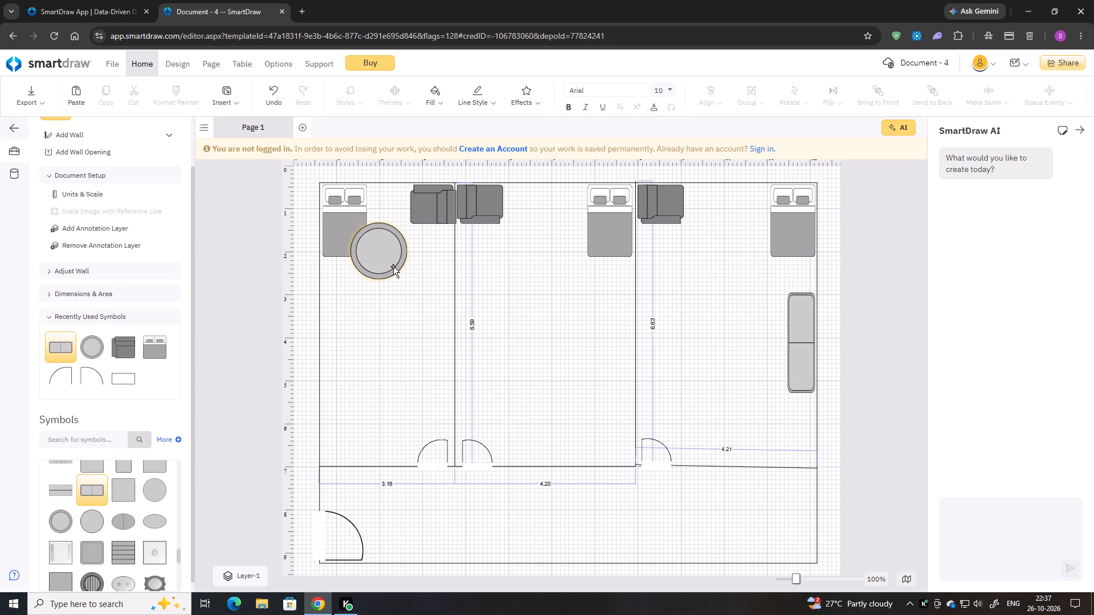
left_click(393, 266)
key("Delete")
Paste three copies of the right room's rectangular table and move one below the middle room's bed, at about left 6.38, top 3.86.
left_click(789, 354)
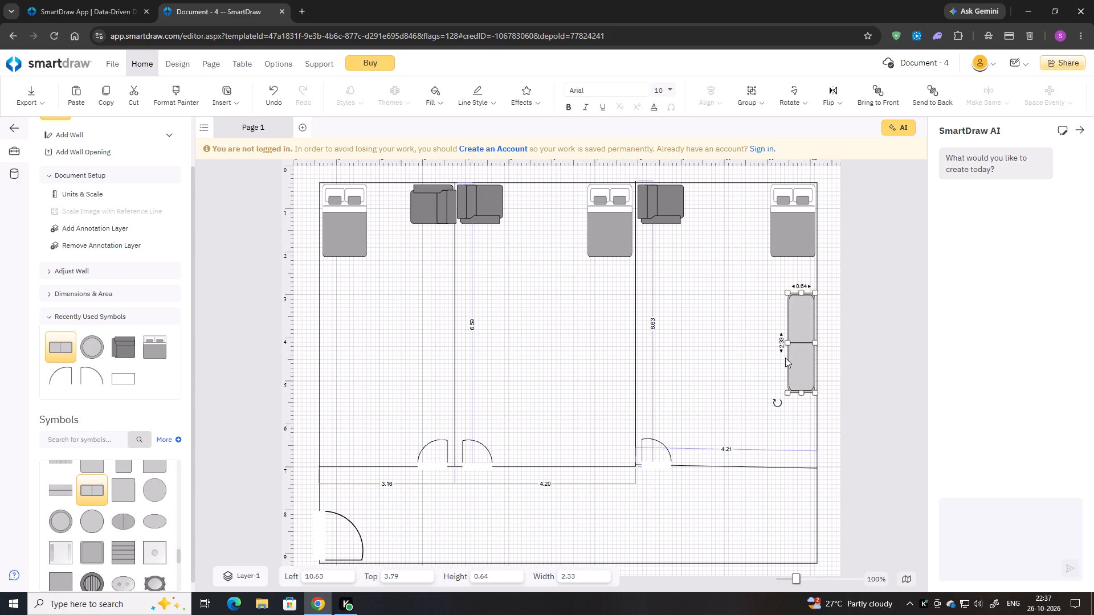
key("ctrl+c")
key("ctrl+v")
key("ctrl+v")
key("ctrl+v")
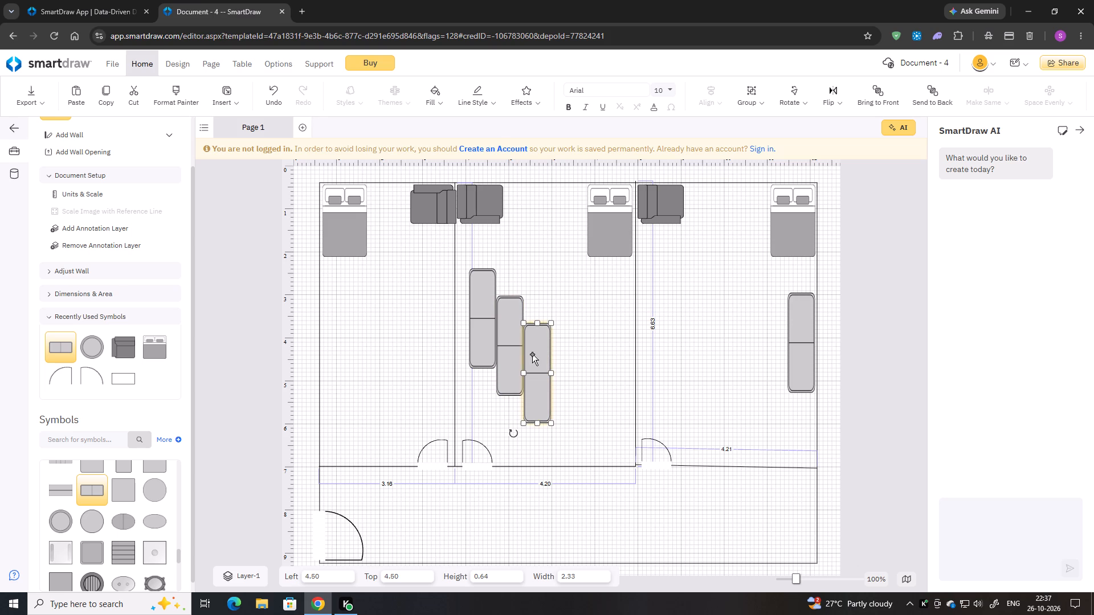
left_click_drag(532, 354, 611, 327)
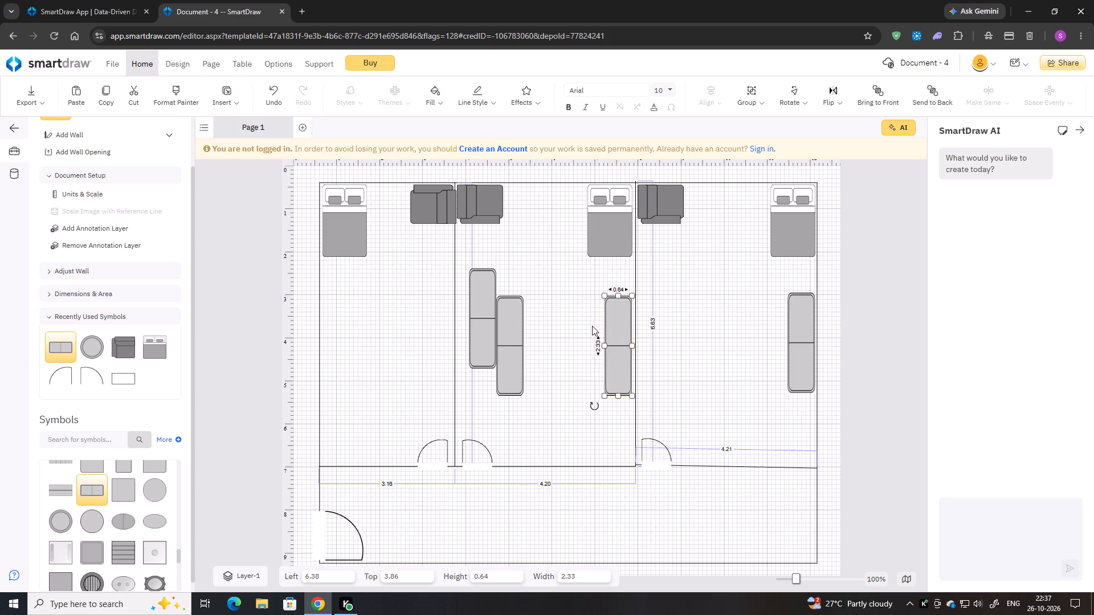
Move a second rectangular table copy into the left room beside the dividing wall and delete the spare copy in the middle room.
left_click_drag(508, 334, 429, 306)
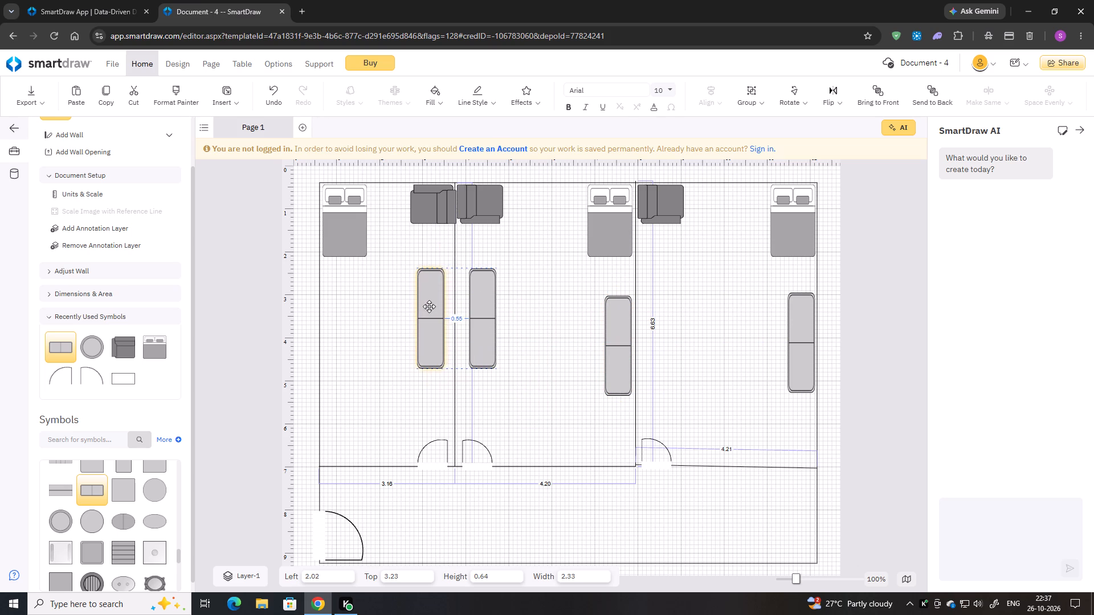
left_click_drag(429, 306, 435, 308)
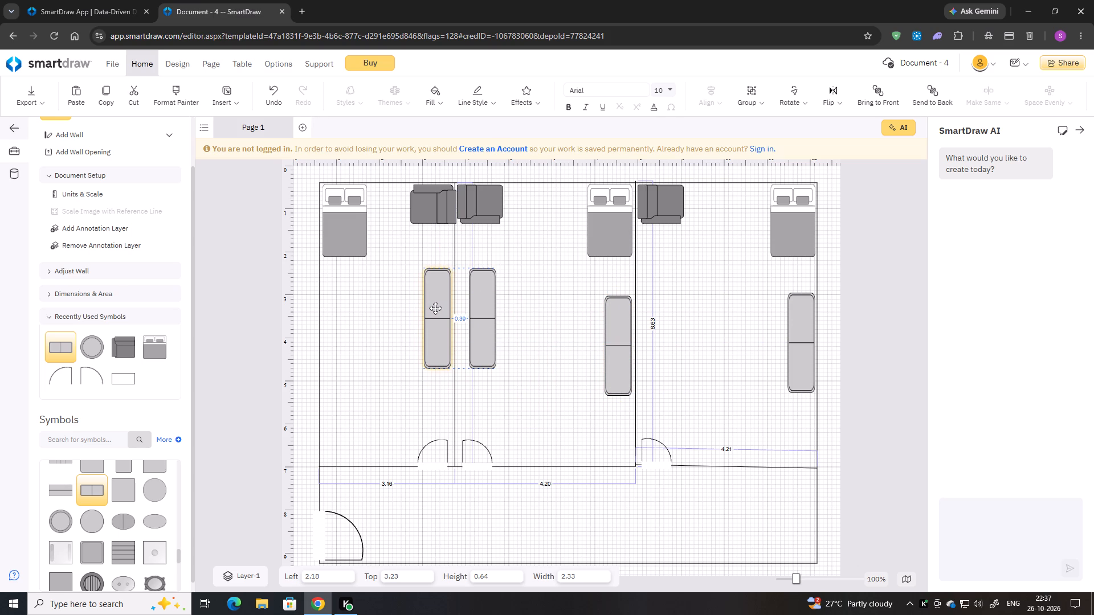
left_click_drag(435, 308, 435, 308)
left_click(484, 319)
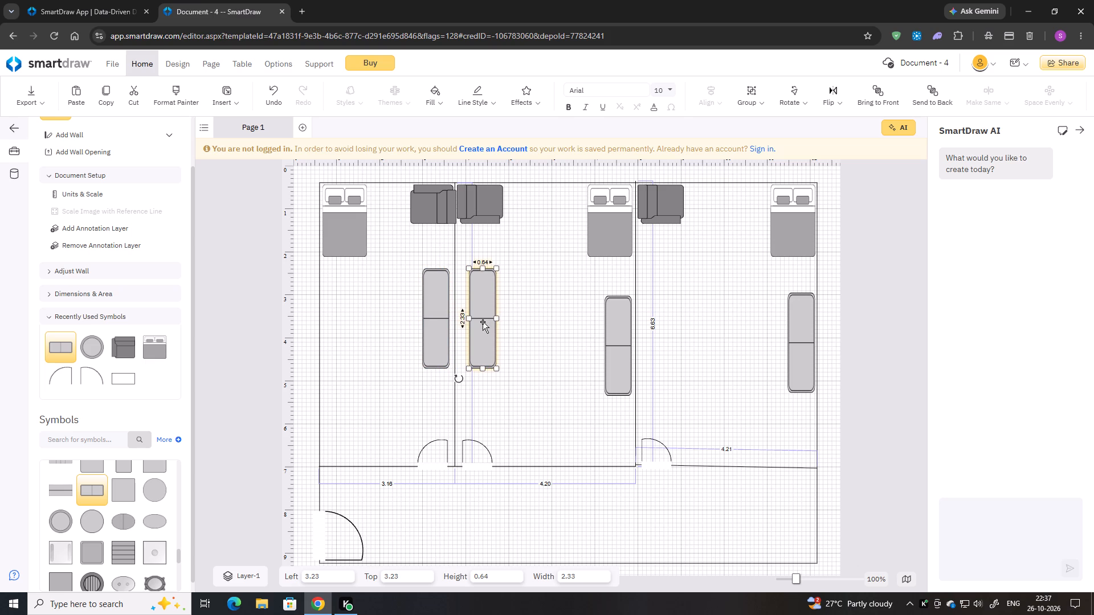
key("Delete")
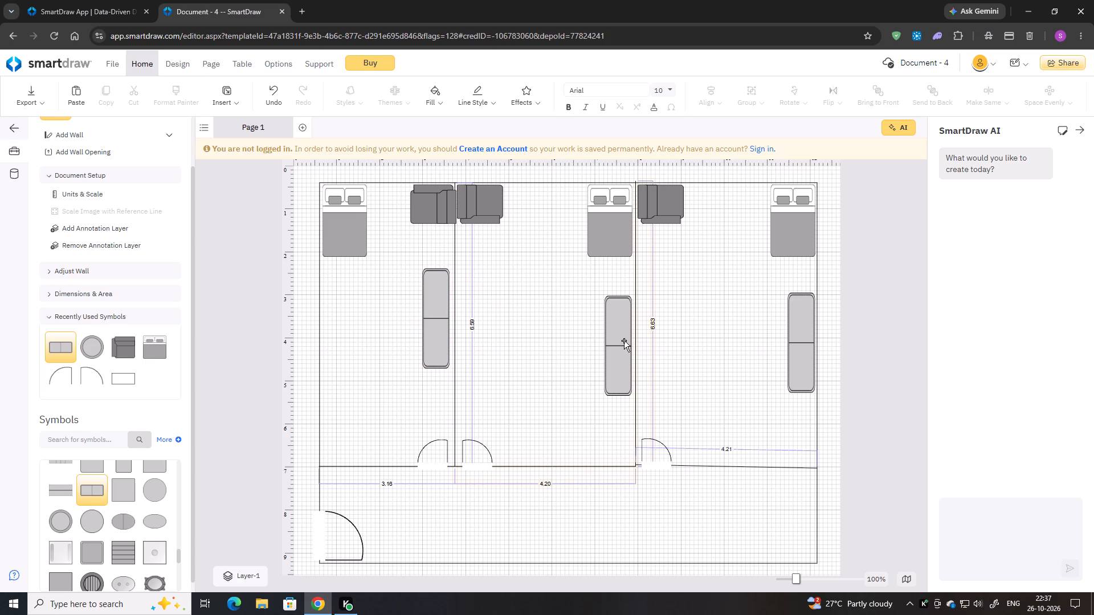
Move the left room's rectangular table to the outer wall below the bed and align the right room's table at top 3.86.
left_click_drag(434, 314, 436, 333)
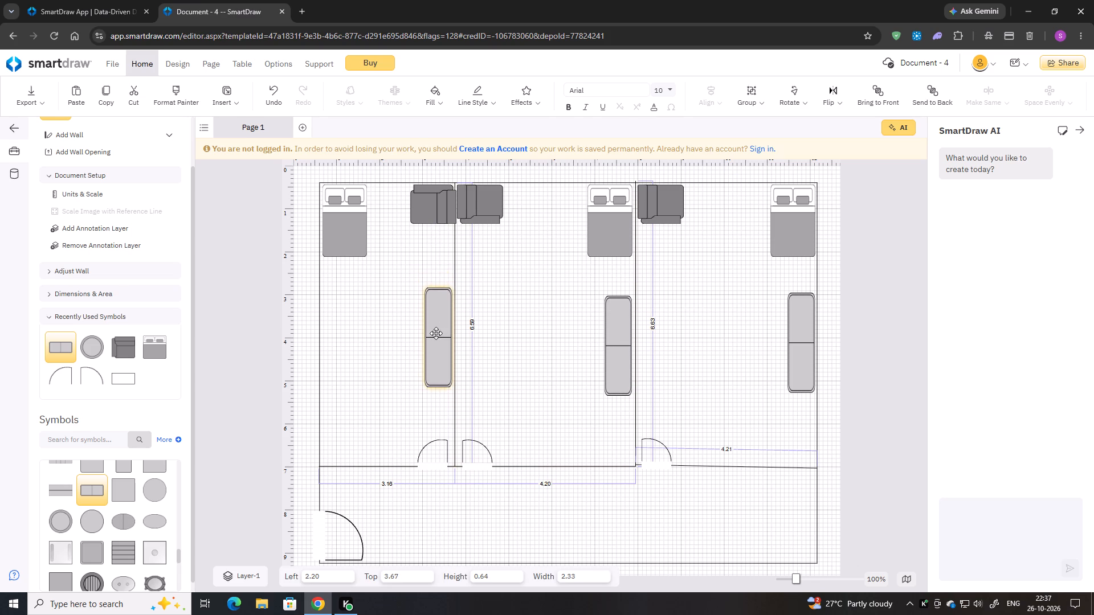
left_click_drag(436, 333, 329, 345)
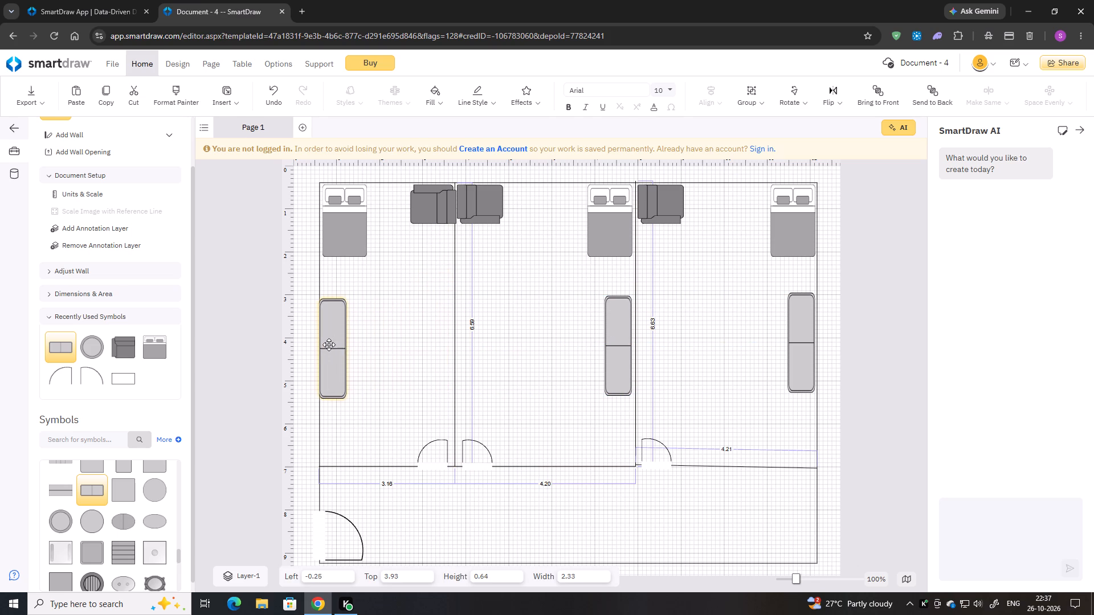
left_click_drag(329, 345, 334, 342)
left_click(798, 347)
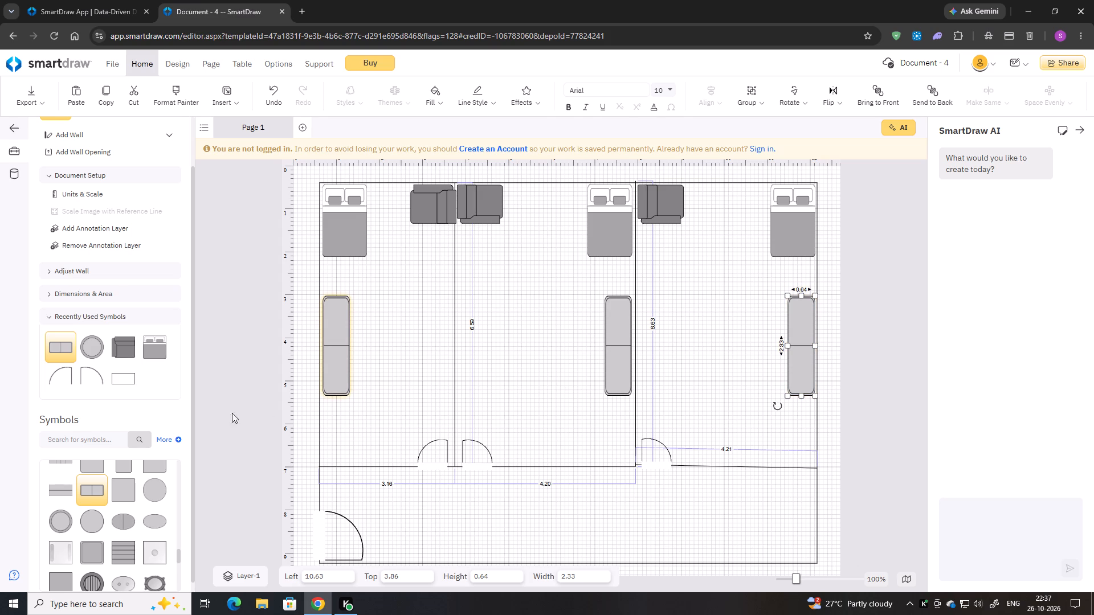
Add a Round Table - 52" resized to about 0.58 by 0.58 beside the left room's bed, at about left 1.81, top 0.43.
scroll(176, 526, "down", 1)
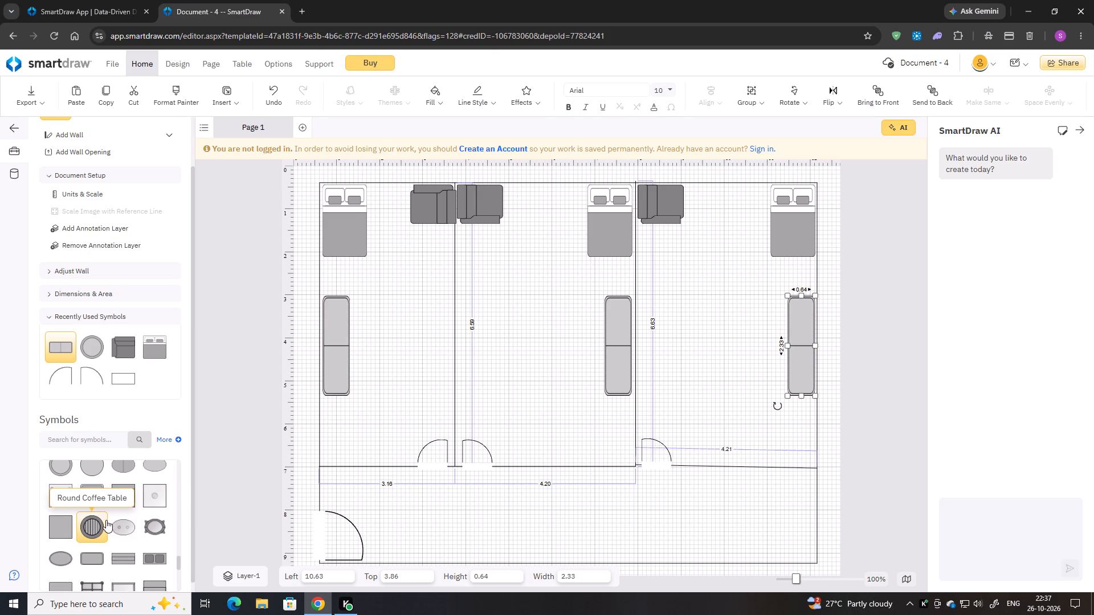
scroll(107, 516, "down", 3)
scroll(108, 512, "up", 4)
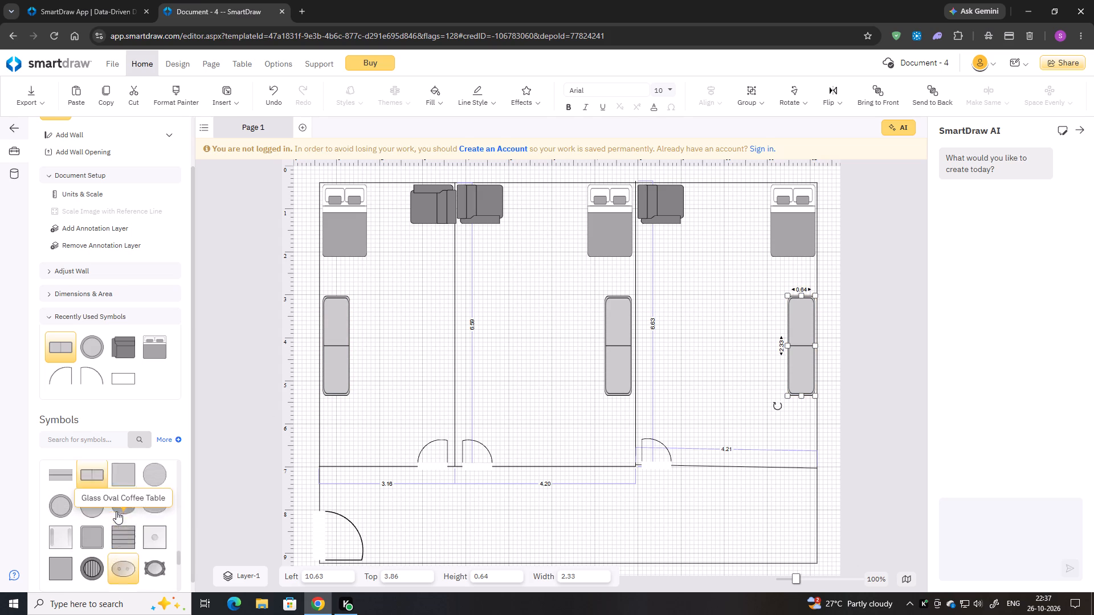
scroll(116, 511, "up", 1)
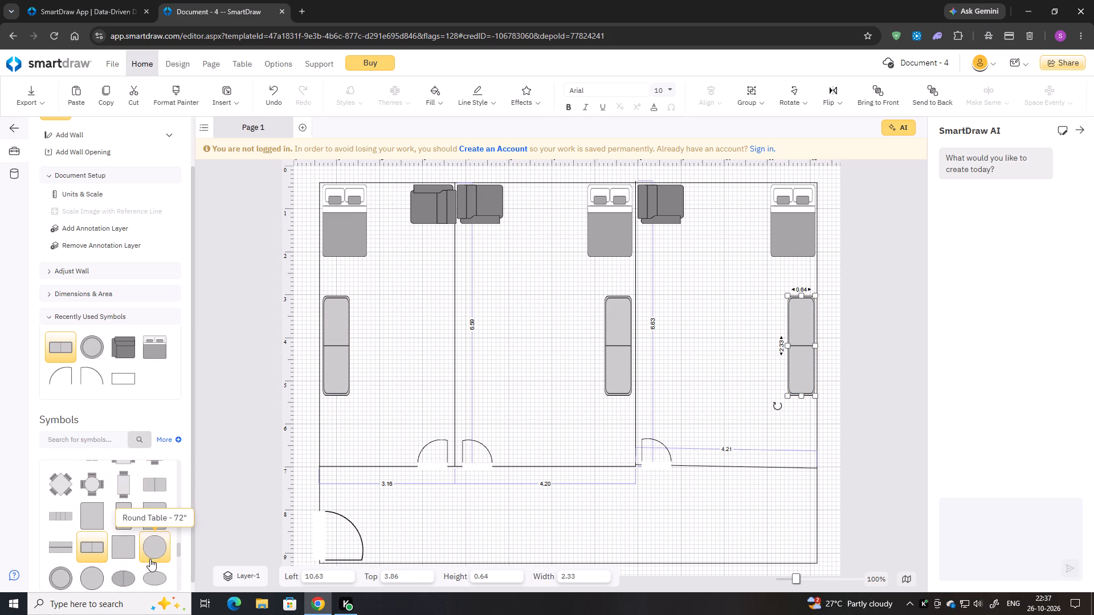
double_click(68, 578)
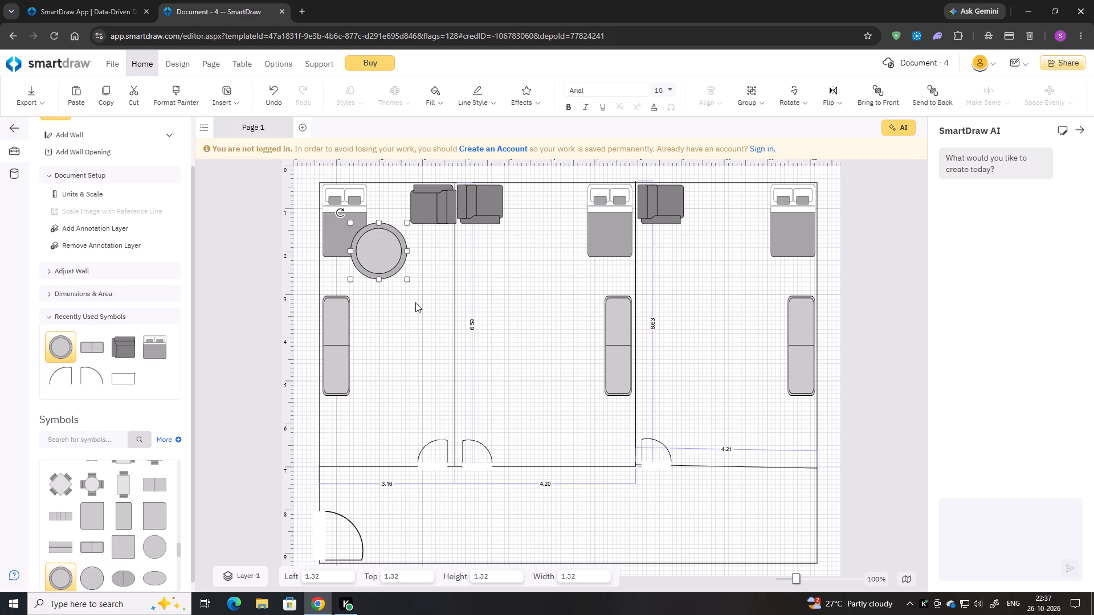
left_click_drag(409, 281, 393, 257)
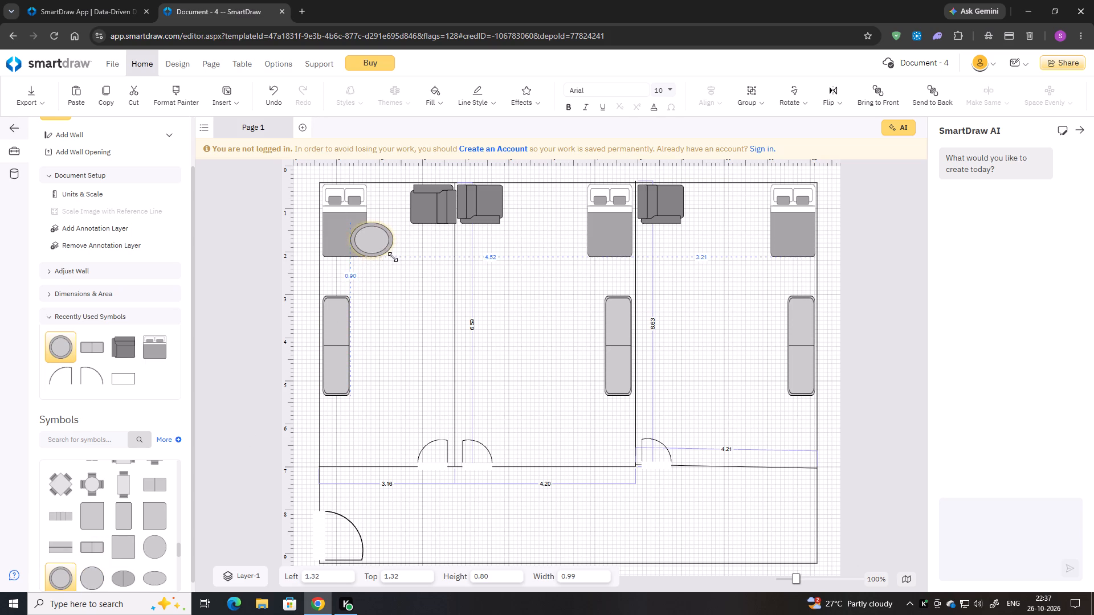
left_click_drag(393, 257, 376, 248)
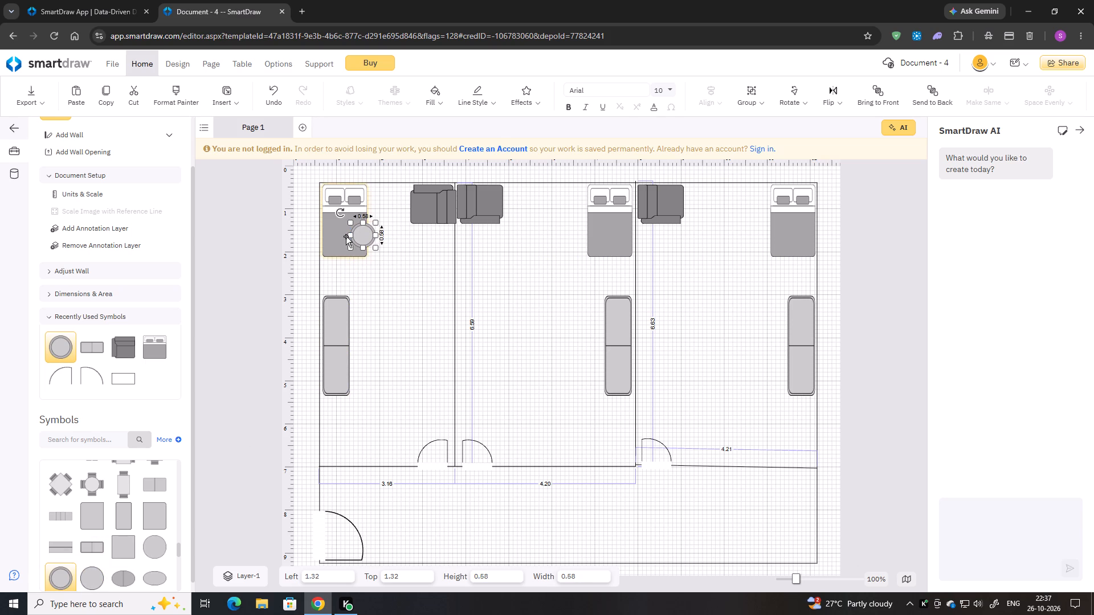
left_click_drag(364, 240, 385, 200)
Make two copies of the small round table and place one beside the middle room's bed, at about left 6.13, top 0.43.
key("ctrl+c")
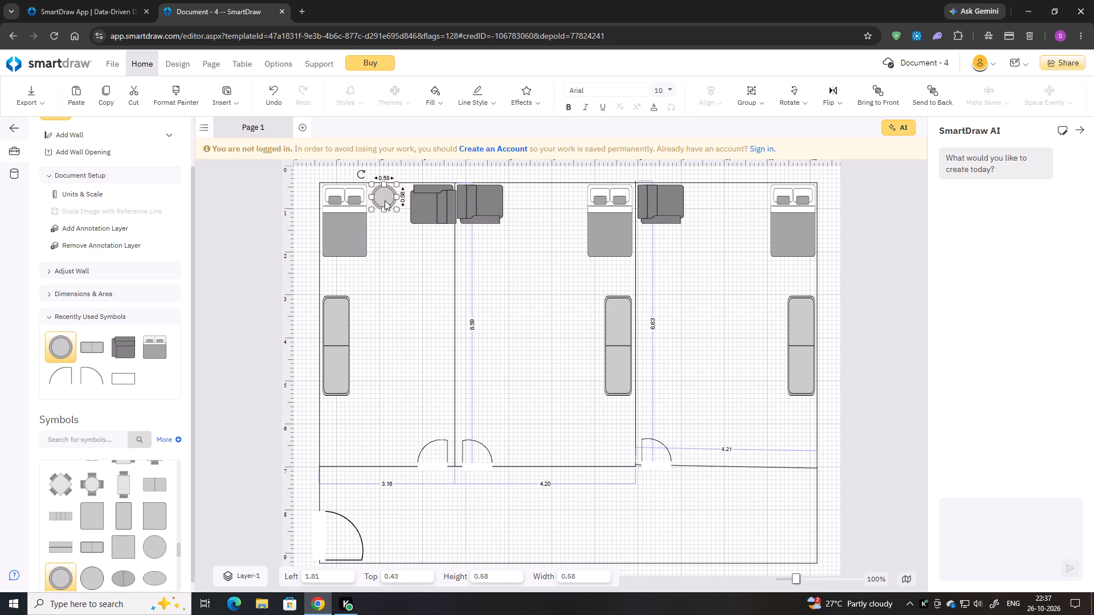
key("ctrl+v")
key("ctrl+v")
key("ctrl+v")
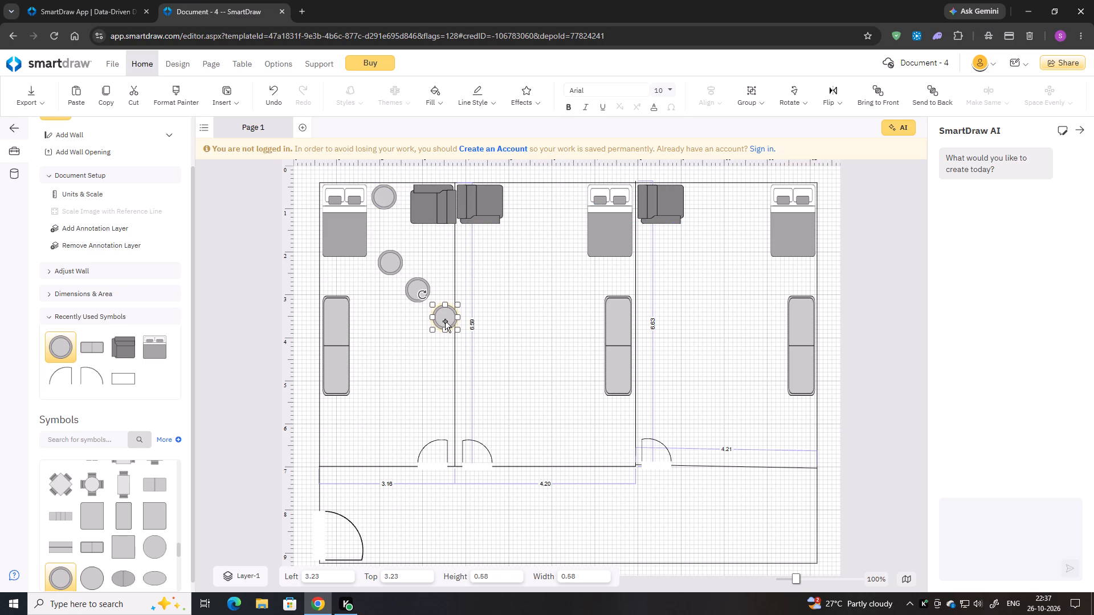
key("ctrl+z")
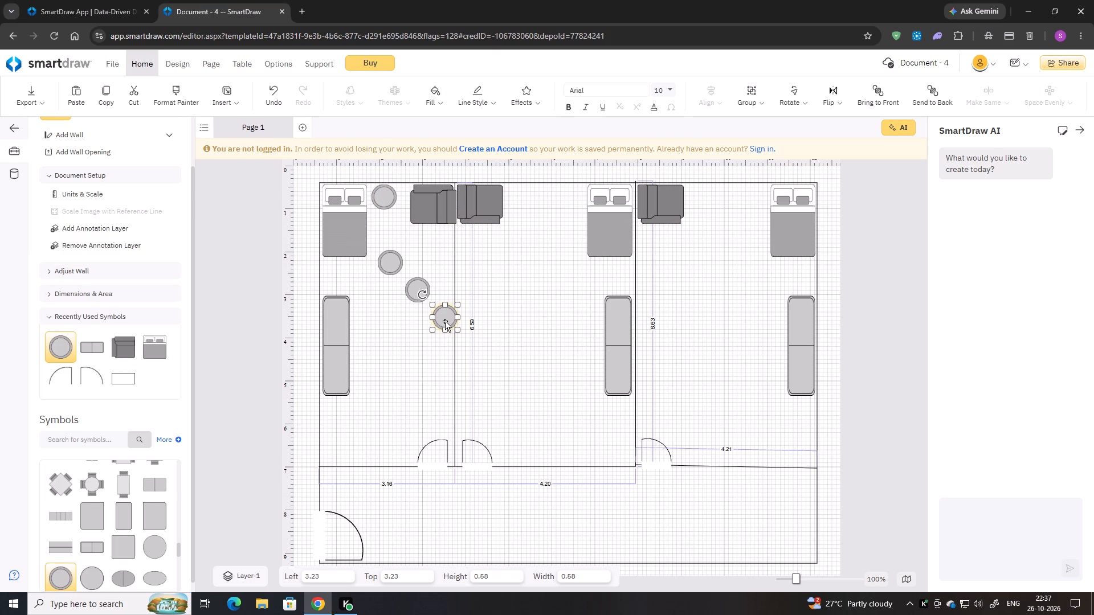
left_click_drag(421, 294, 572, 206)
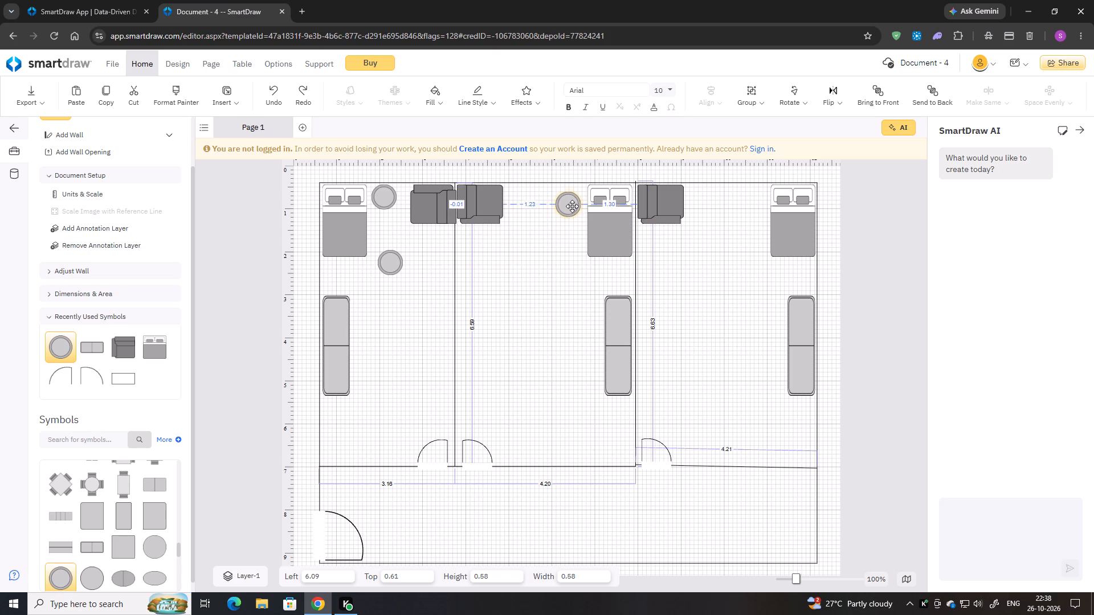
left_click_drag(572, 206, 574, 202)
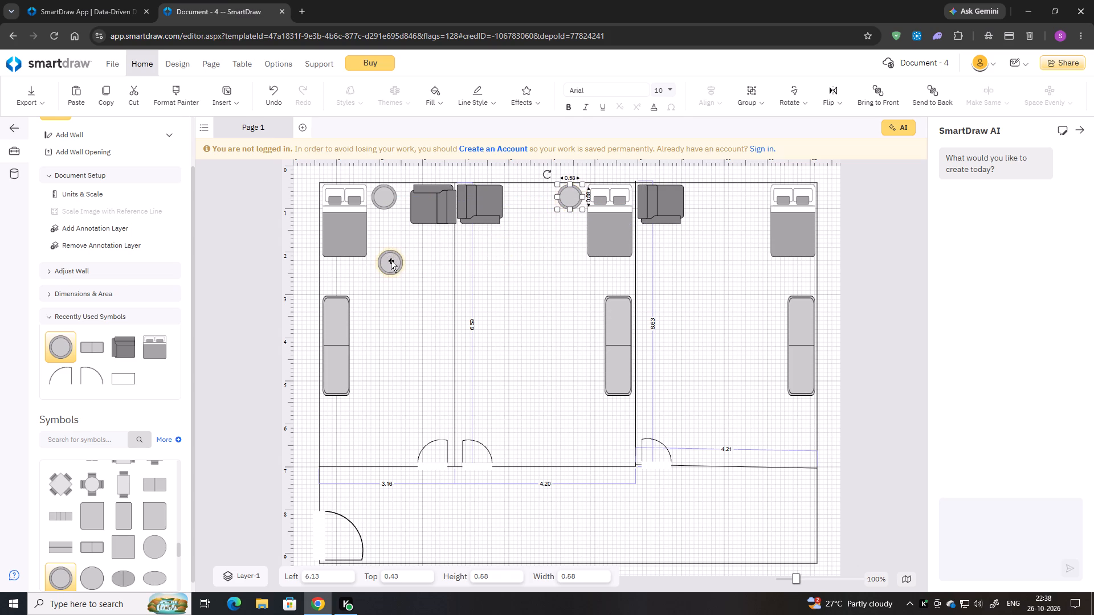
Move the remaining small round table copy beside the right room's bed, at about left 10.43, top 0.43.
left_click_drag(391, 261, 759, 196)
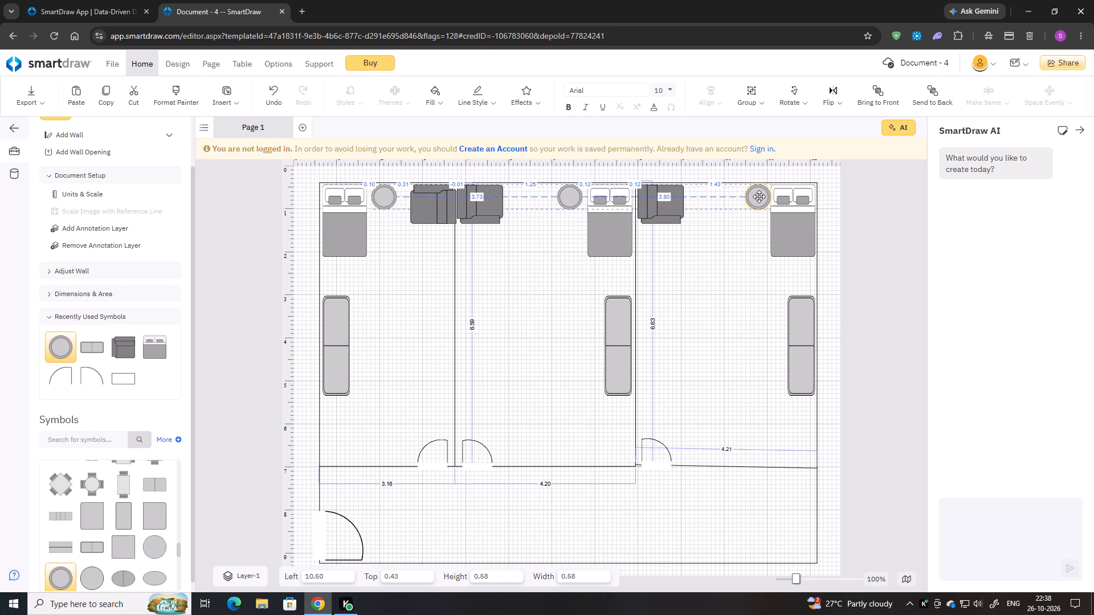
left_click_drag(759, 196, 757, 194)
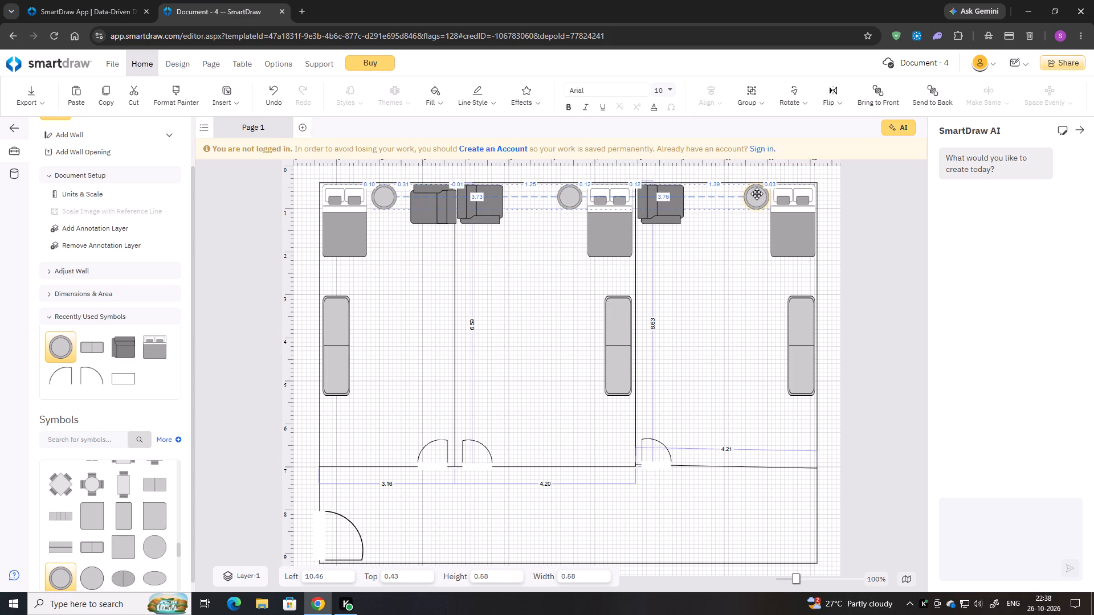
left_click_drag(757, 194, 756, 194)
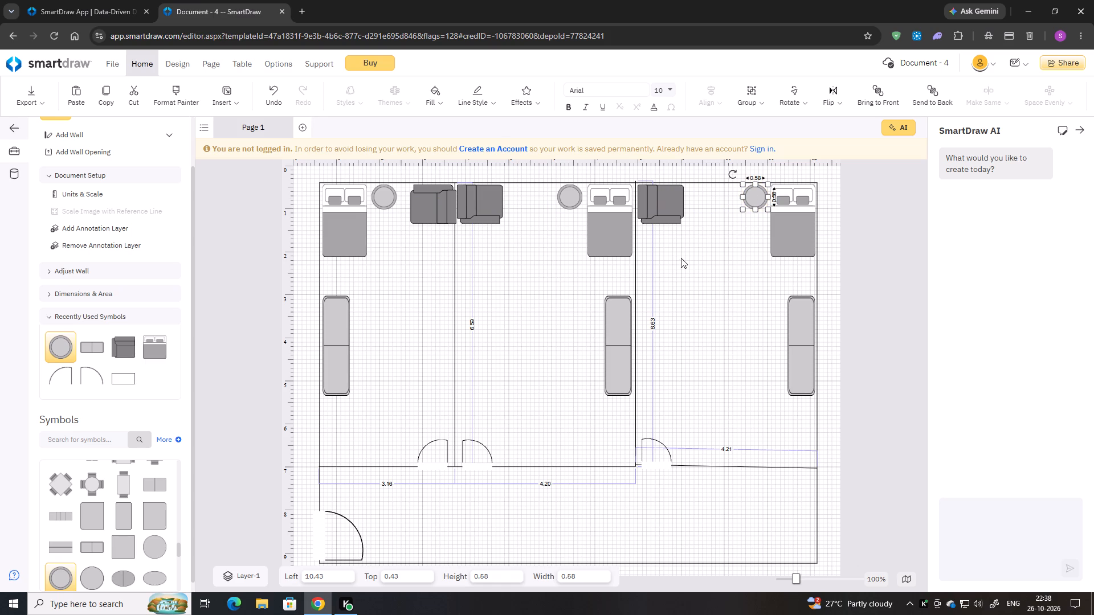
left_click(528, 329)
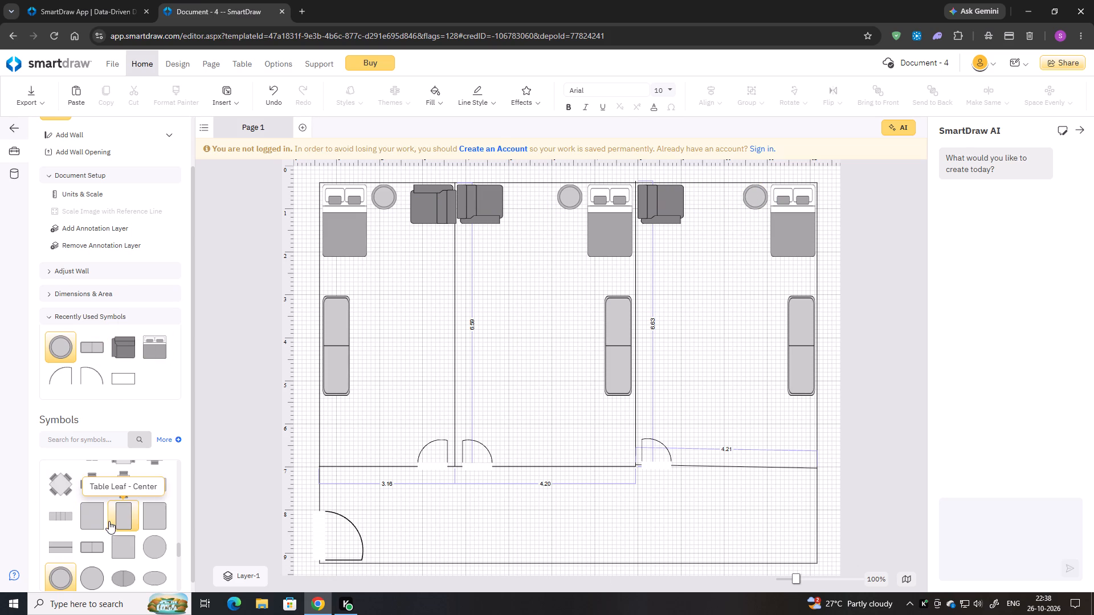
Look through the remaining coffee and end table symbols in the library.
scroll(110, 519, "down", 3)
scroll(113, 509, "up", 1)
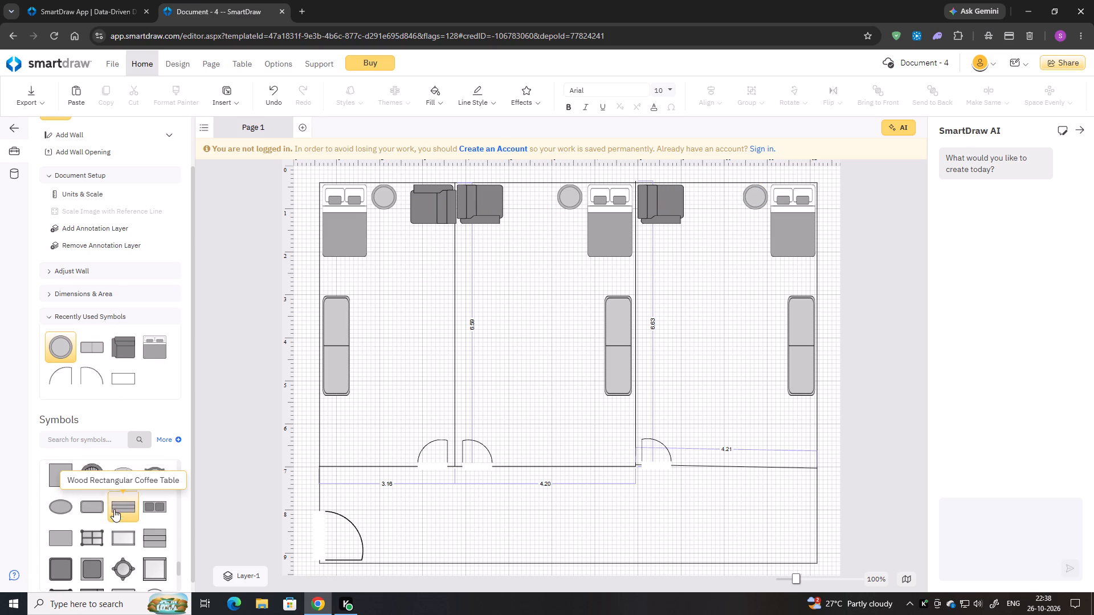
scroll(118, 509, "down", 4)
scroll(118, 512, "up", 2)
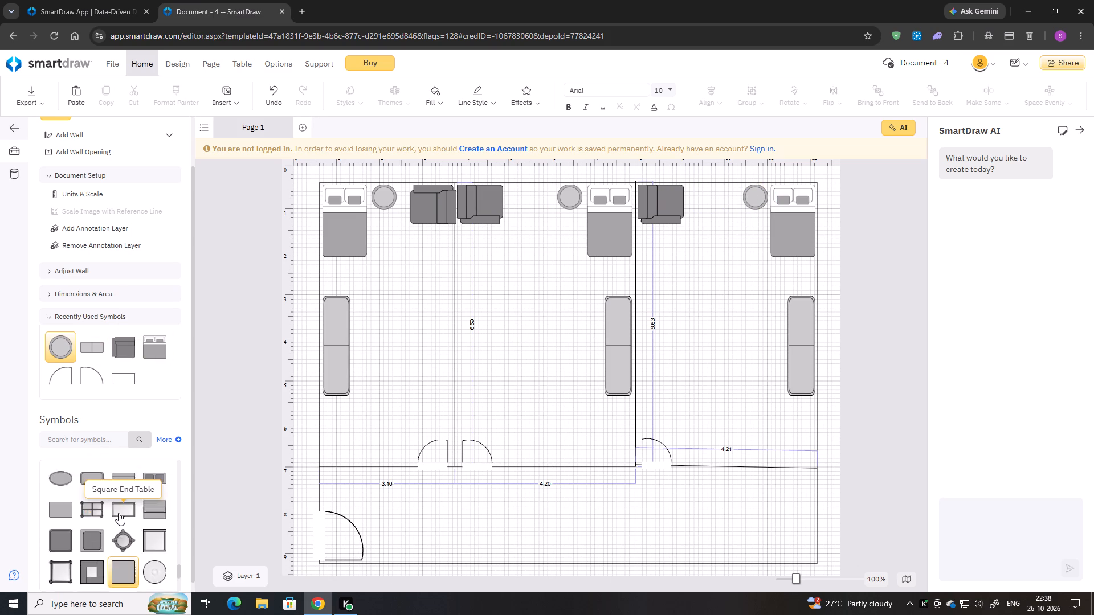
scroll(119, 512, "down", 6)
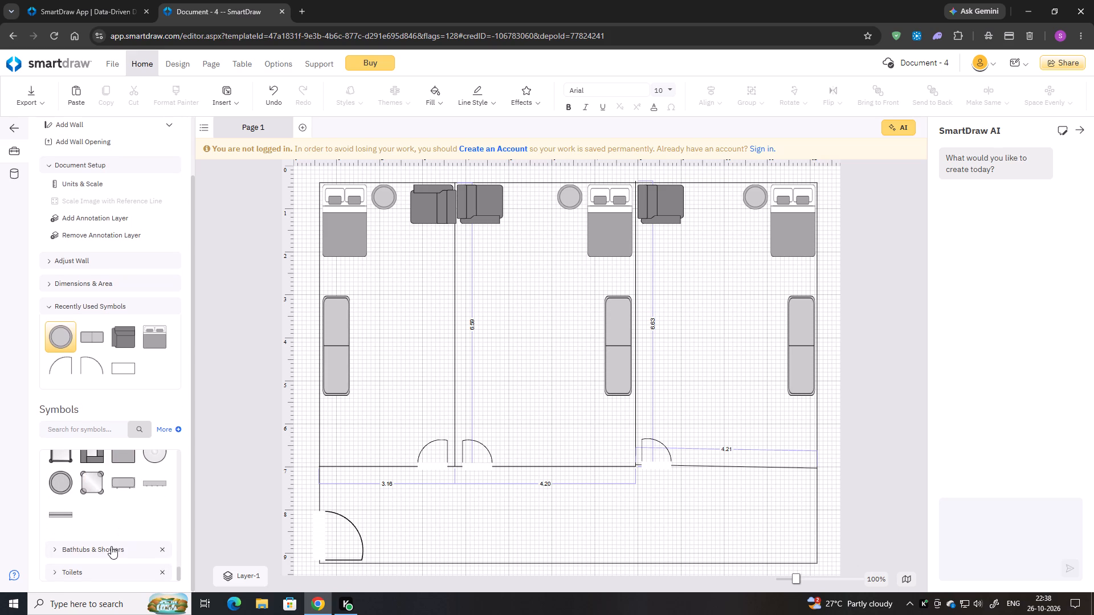
Expand the Bathtubs & Showers symbols and look through the available fixtures.
left_click(68, 552)
scroll(80, 550, "down", 2)
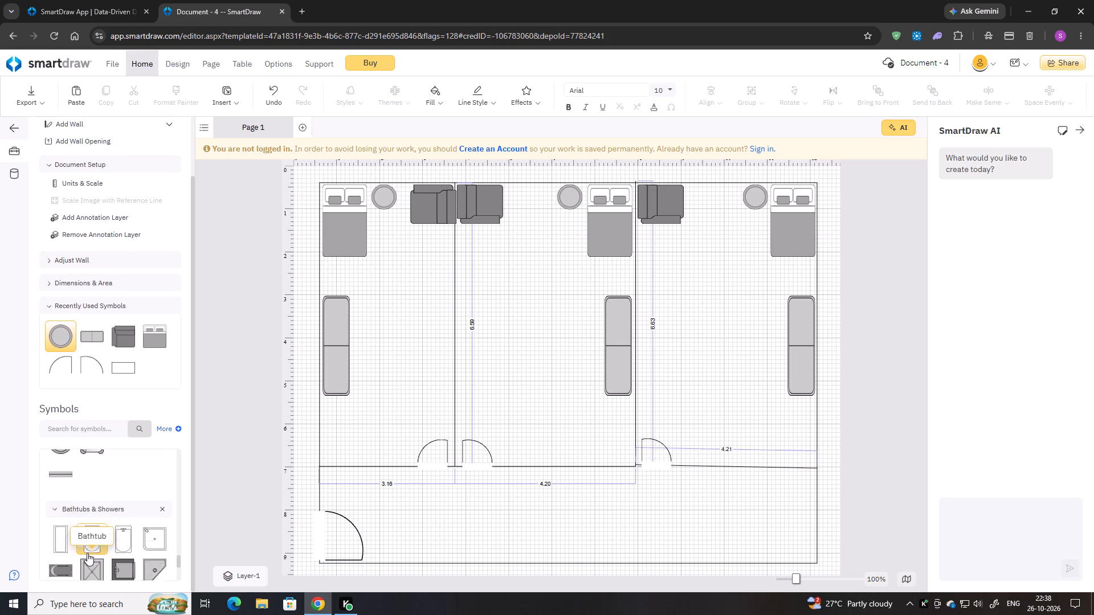
scroll(92, 552, "down", 6)
scroll(92, 552, "up", 6)
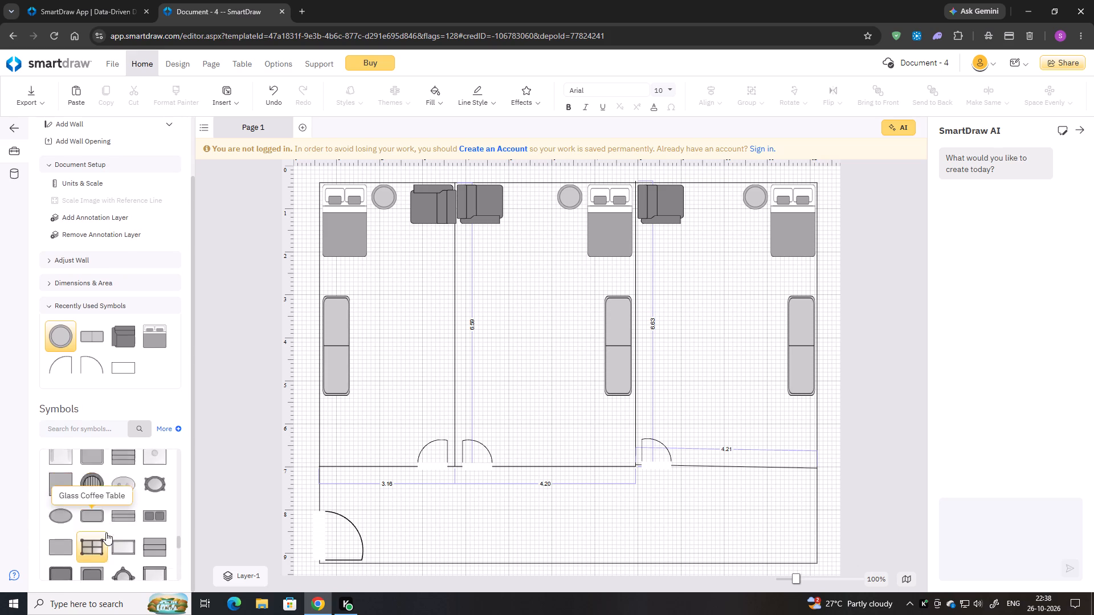
scroll(106, 532, "down", 11)
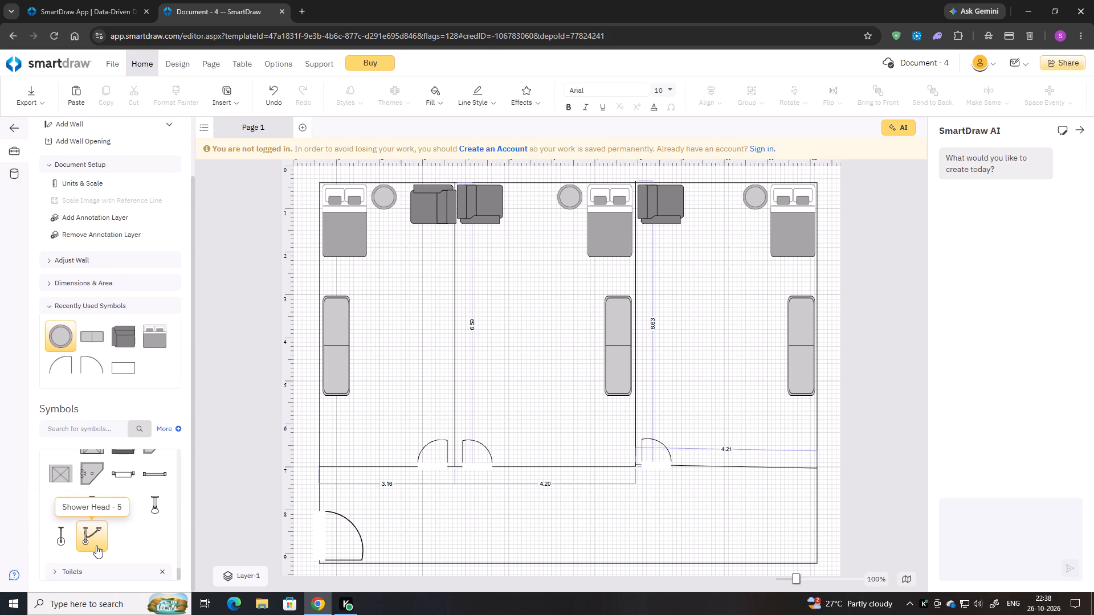
scroll(96, 546, "up", 5)
scroll(96, 546, "down", 10)
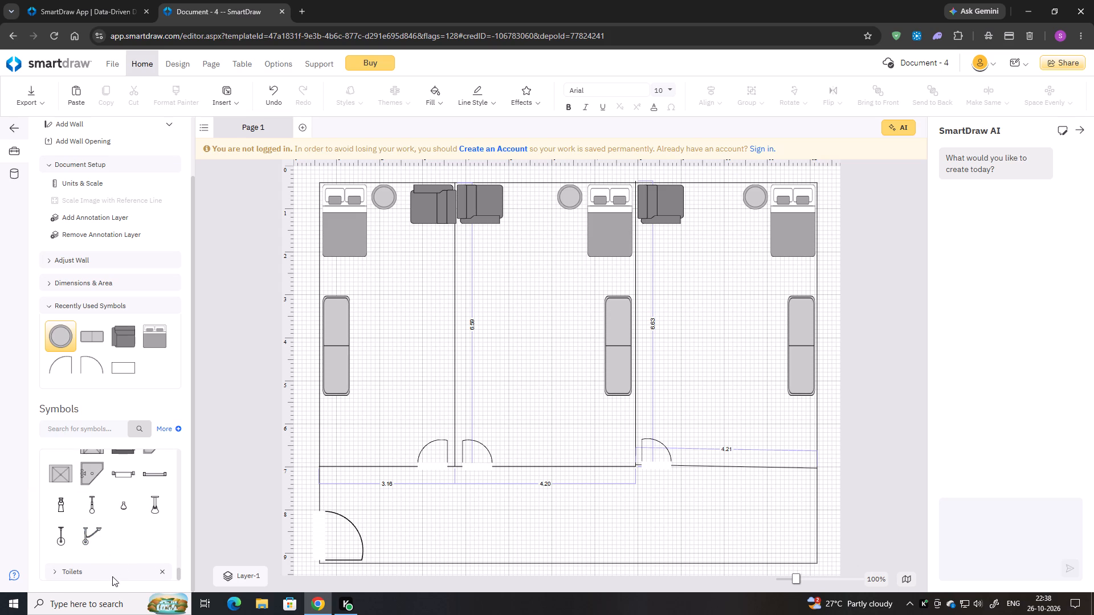
Expand the Toilets symbols and look through the toilet, bathtub and shower fixtures in the library.
left_click(63, 569)
scroll(85, 553, "down", 3)
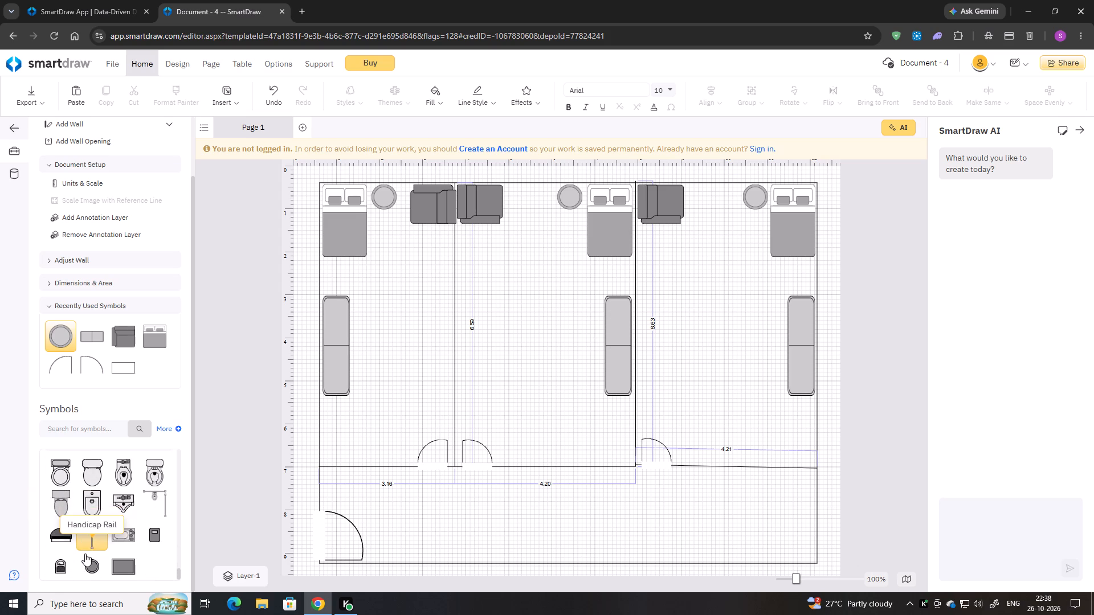
scroll(85, 553, "down", 1)
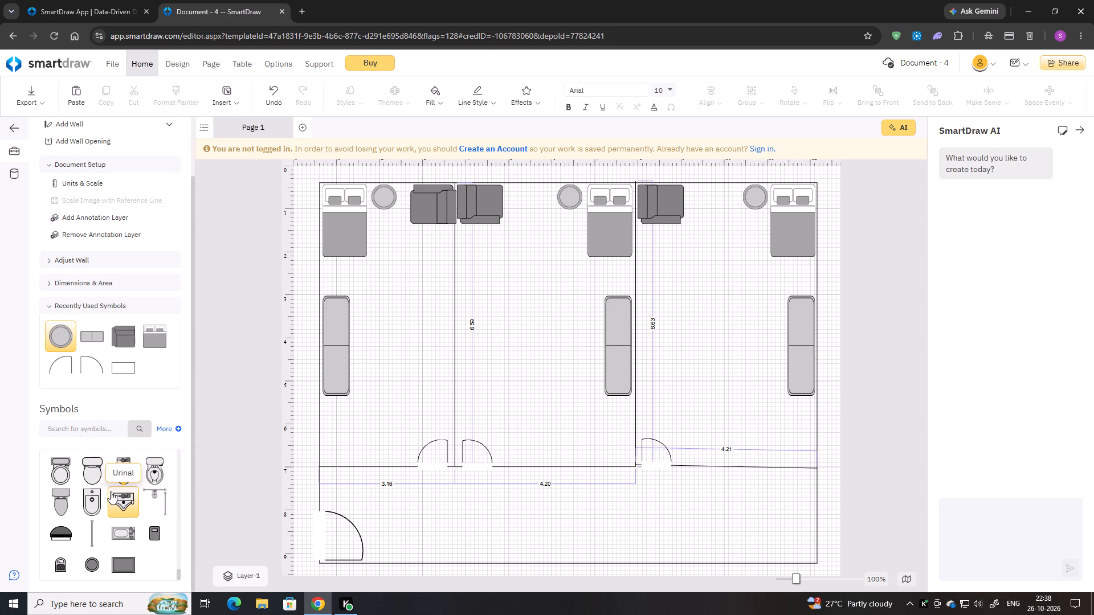
scroll(125, 555, "up", 2)
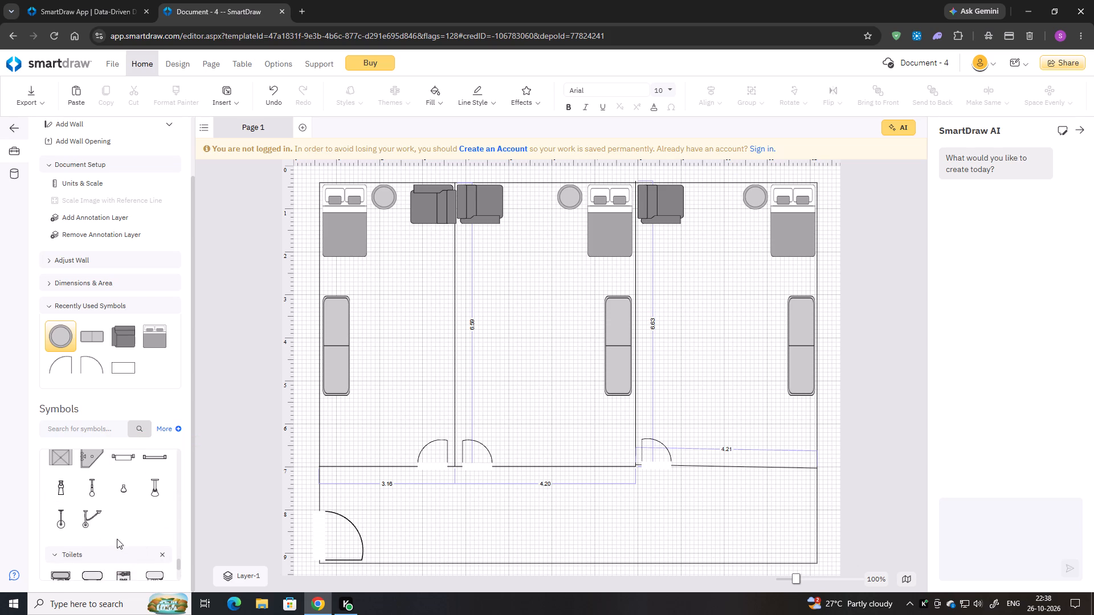
scroll(68, 555, "down", 1)
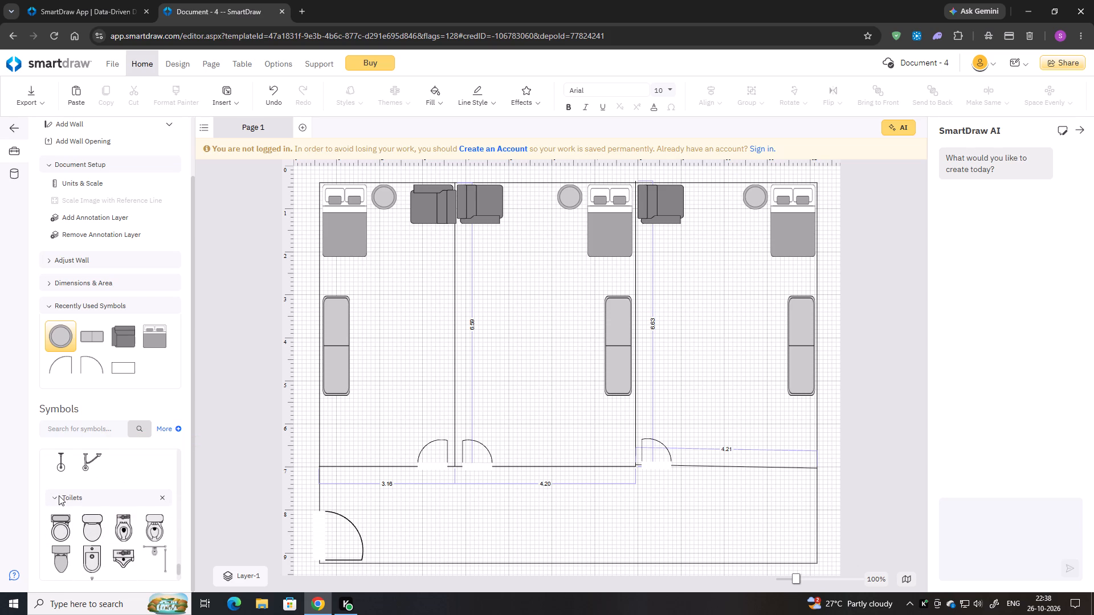
left_click(59, 495)
left_click(66, 493)
scroll(66, 493, "up", 2)
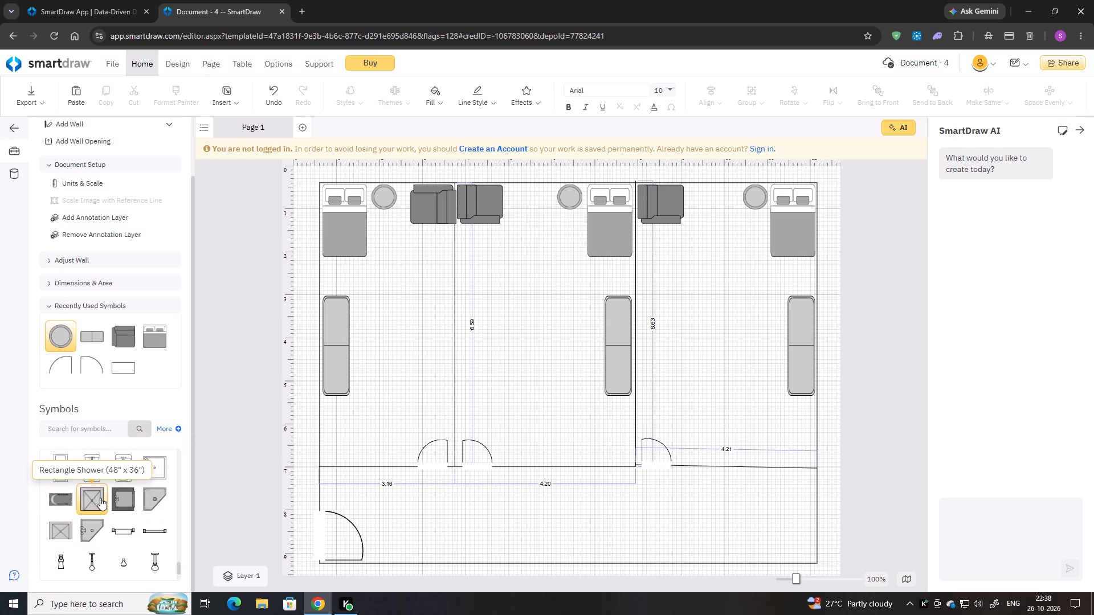
scroll(100, 498, "up", 1)
scroll(109, 510, "down", 2)
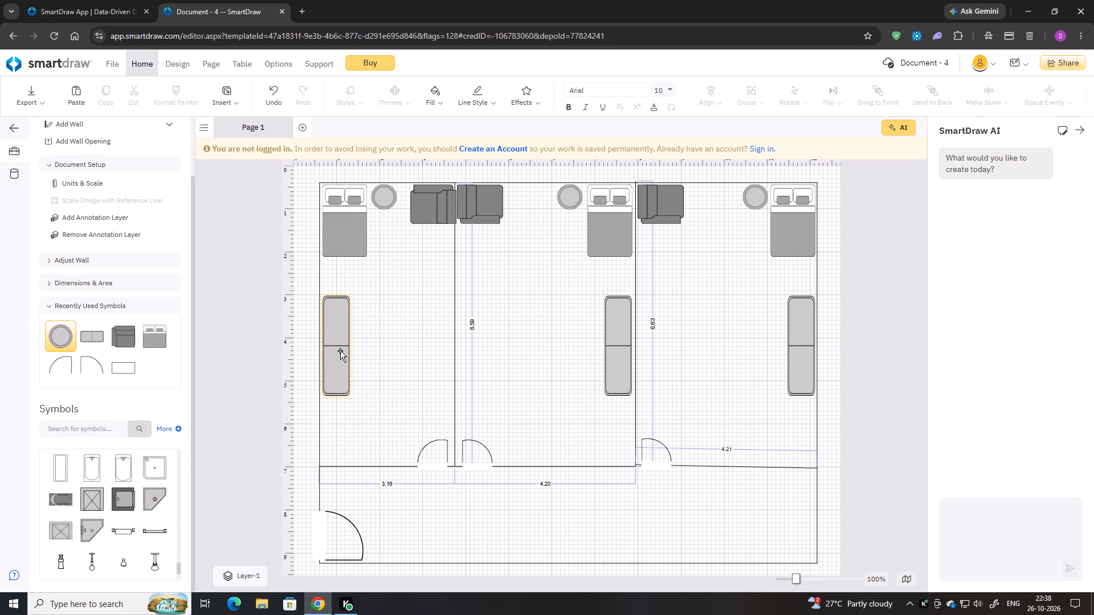
Move the three sofas along the side walls closer to the beds, aligning them at about top 3.36.
left_click_drag(340, 351, 337, 321)
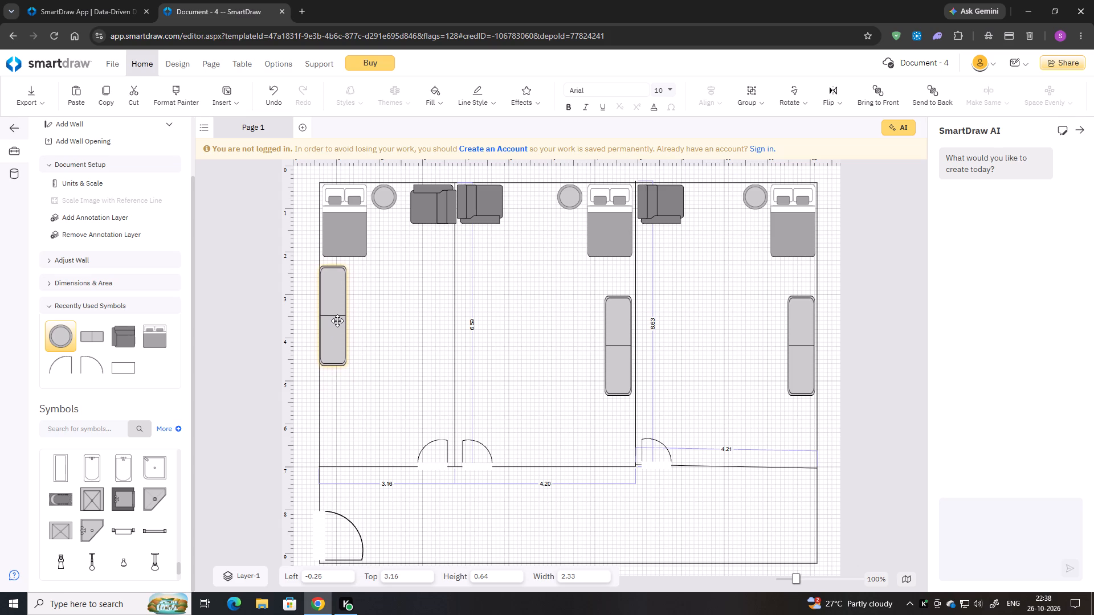
left_click_drag(337, 321, 341, 328)
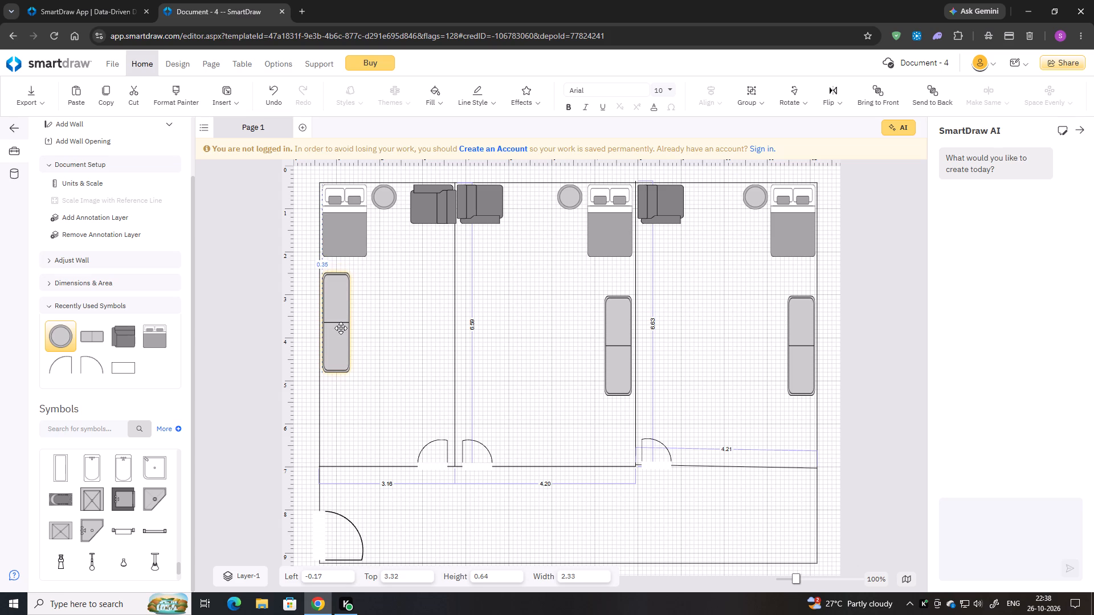
left_click_drag(341, 328, 341, 329)
left_click_drag(618, 360, 618, 348)
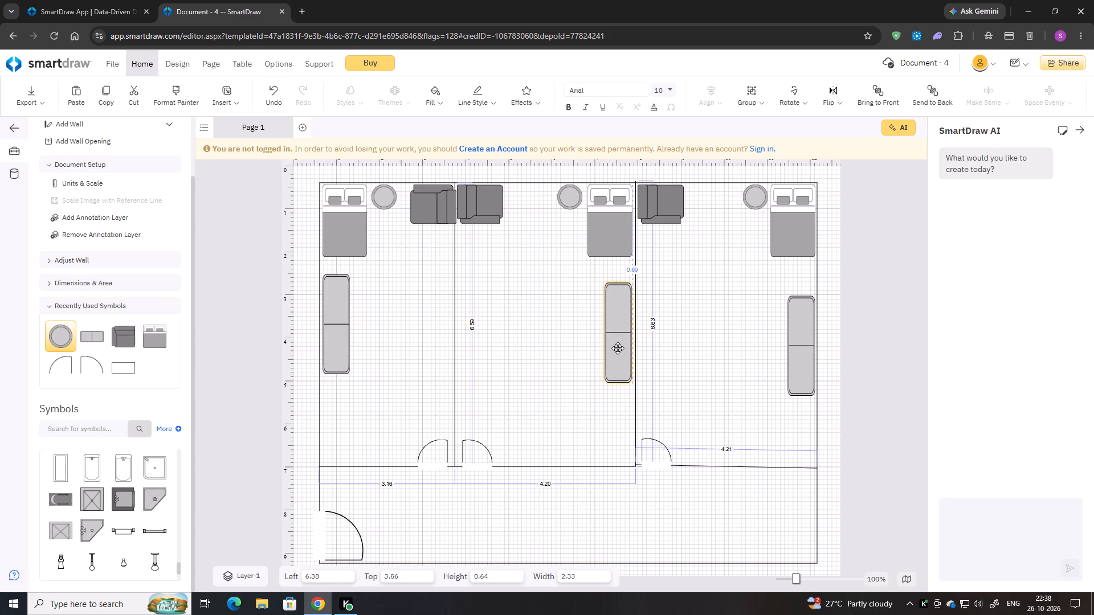
left_click_drag(618, 348, 618, 339)
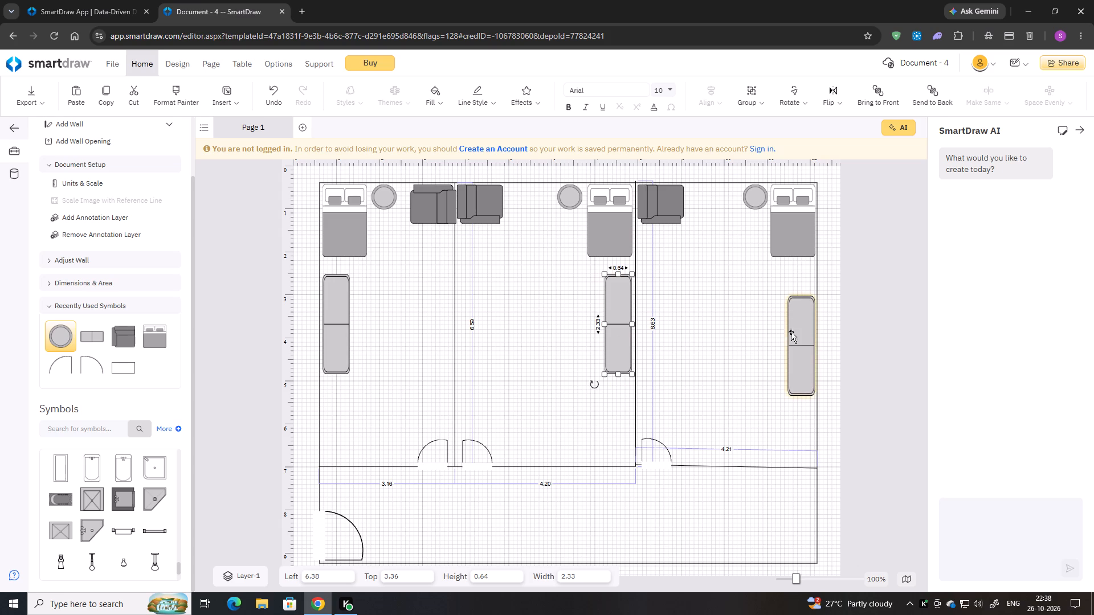
left_click_drag(802, 345, 804, 323)
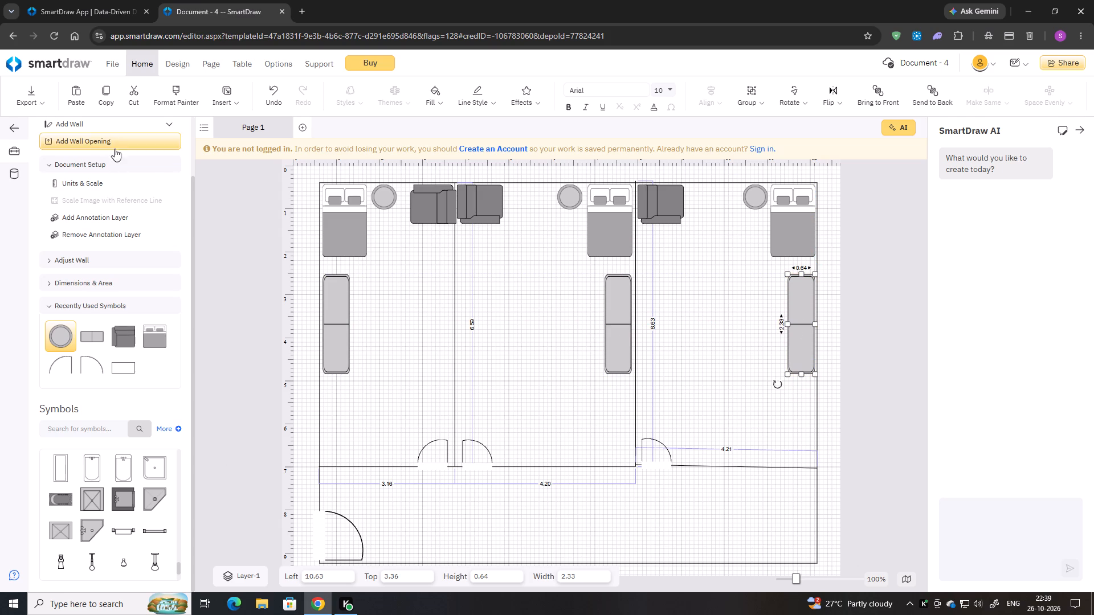
Enclose the left room's lower-left corner with a horizontal line about 1.69 long and a vertical line about 1.55 long.
scroll(123, 155, "up", 3)
left_click(129, 167)
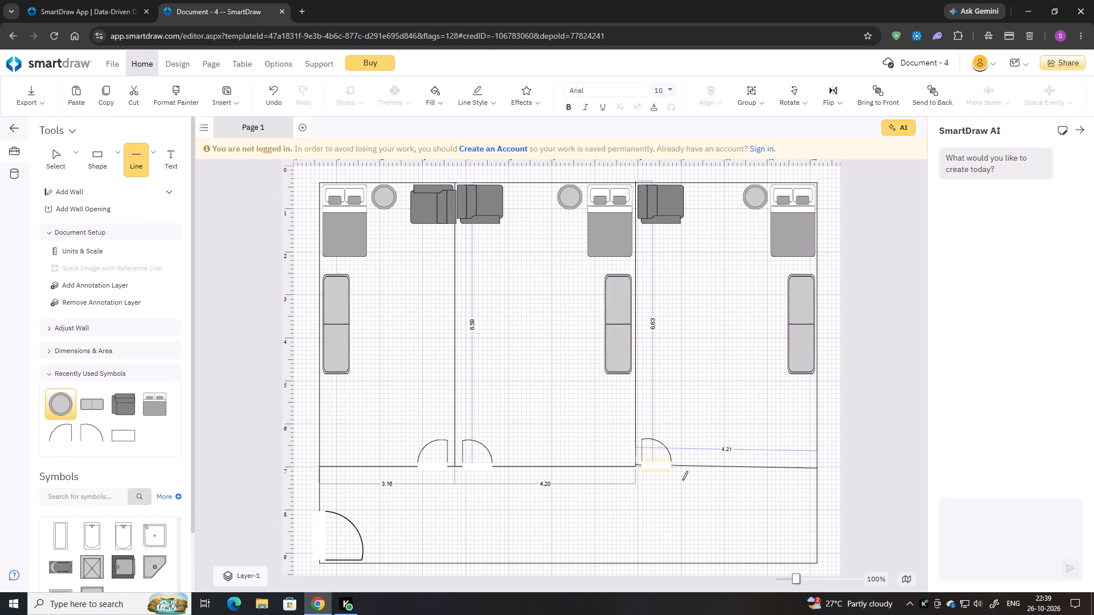
left_click(319, 400)
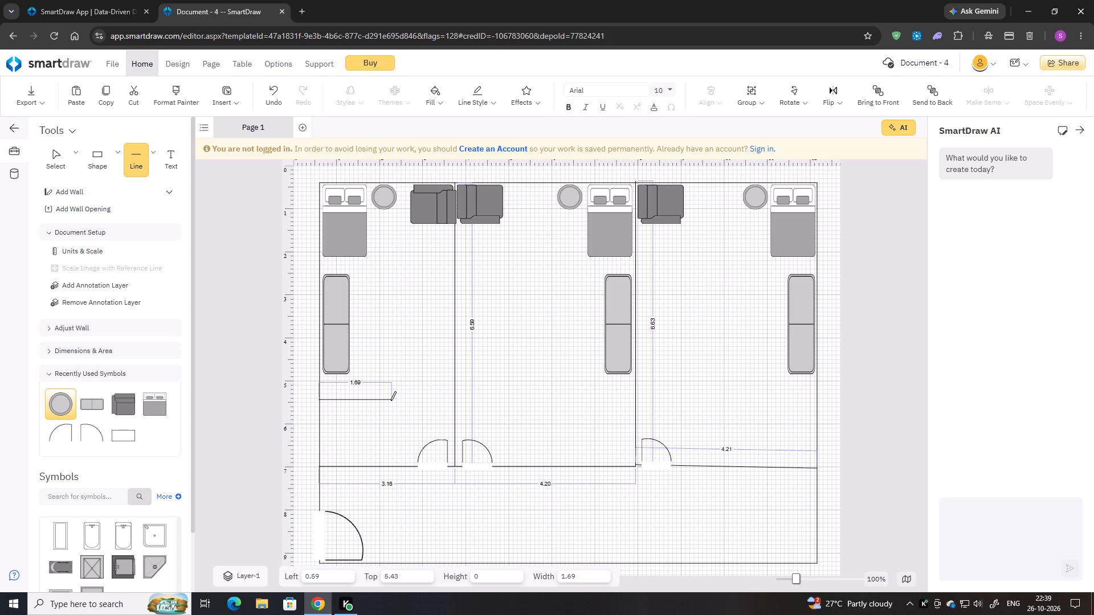
left_click(391, 400)
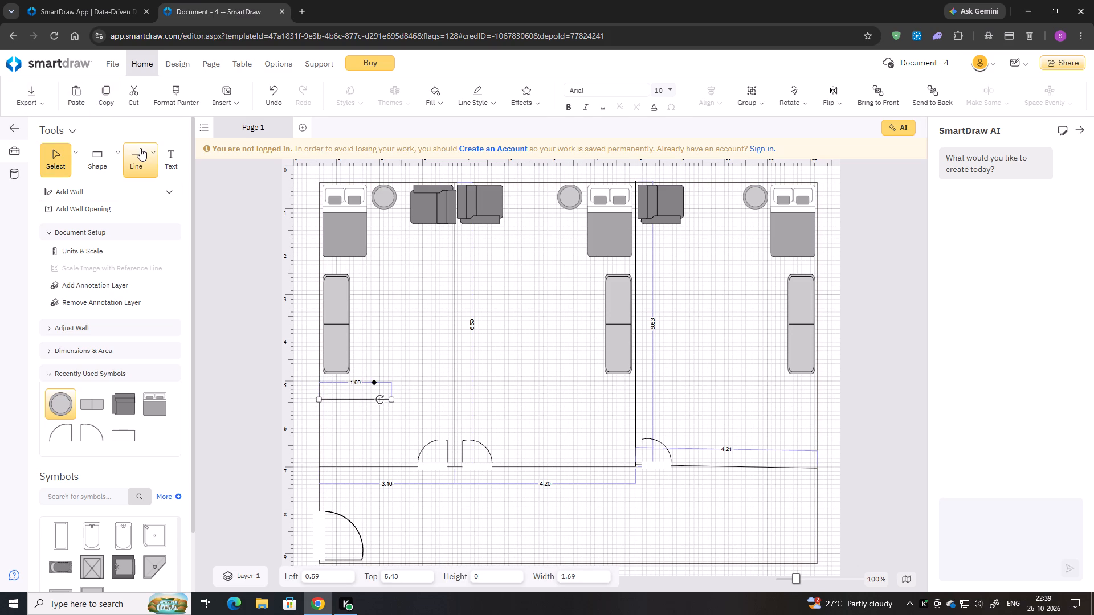
left_click(137, 150)
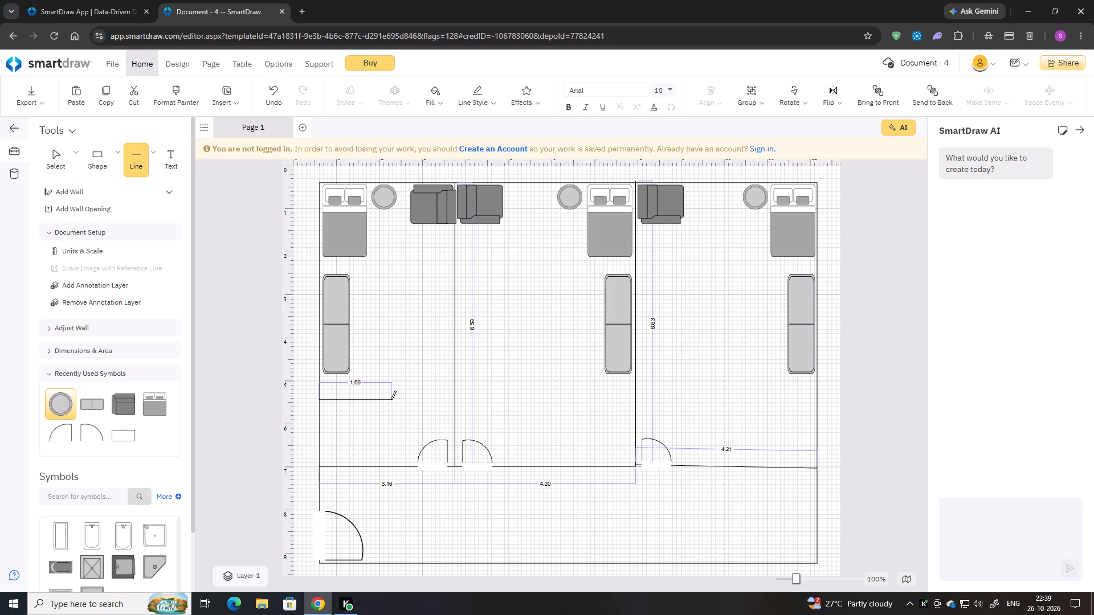
left_click(391, 400)
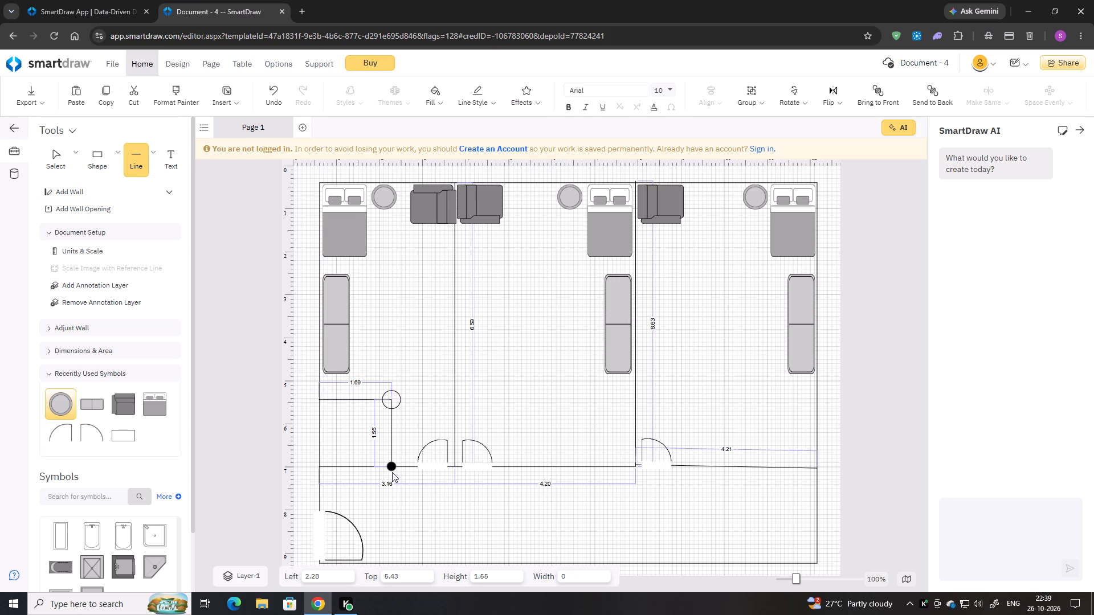
left_click(392, 472)
left_click(415, 347)
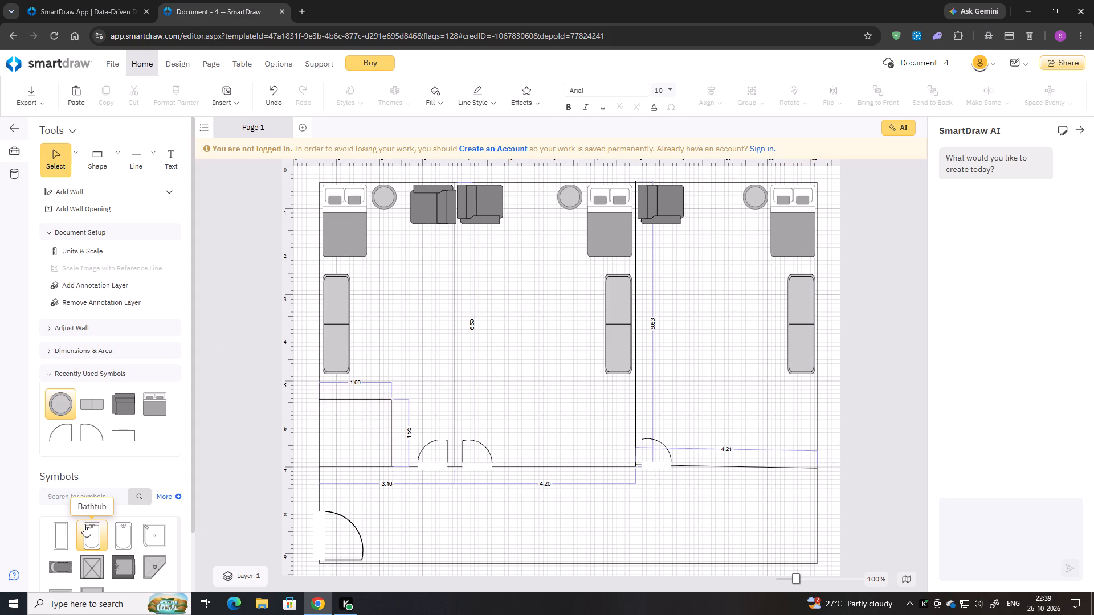
Expand the Room Outlines and Doors & Windows symbols and add a Door (28") to the plan.
scroll(85, 518, "down", 1)
scroll(84, 519, "up", 9)
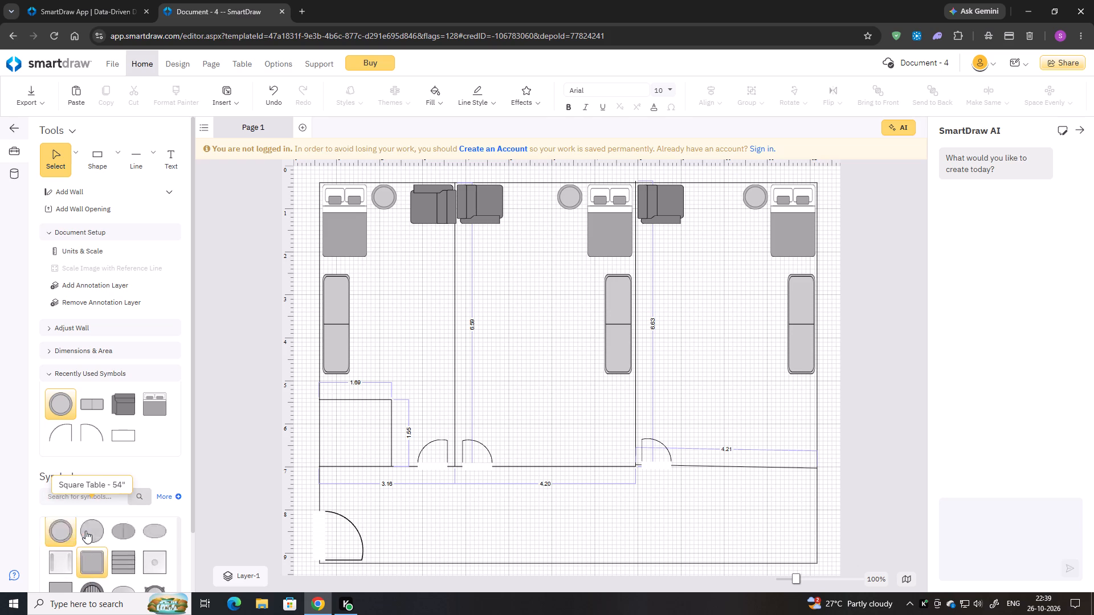
scroll(86, 535, "up", 8)
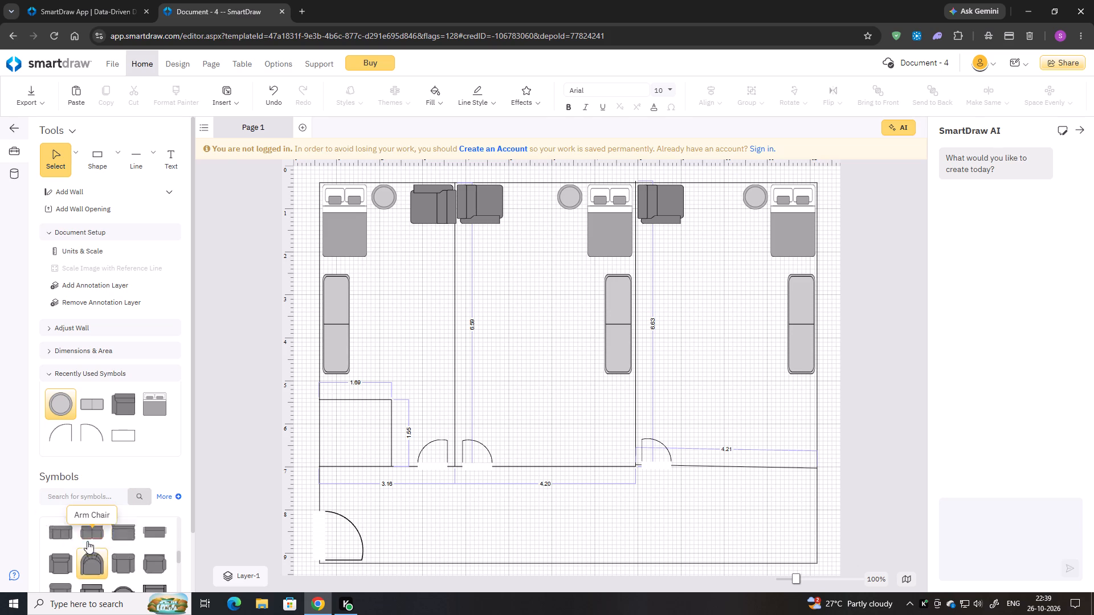
scroll(87, 541, "up", 6)
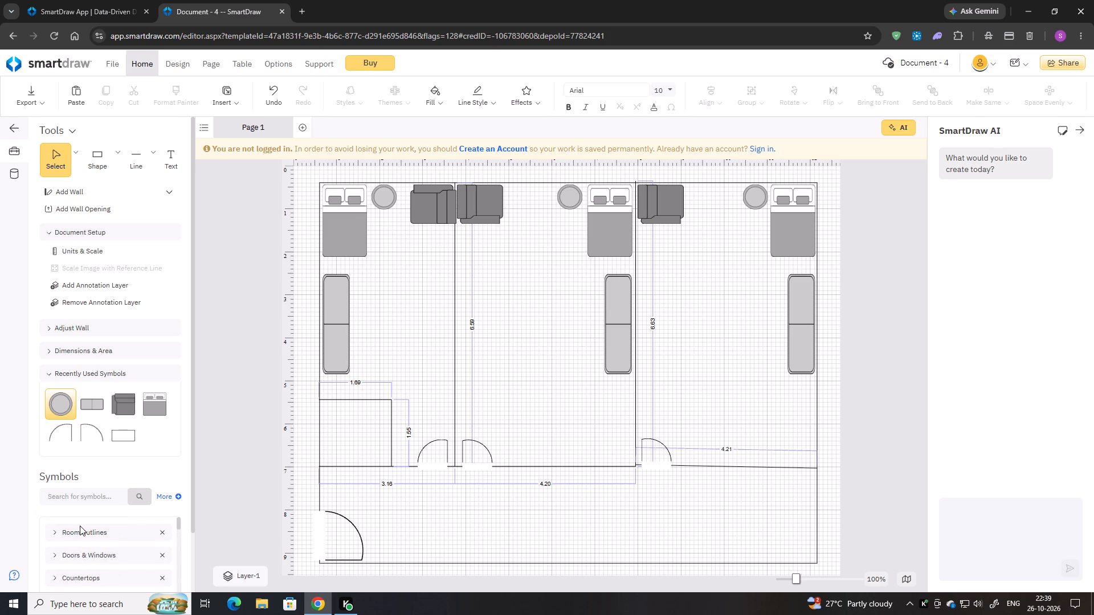
left_click(66, 535)
scroll(86, 555, "down", 2)
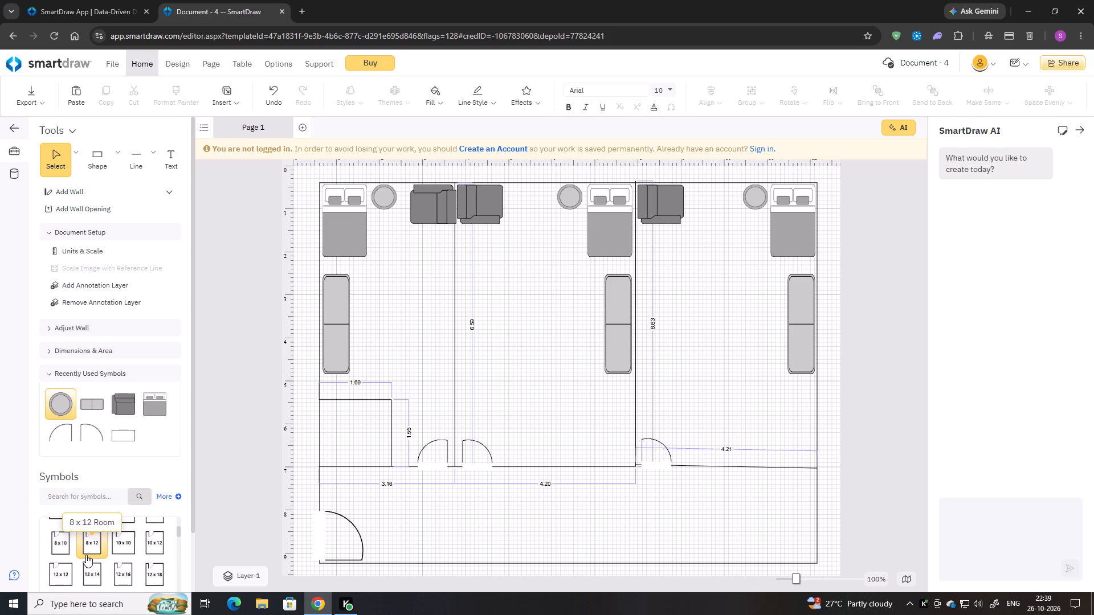
scroll(86, 556, "down", 2)
left_click(83, 555)
scroll(83, 555, "down", 1)
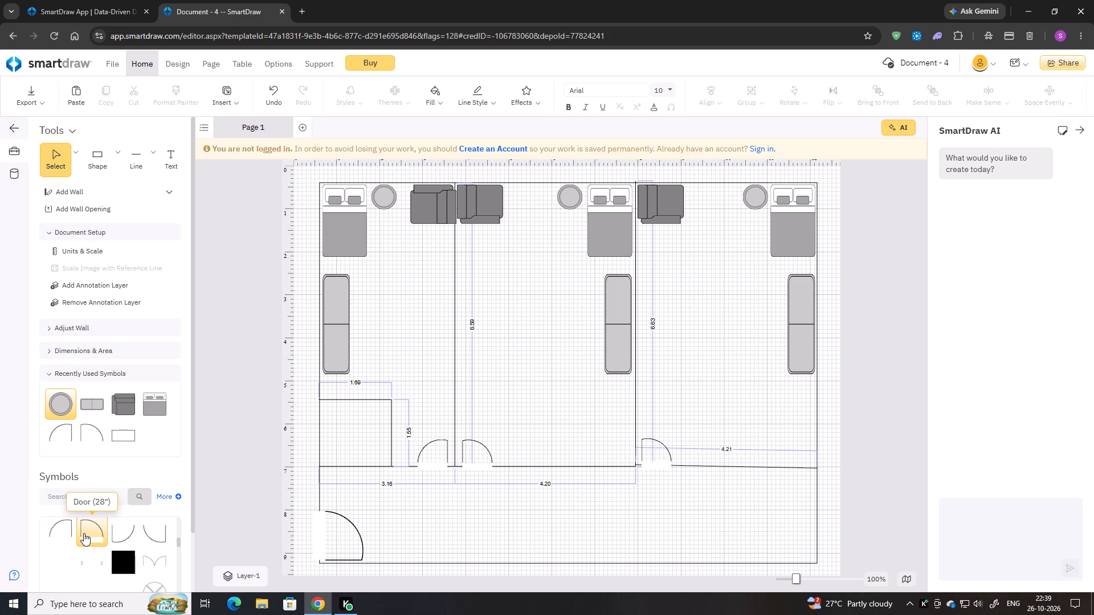
double_click(84, 533)
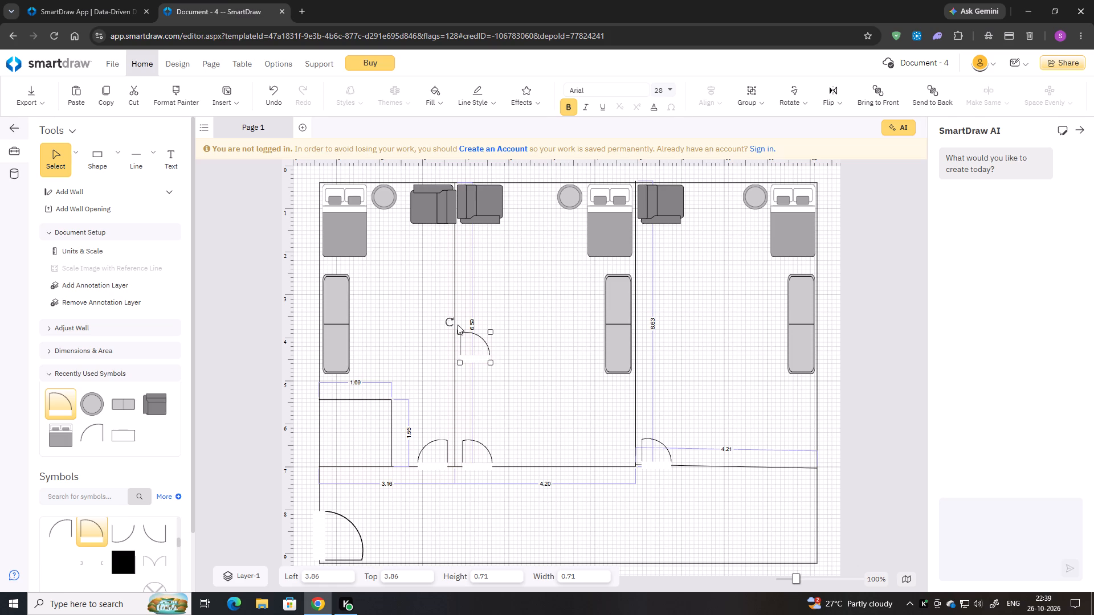
Rotate the new door to swing into the small corner room and set it in that room's upper wall, at about left 1.51, top 5.34.
left_click_drag(449, 320, 448, 380)
left_click_drag(448, 380, 451, 380)
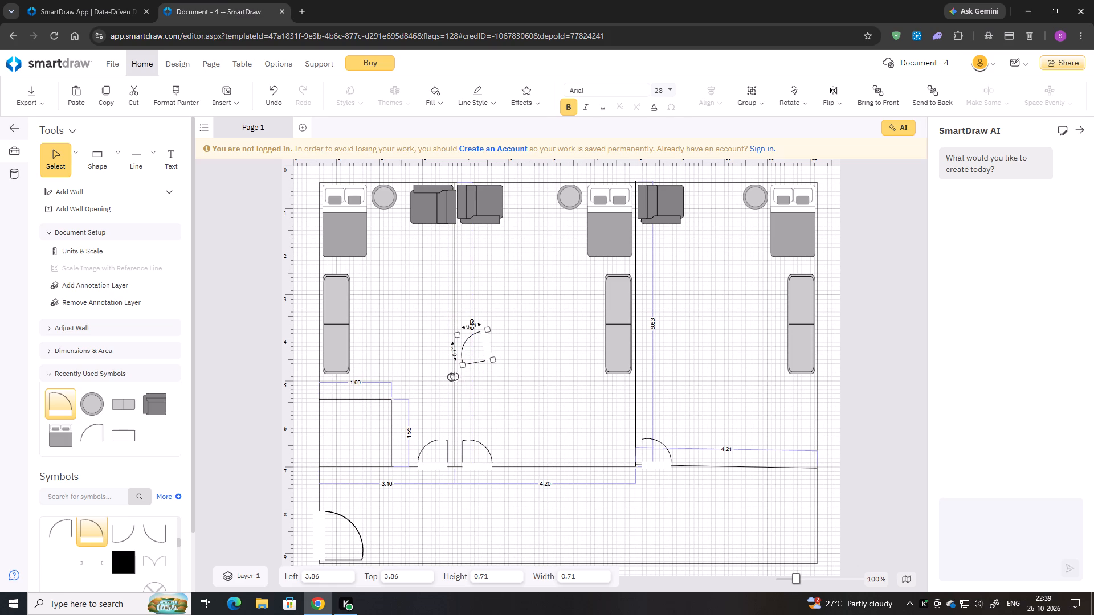
left_click(451, 377)
left_click_drag(484, 346, 393, 404)
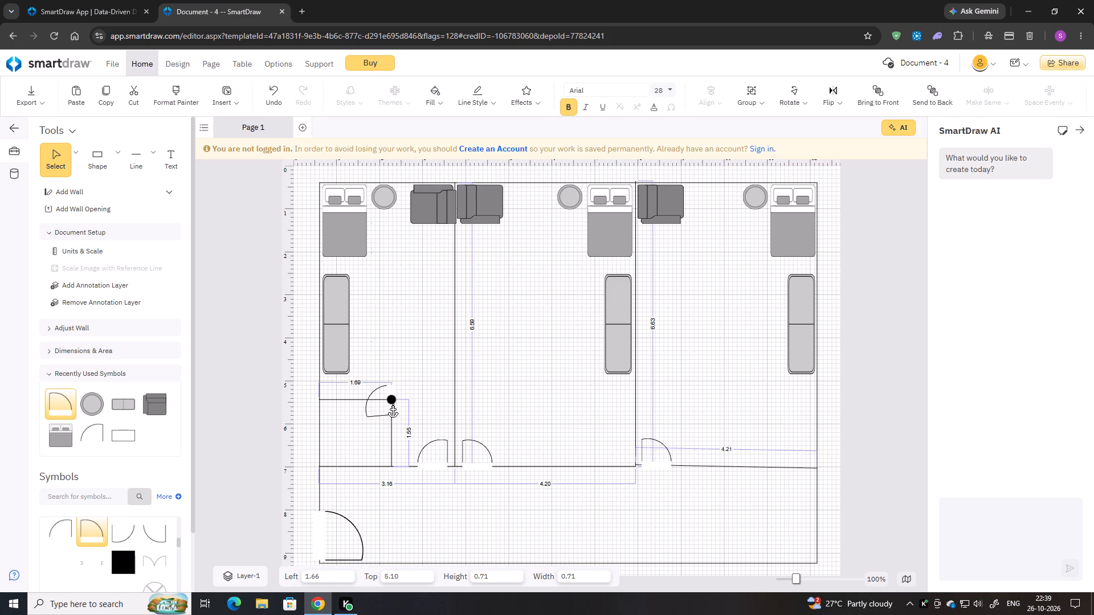
left_click_drag(393, 404, 386, 407)
left_click_drag(350, 436, 406, 440)
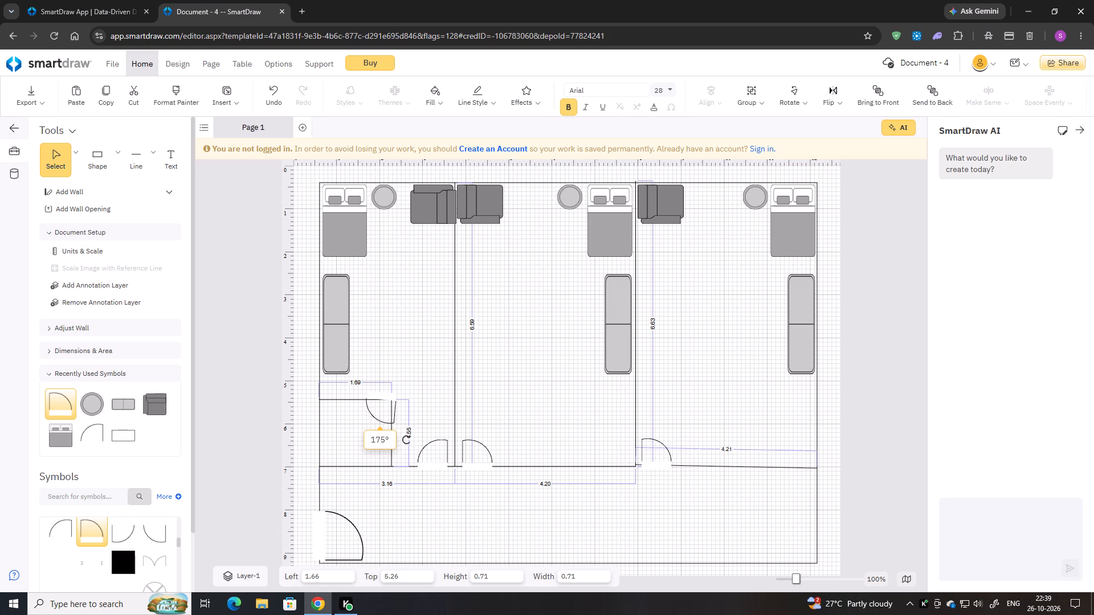
left_click_drag(406, 440, 410, 437)
left_click_drag(393, 404, 378, 403)
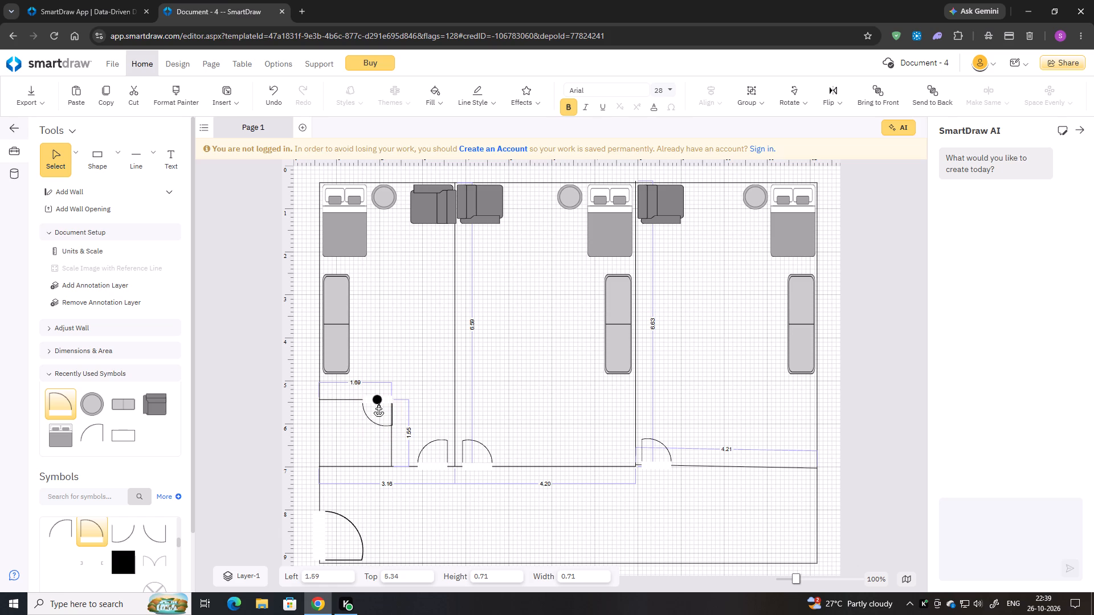
left_click_drag(378, 403, 375, 401)
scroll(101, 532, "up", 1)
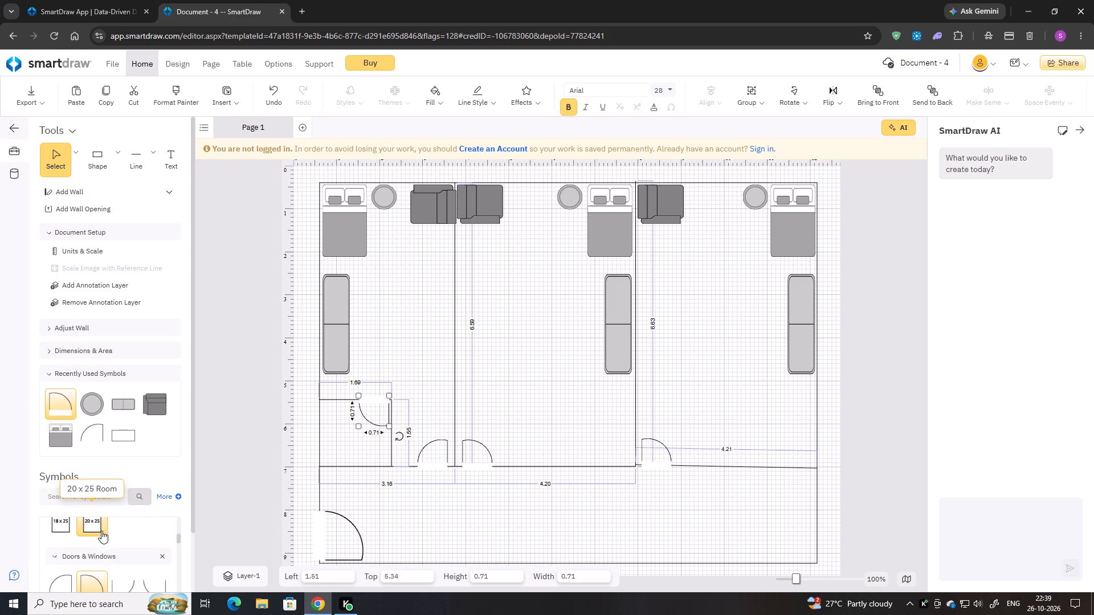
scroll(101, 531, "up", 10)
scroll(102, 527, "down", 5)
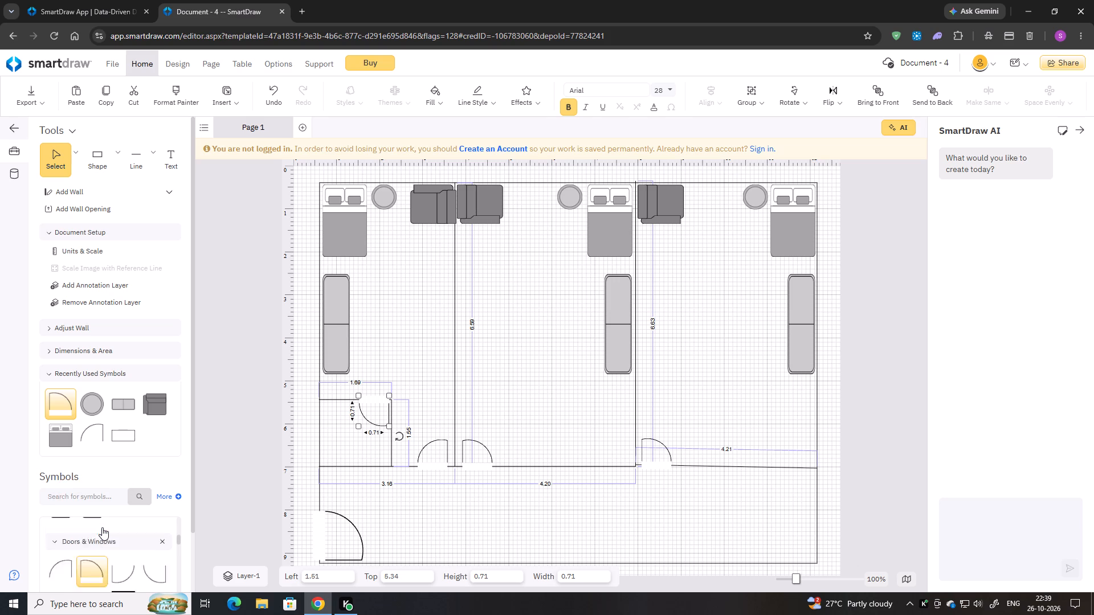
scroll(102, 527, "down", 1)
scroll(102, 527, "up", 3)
Enclose the middle room's lower-right corner with a vertical line about 1.75 long and a horizontal line about 1.63 long.
left_click(138, 160)
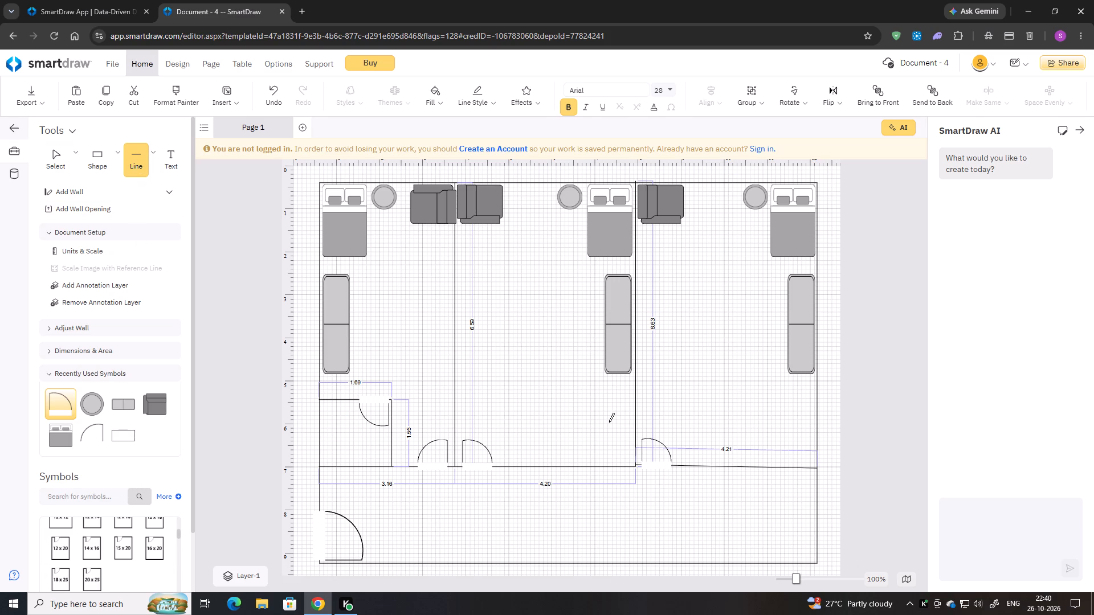
left_click(565, 466)
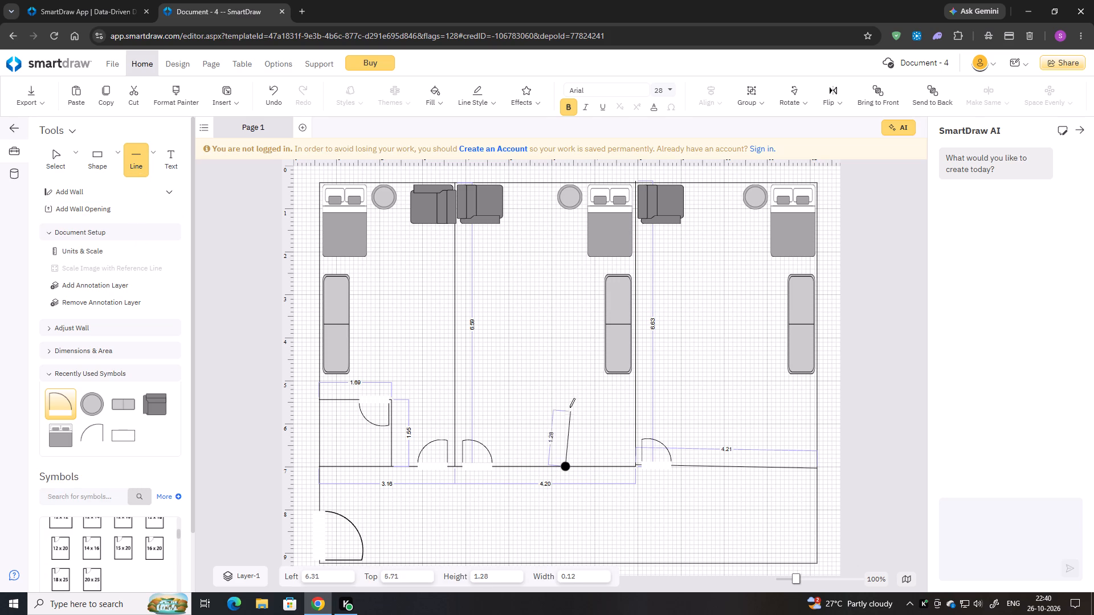
left_click(568, 386)
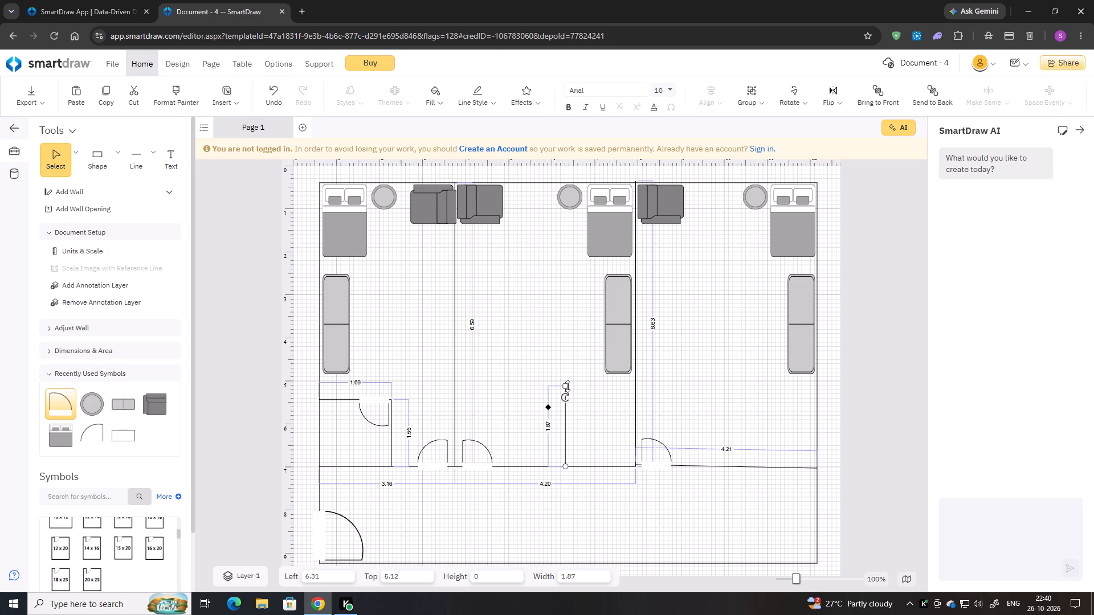
left_click_drag(568, 386, 566, 391)
left_click(145, 157)
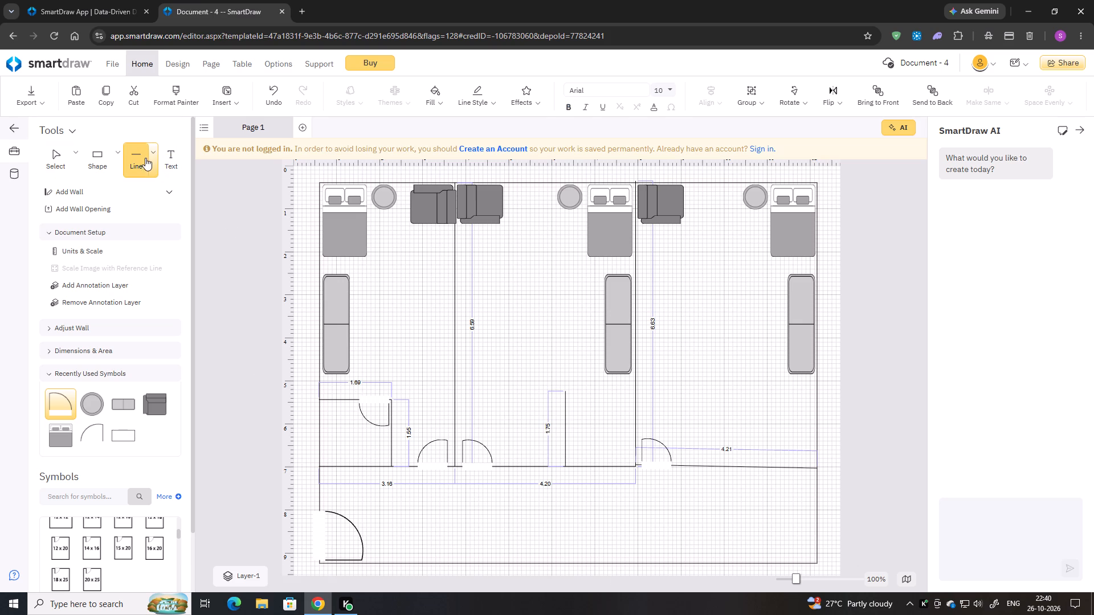
left_click(566, 392)
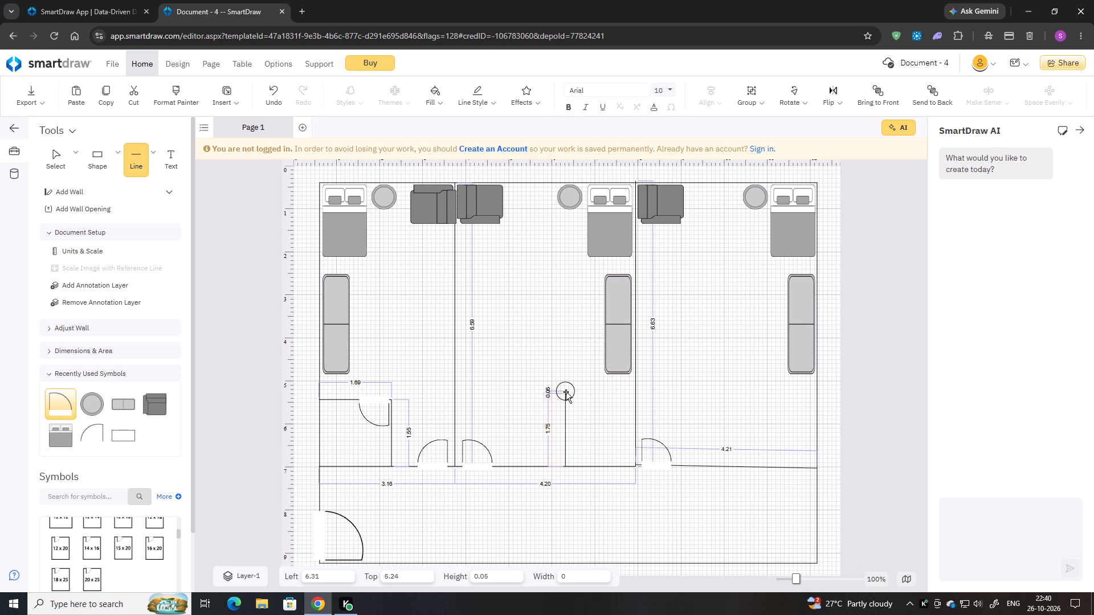
left_click(630, 392)
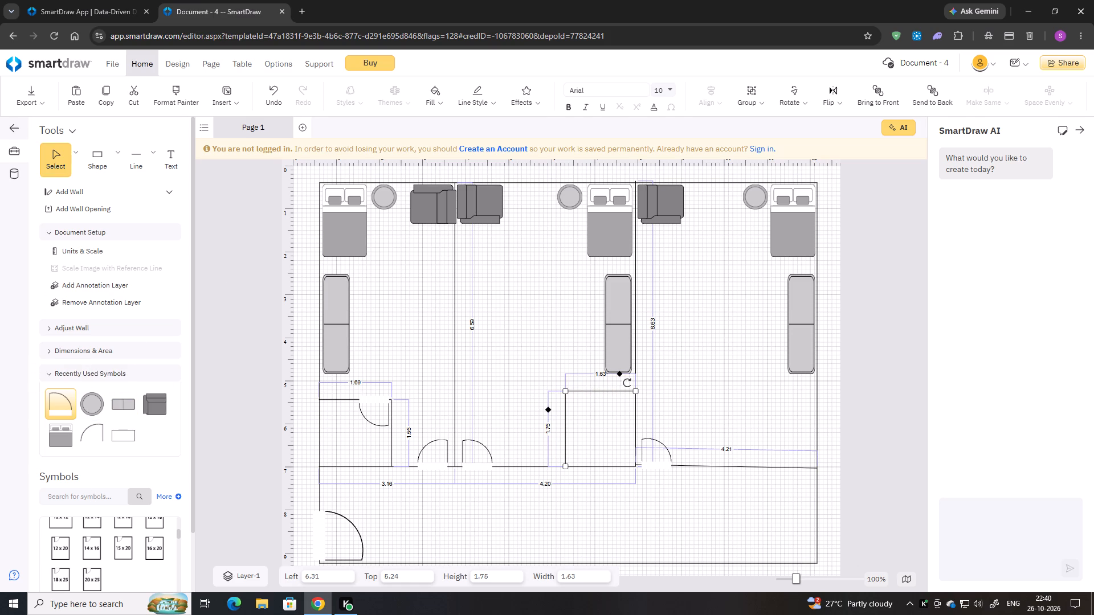
Add a door, rotate it to swing into the middle corner room and set it in that room's upper wall, at about left 6.35, top 5.15.
scroll(111, 497, "up", 4)
scroll(111, 497, "down", 5)
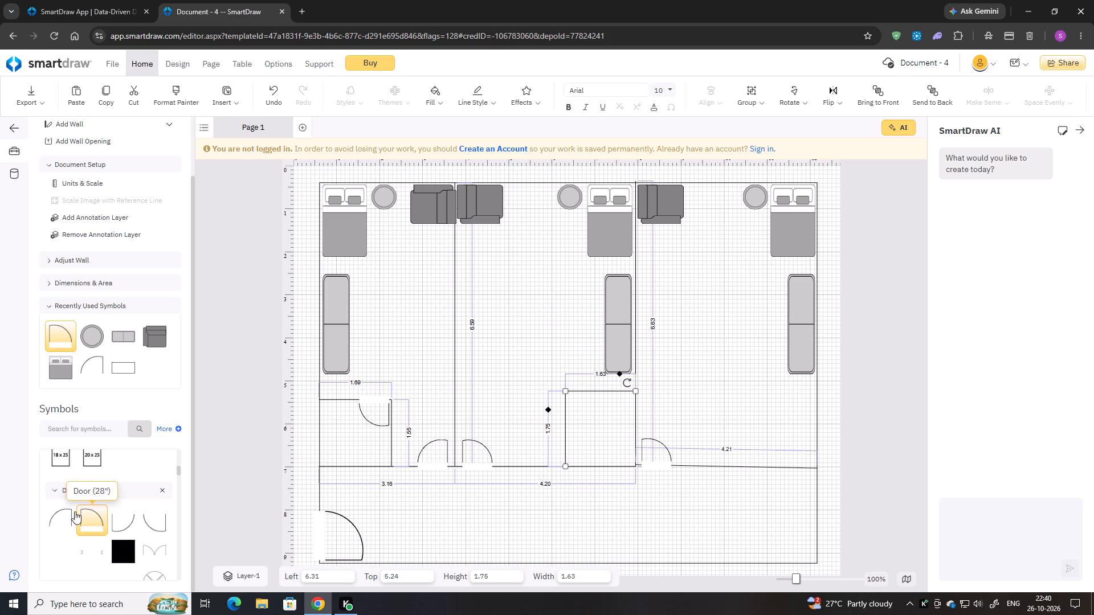
double_click(66, 510)
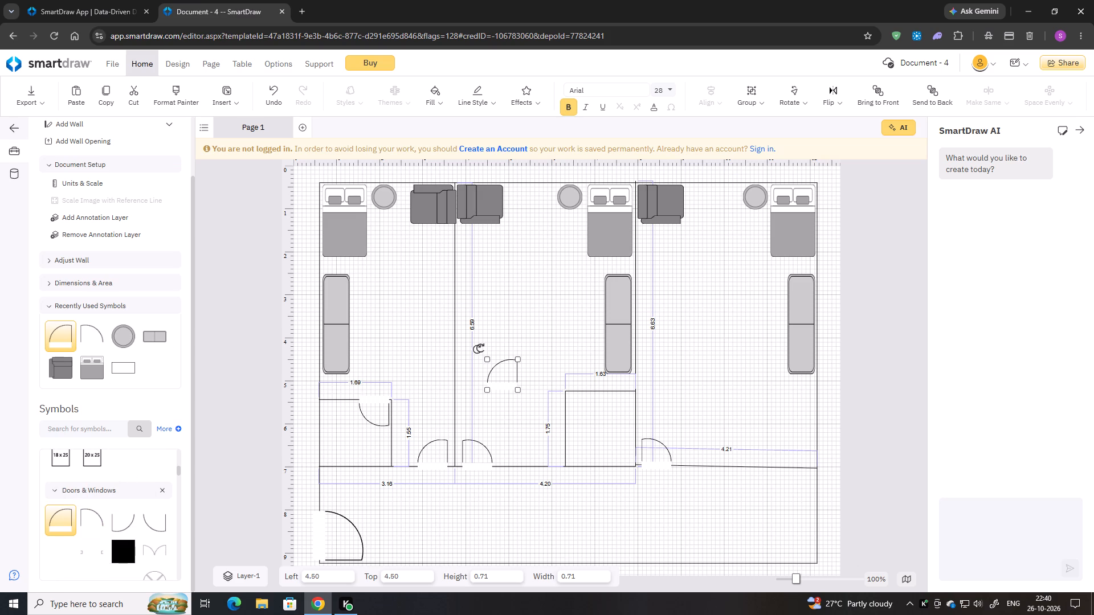
left_click_drag(480, 348, 512, 387)
left_click_drag(502, 364, 577, 393)
left_click_drag(577, 393, 582, 395)
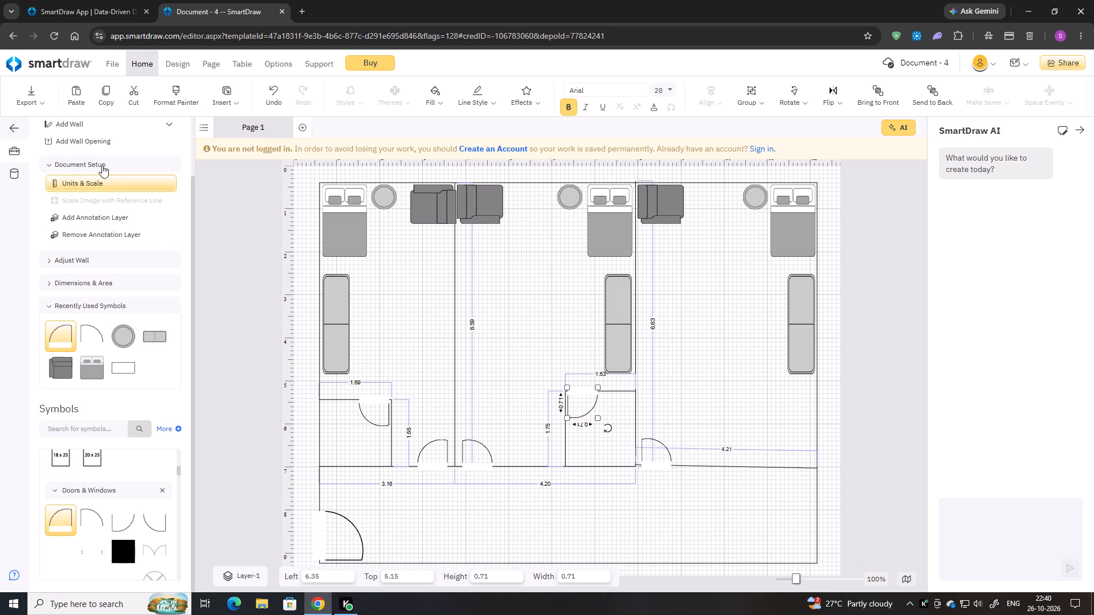
Enclose the right room's lower-right corner with a vertical line about 1.91 long and a horizontal line about 2.08 long.
scroll(127, 323, "up", 7)
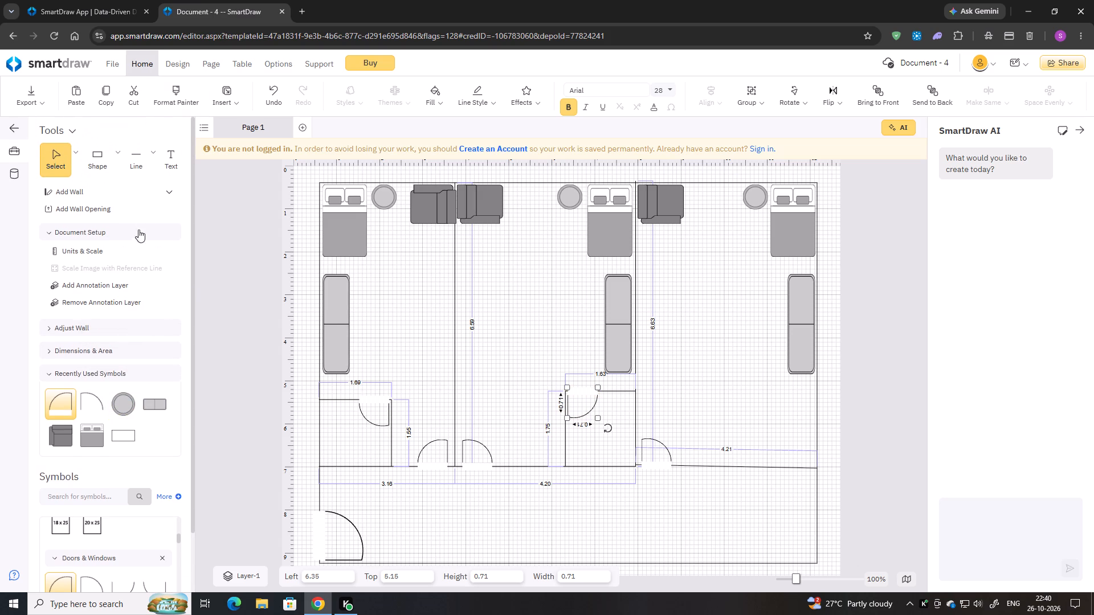
left_click(144, 164)
left_click(144, 164)
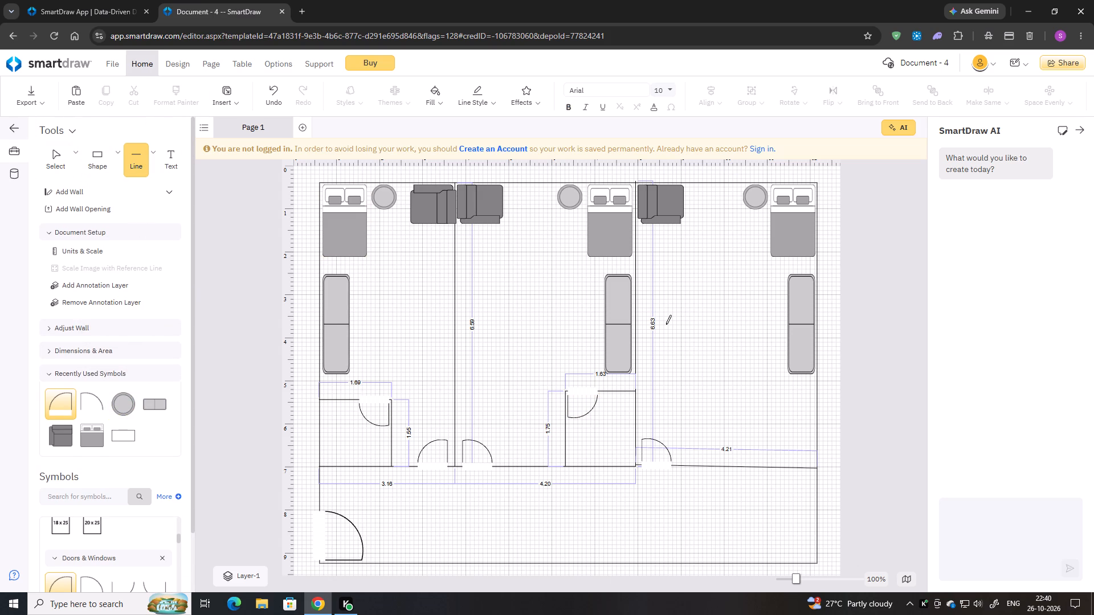
left_click(728, 466)
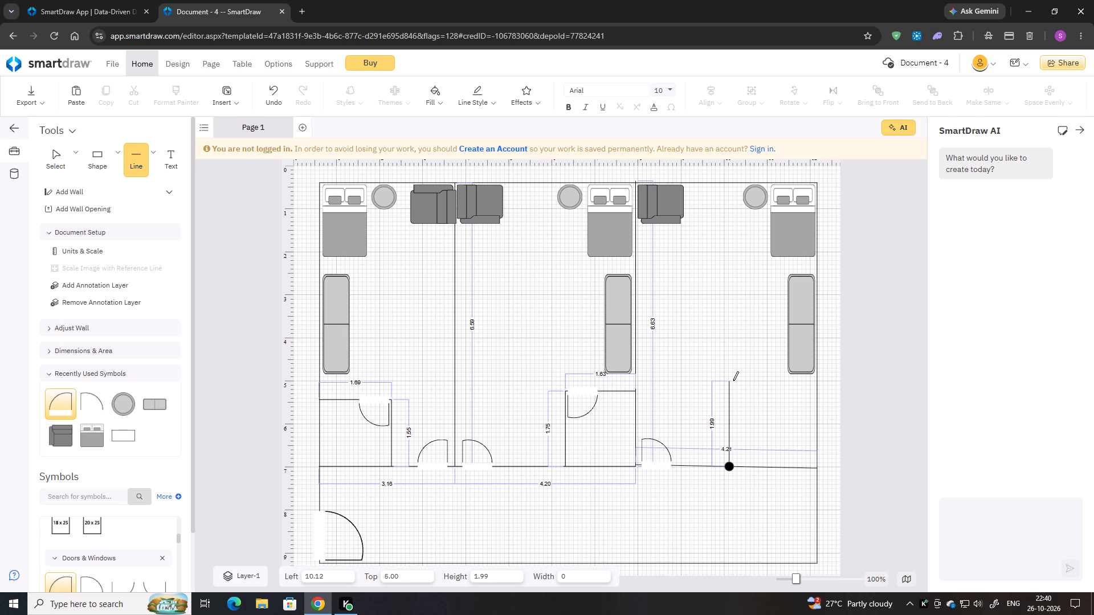
left_click(729, 384)
left_click(134, 159)
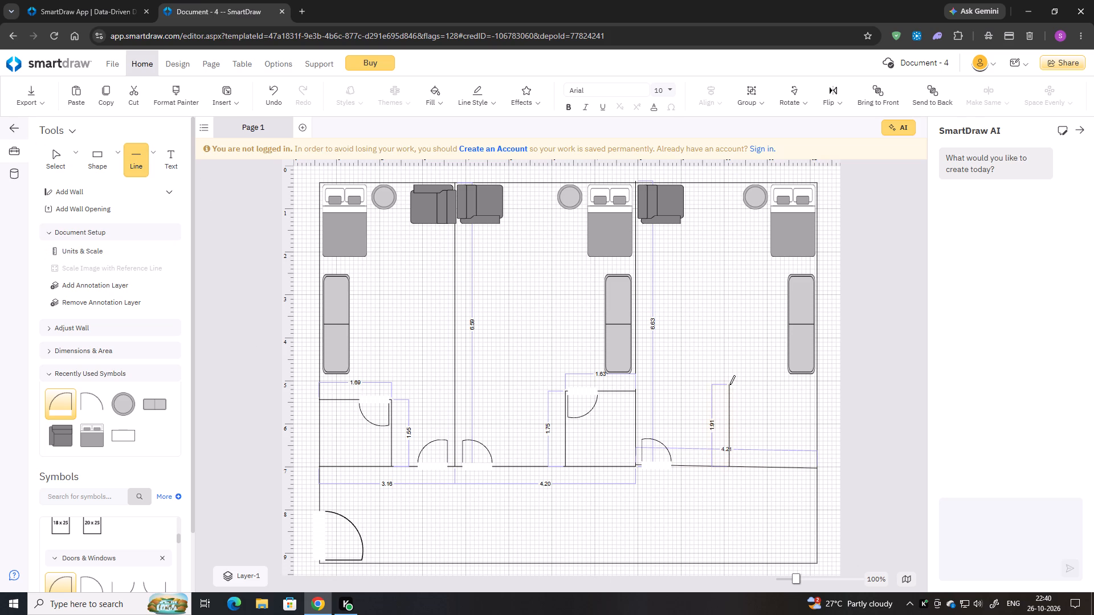
left_click(729, 384)
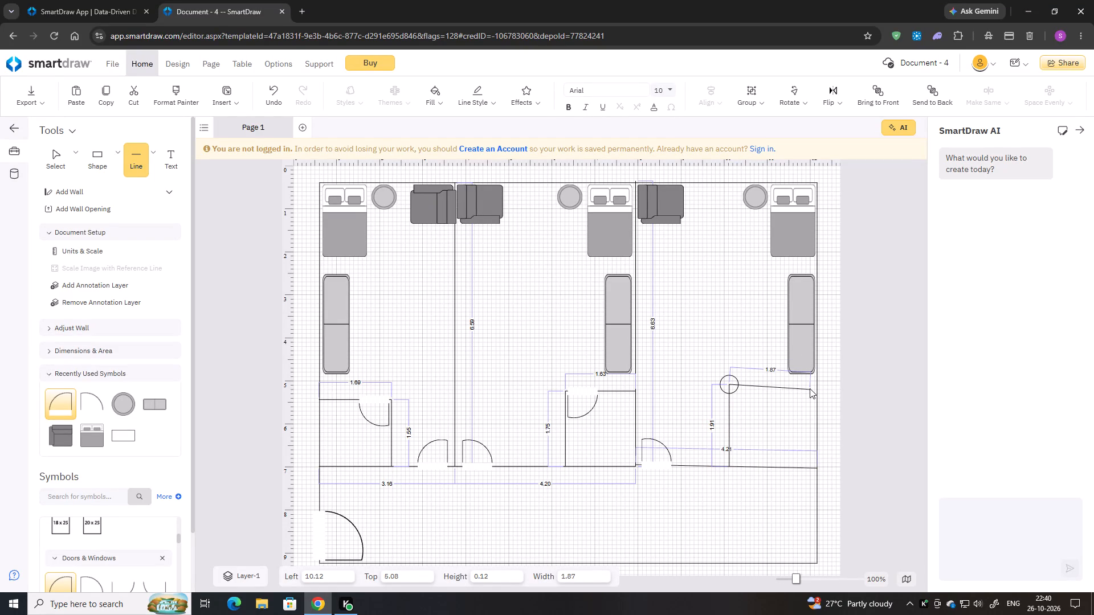
left_click(810, 388)
left_click_drag(810, 384, 812, 389)
left_click_drag(817, 371, 818, 383)
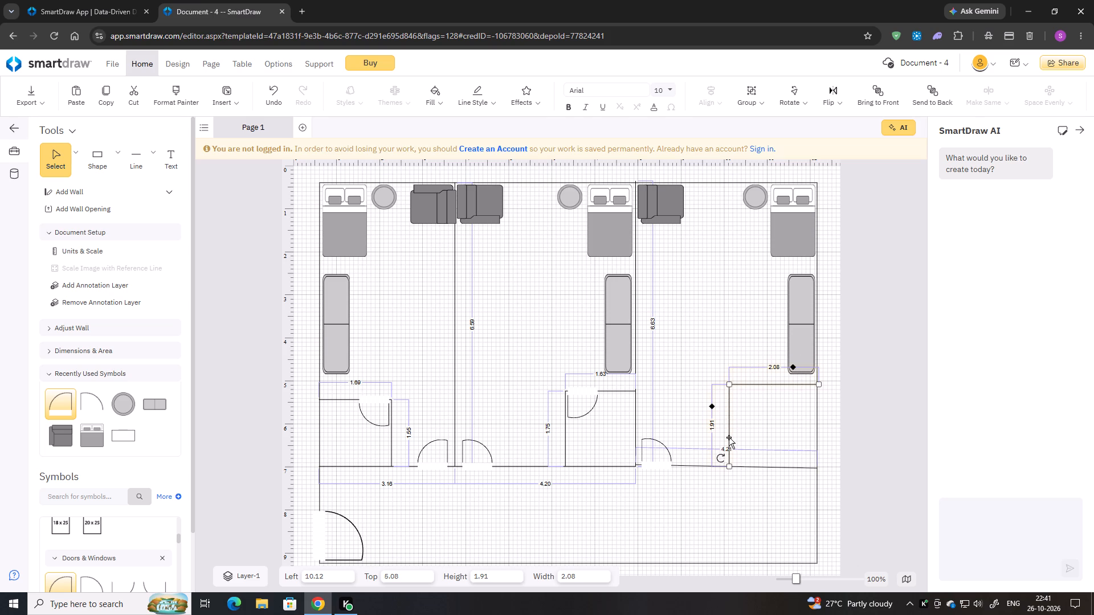
Shift the right corner room's vertical line to about left 10.28 and end its level upper wall on the outer wall, about 1.88 long.
left_click_drag(729, 437, 736, 436)
left_click_drag(827, 385, 813, 387)
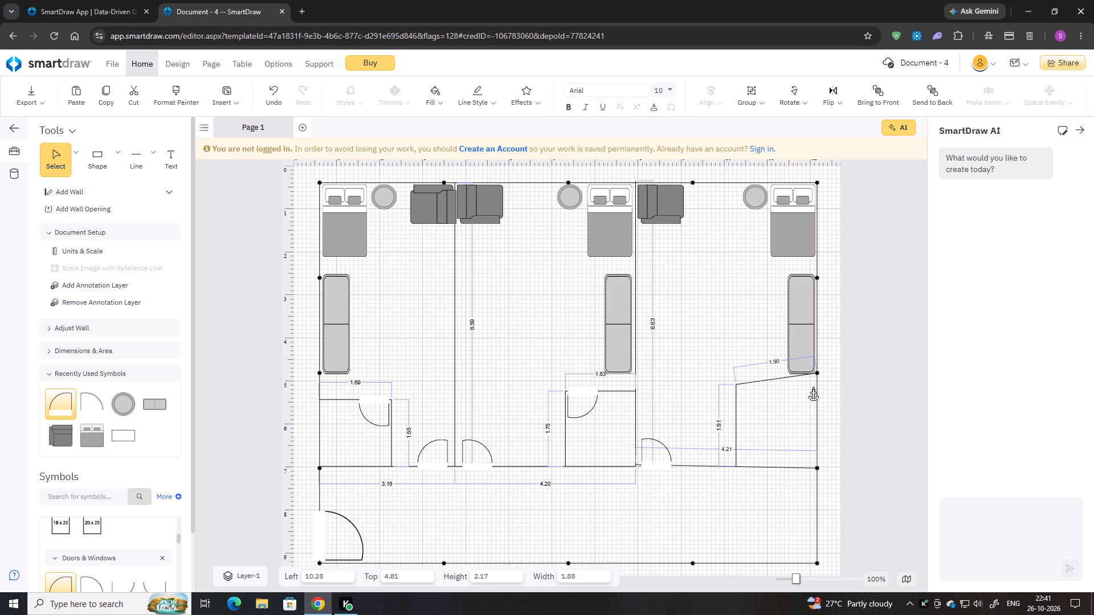
left_click_drag(813, 387, 814, 386)
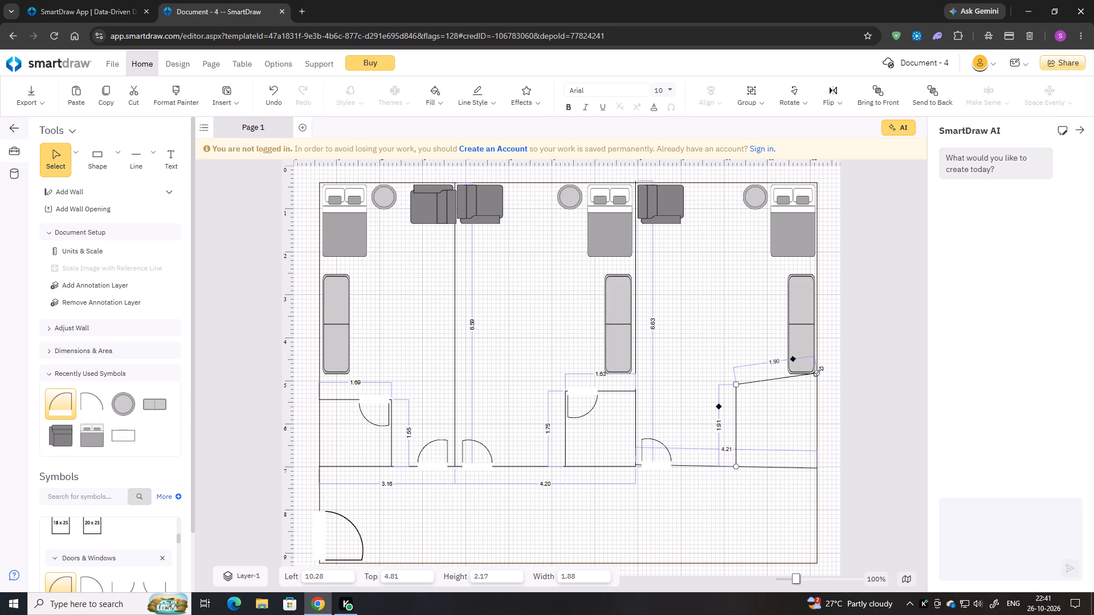
left_click_drag(817, 375, 817, 383)
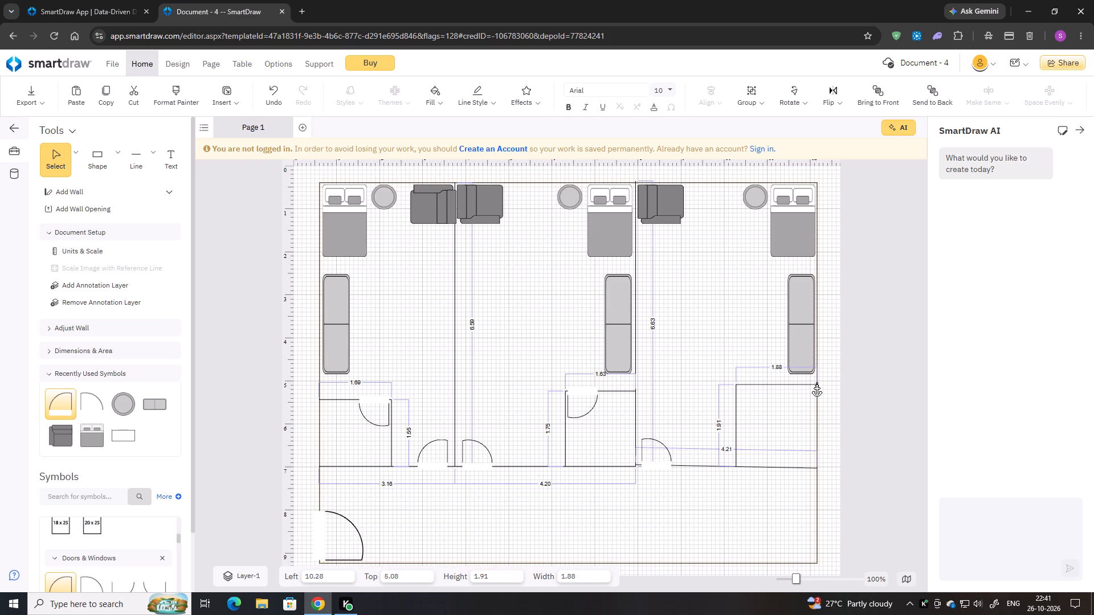
left_click_drag(817, 383, 817, 382)
left_click_drag(817, 374, 815, 383)
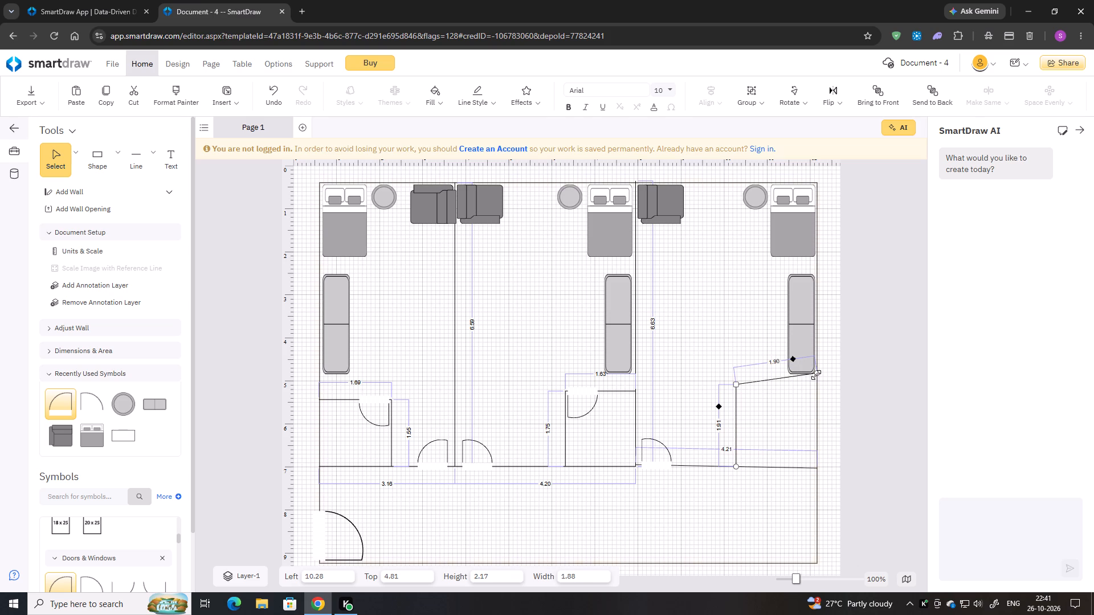
left_click(816, 375)
left_click_drag(817, 371, 818, 386)
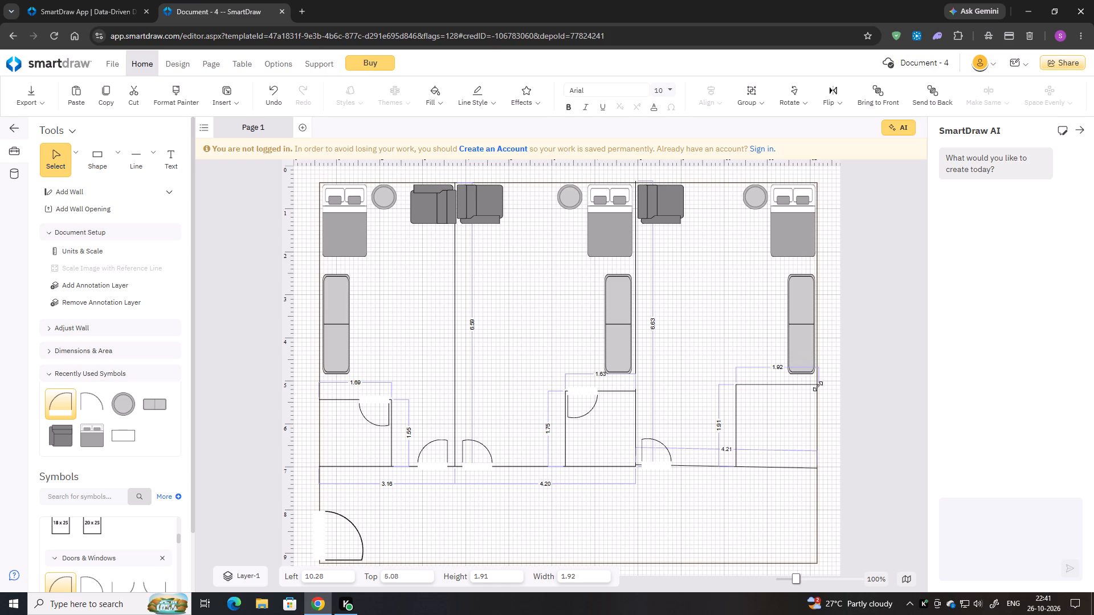
left_click_drag(818, 386, 815, 393)
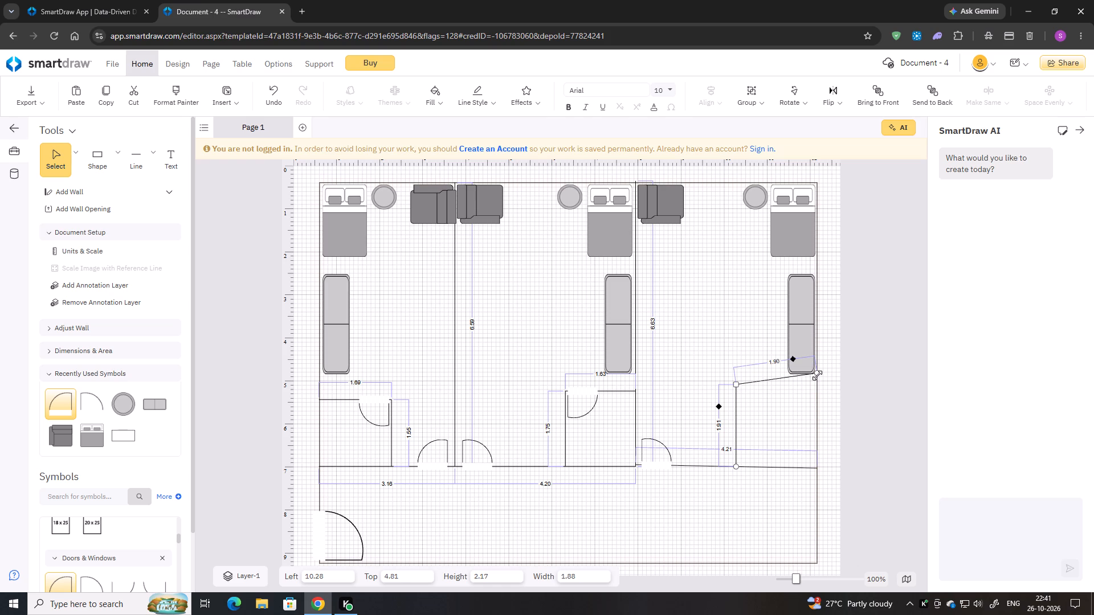
left_click_drag(817, 375, 817, 386)
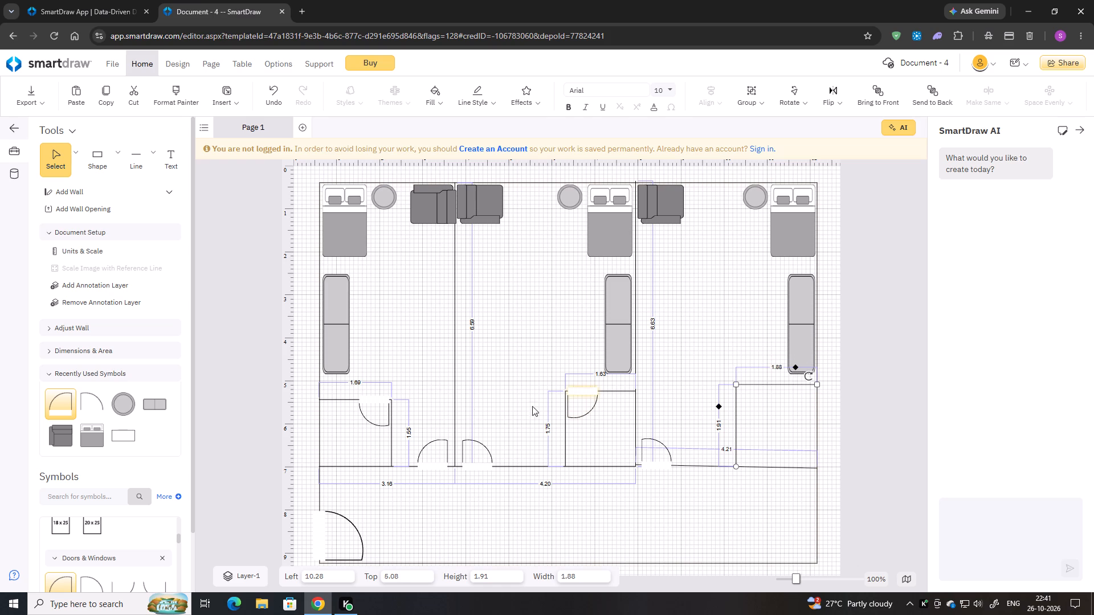
Add another door, rotate it 180° and set it in the right corner room's upper wall, at about left 10.31, top 5.00.
double_click(68, 407)
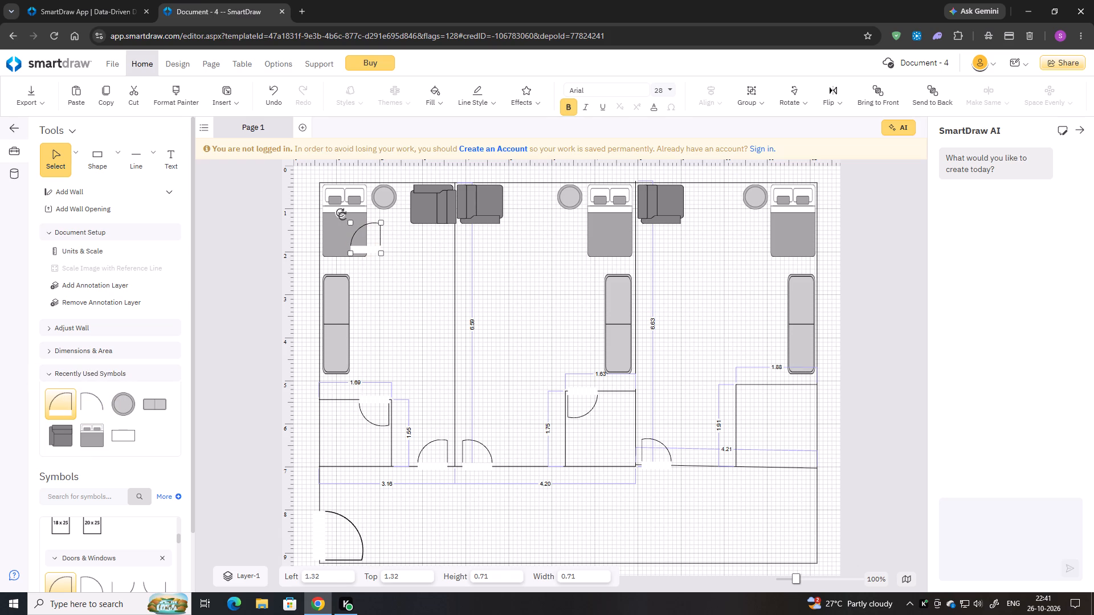
left_click_drag(342, 216, 393, 259)
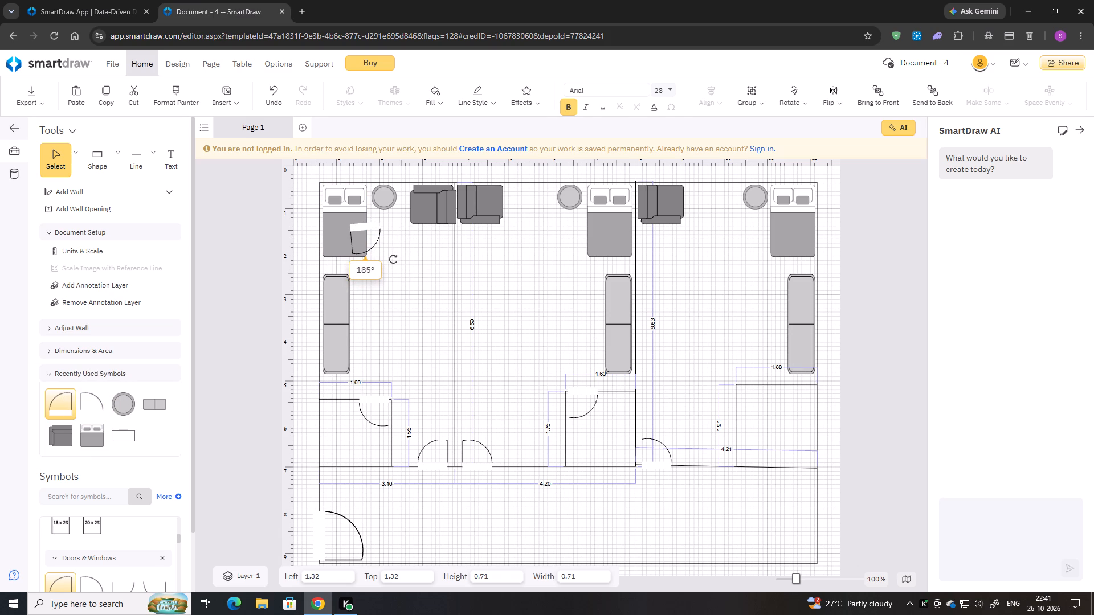
left_click_drag(393, 259, 393, 263)
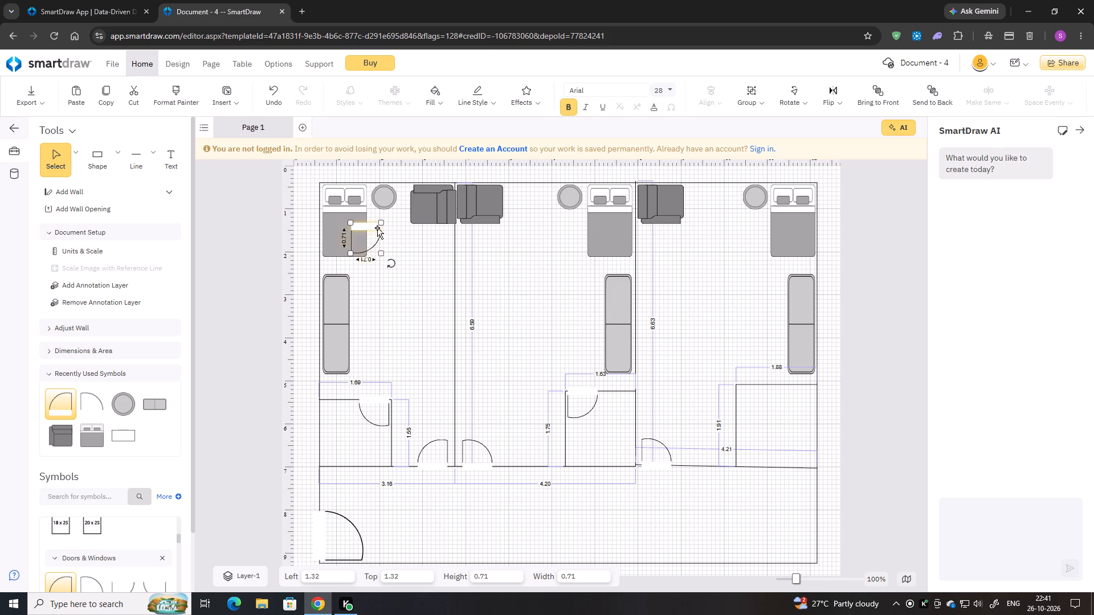
left_click_drag(361, 228, 748, 386)
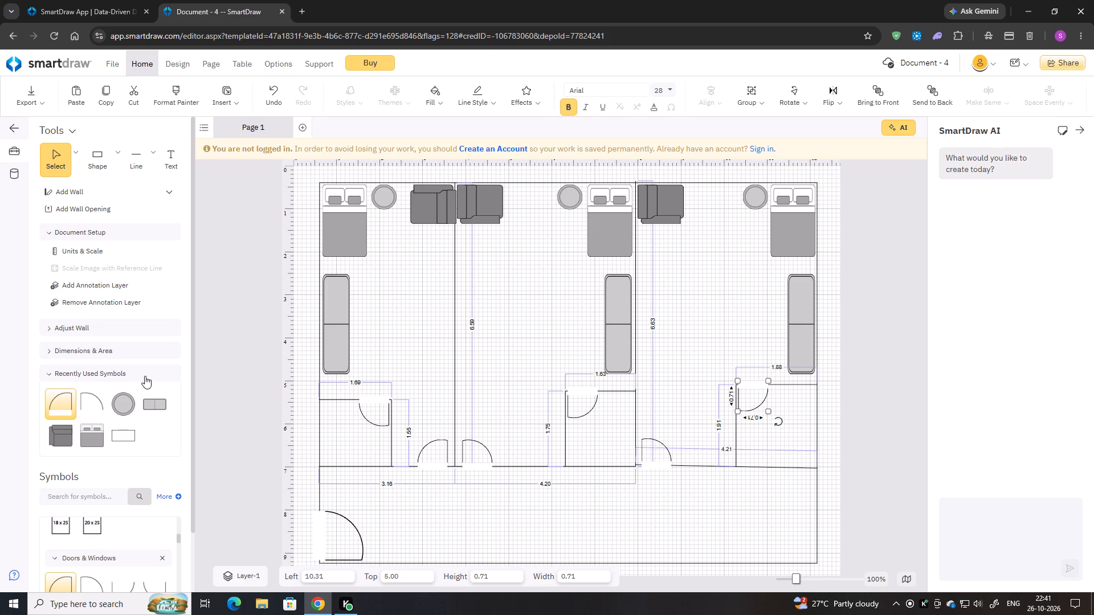
Look through the symbol library for bathroom fixtures, from the furniture symbols down to the showers and toilets.
scroll(149, 424, "down", 4)
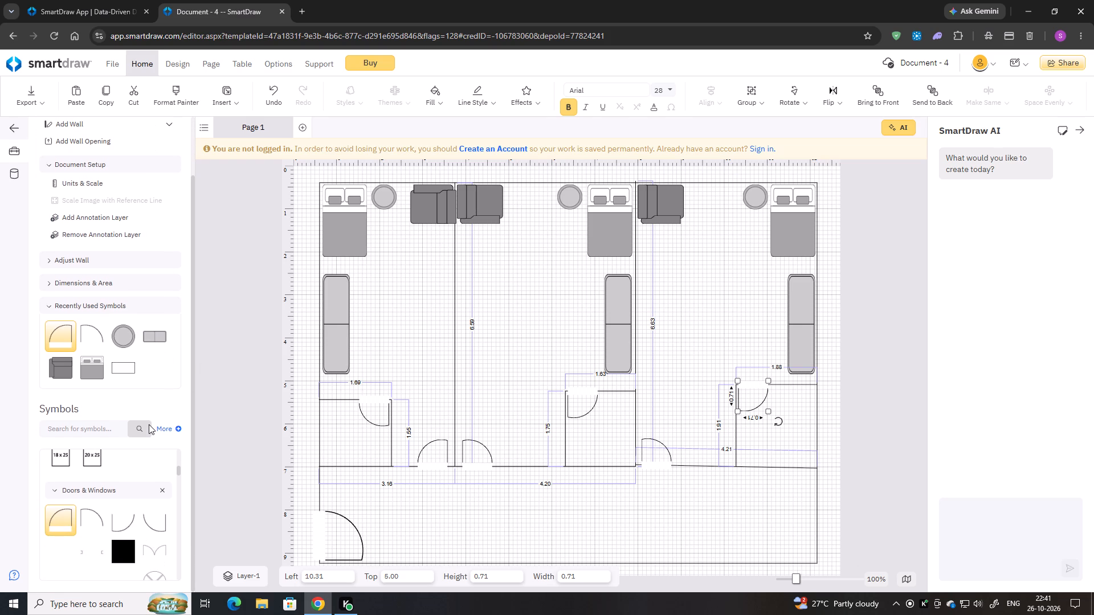
scroll(149, 424, "down", 4)
scroll(126, 556, "down", 12)
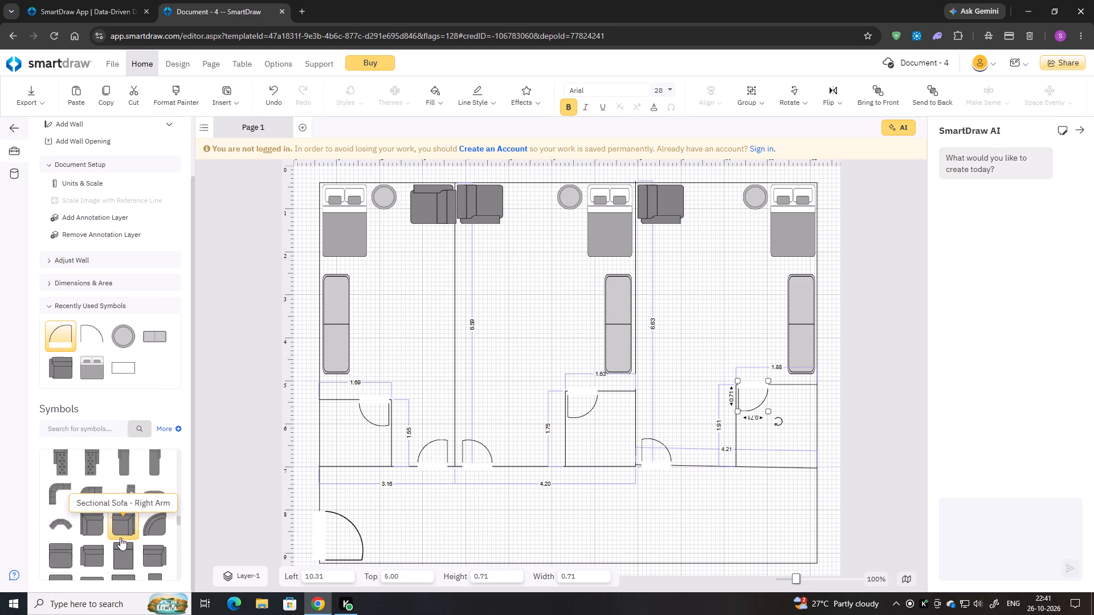
scroll(120, 538, "down", 14)
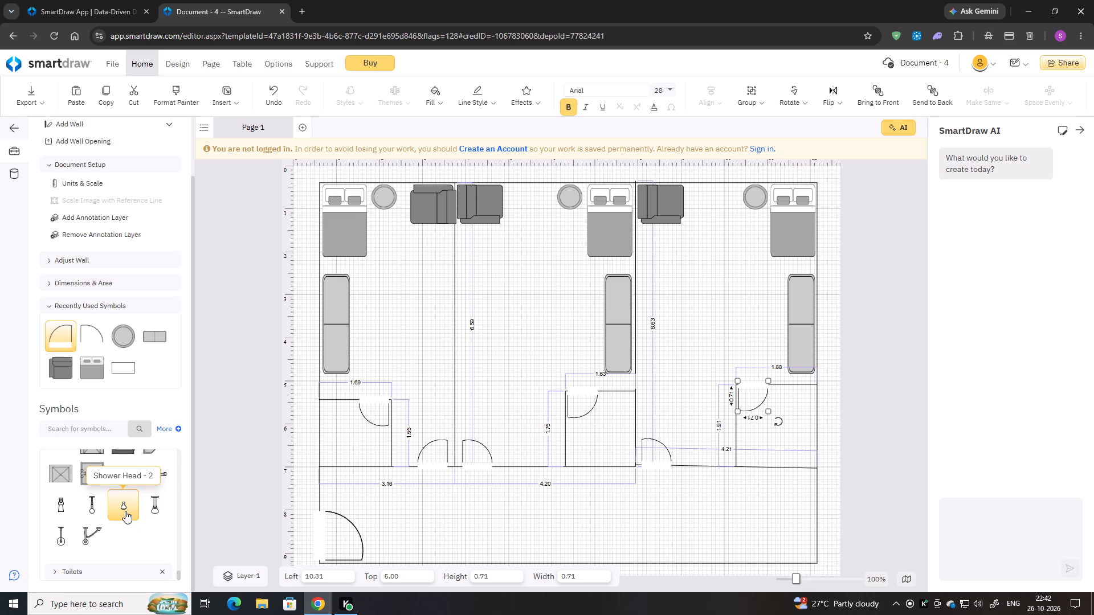
scroll(135, 499, "up", 5)
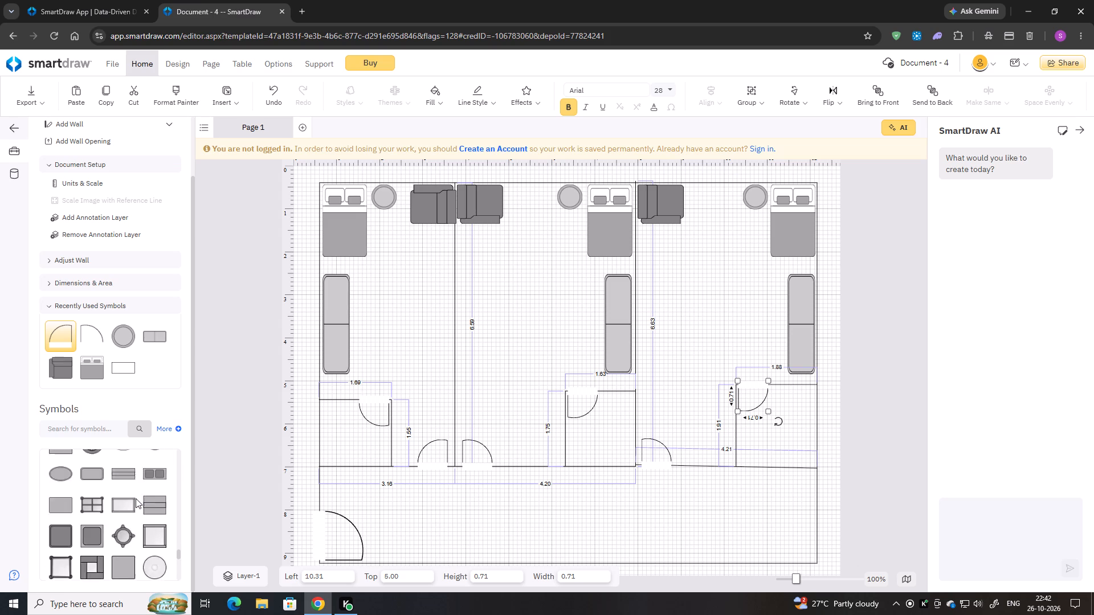
scroll(136, 498, "up", 10)
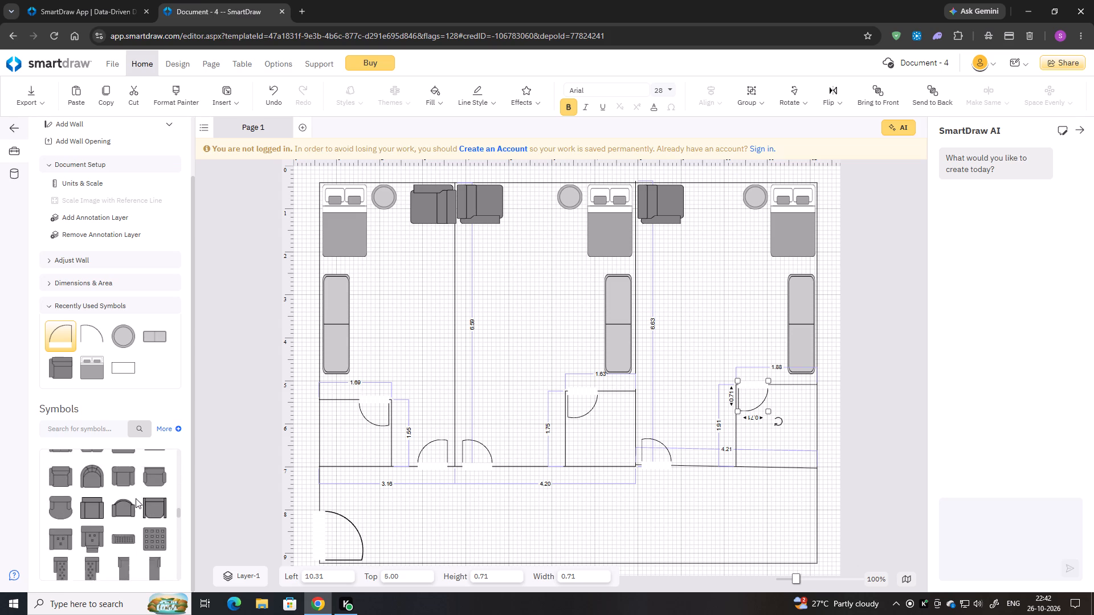
scroll(136, 498, "up", 11)
scroll(138, 498, "down", 11)
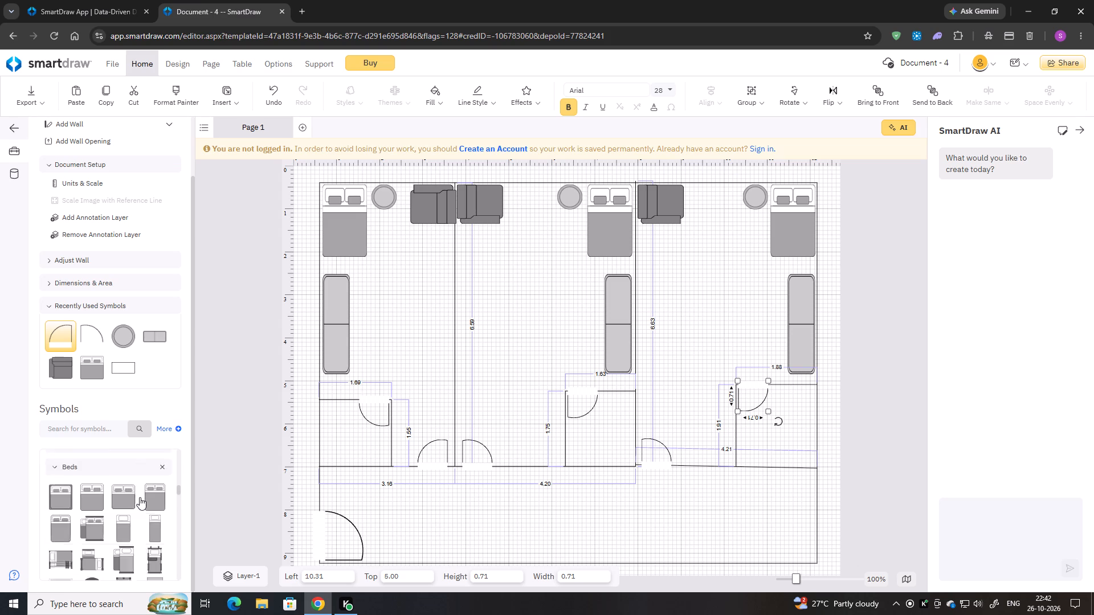
scroll(140, 497, "down", 17)
scroll(140, 490, "down", 5)
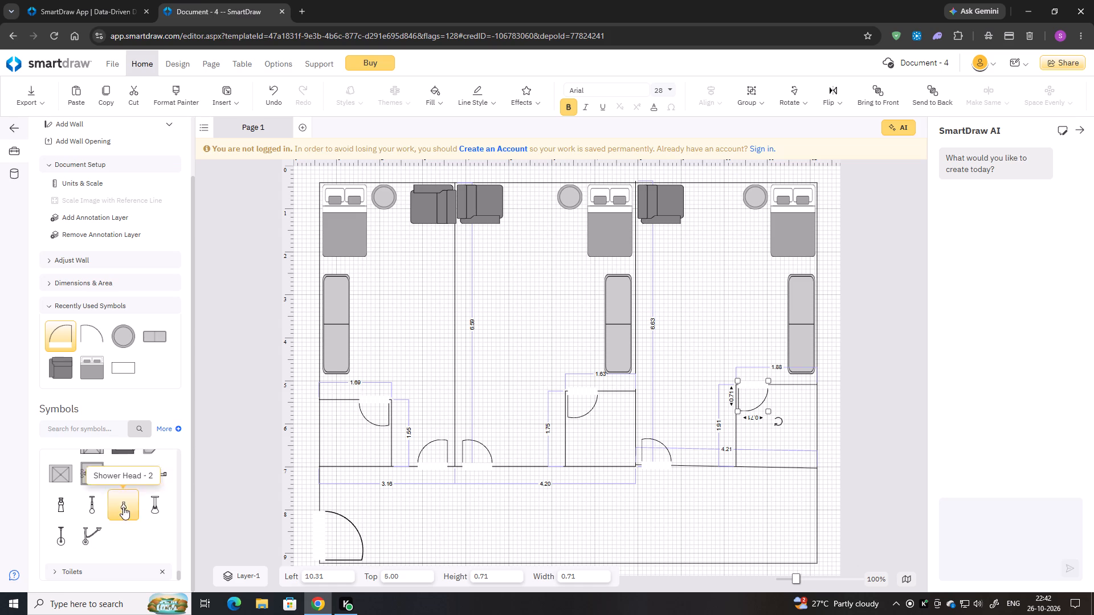
Add a Commercial Toilet - 2, rotate its tank toward the left outer wall and set it in the left corner bathroom, at about left 0.82, top 6.30.
left_click(79, 574)
scroll(76, 561, "down", 4)
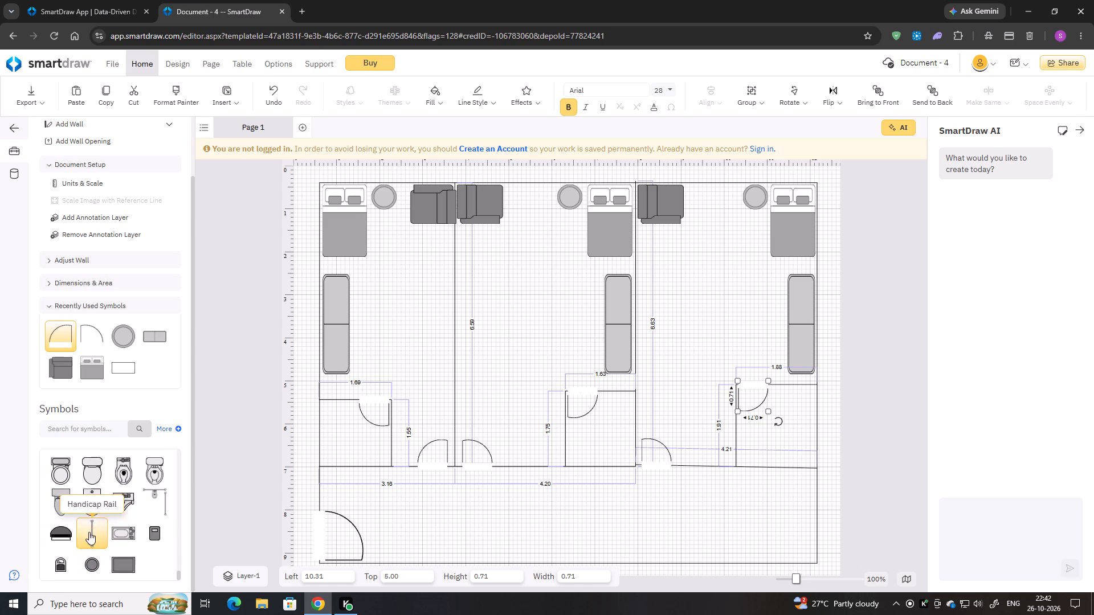
double_click(145, 459)
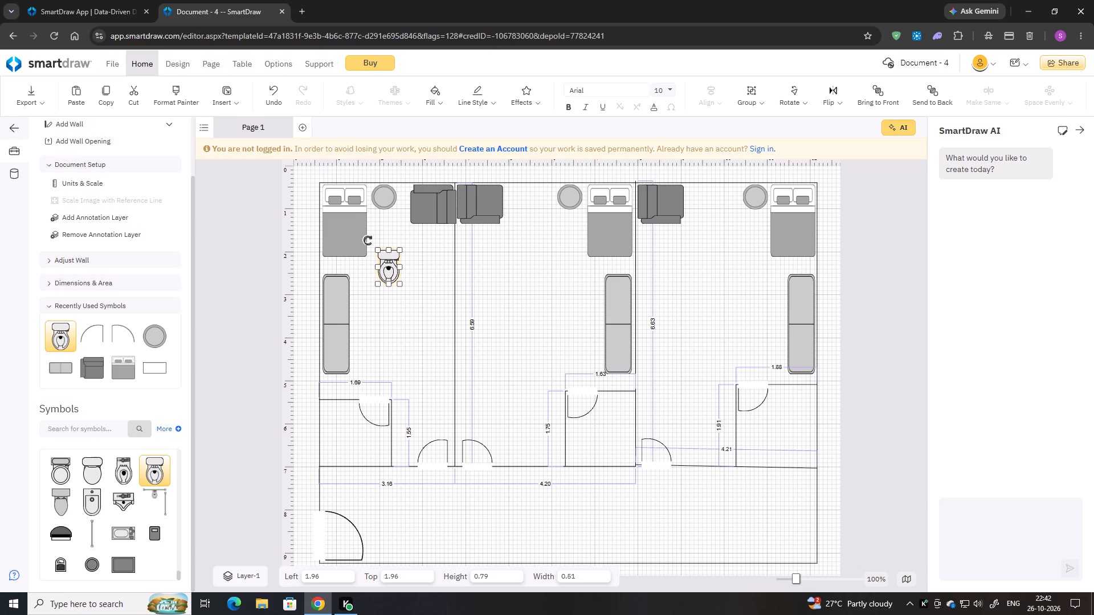
left_click_drag(368, 241, 362, 289)
left_click_drag(382, 265, 337, 452)
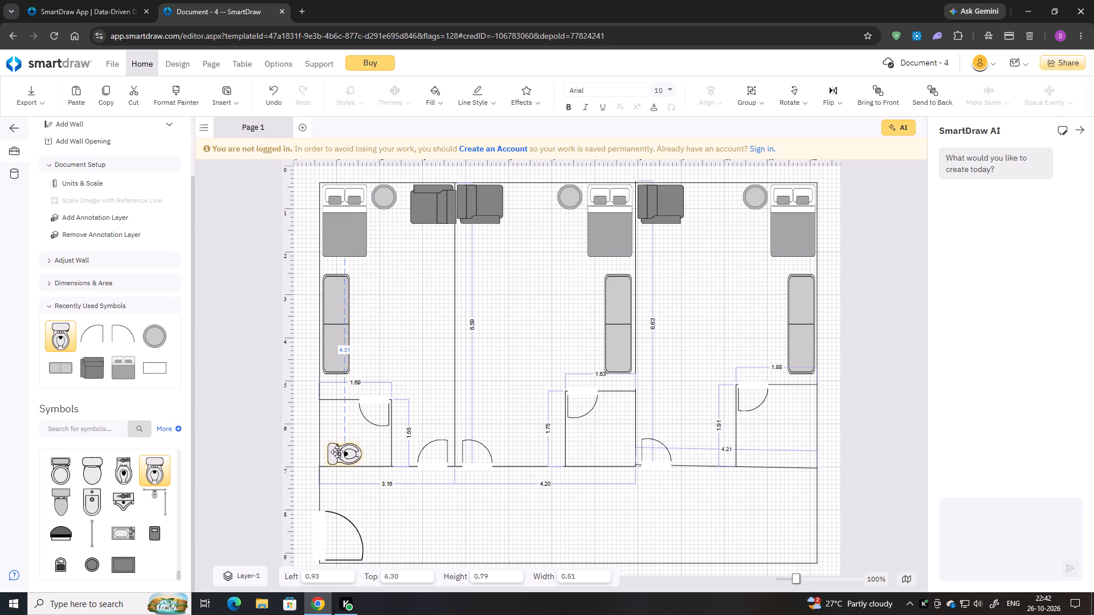
left_click_drag(337, 452, 334, 452)
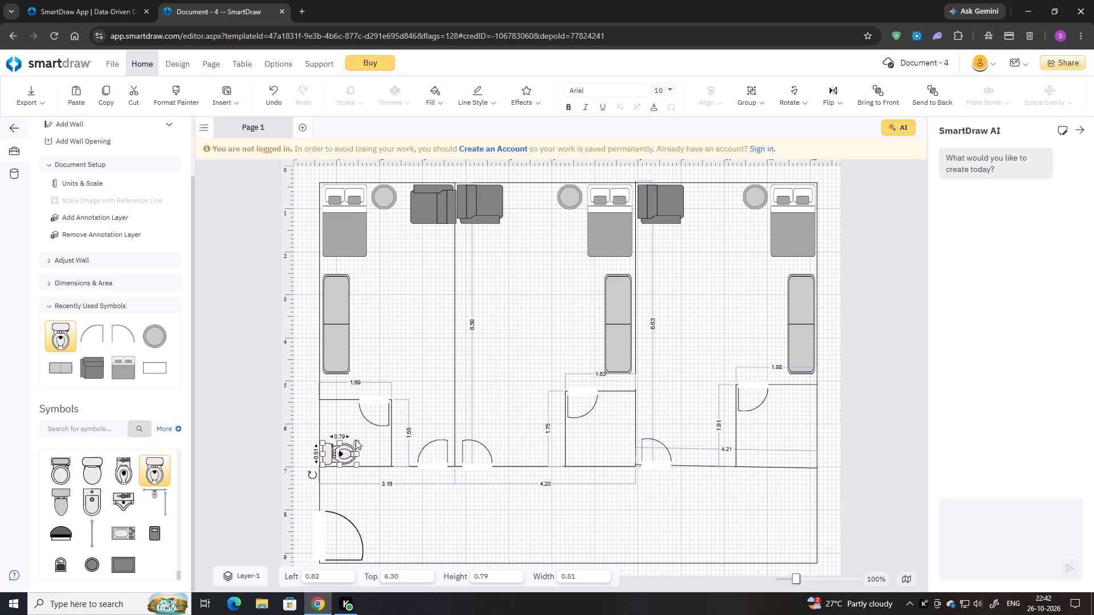
Shrink the left bathroom's toilet to about height 0.65 and width 0.47.
left_click_drag(356, 441, 337, 457)
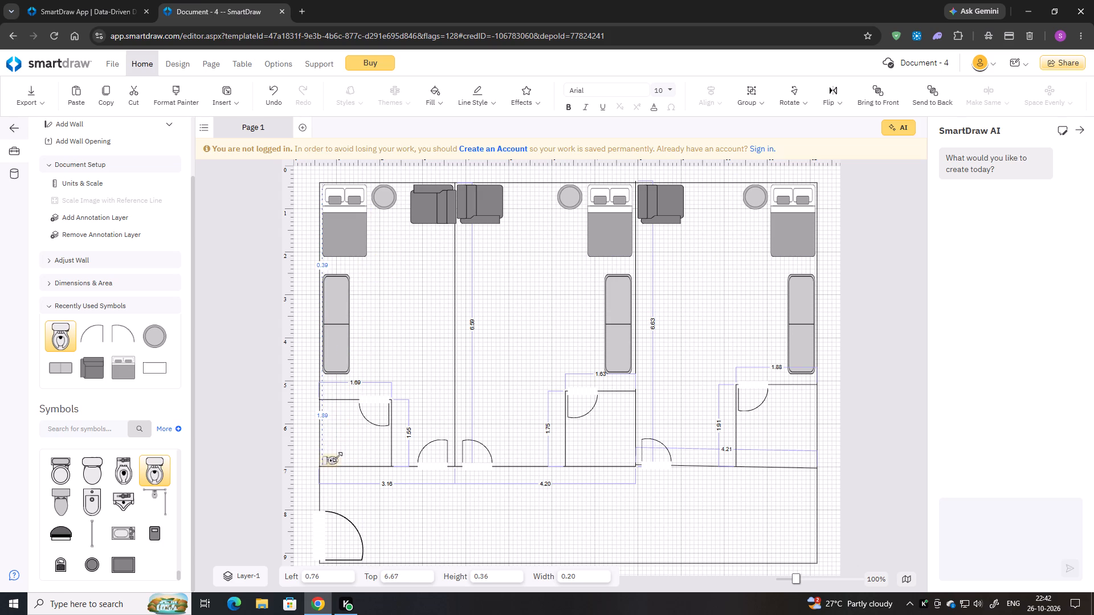
left_click_drag(337, 457, 347, 446)
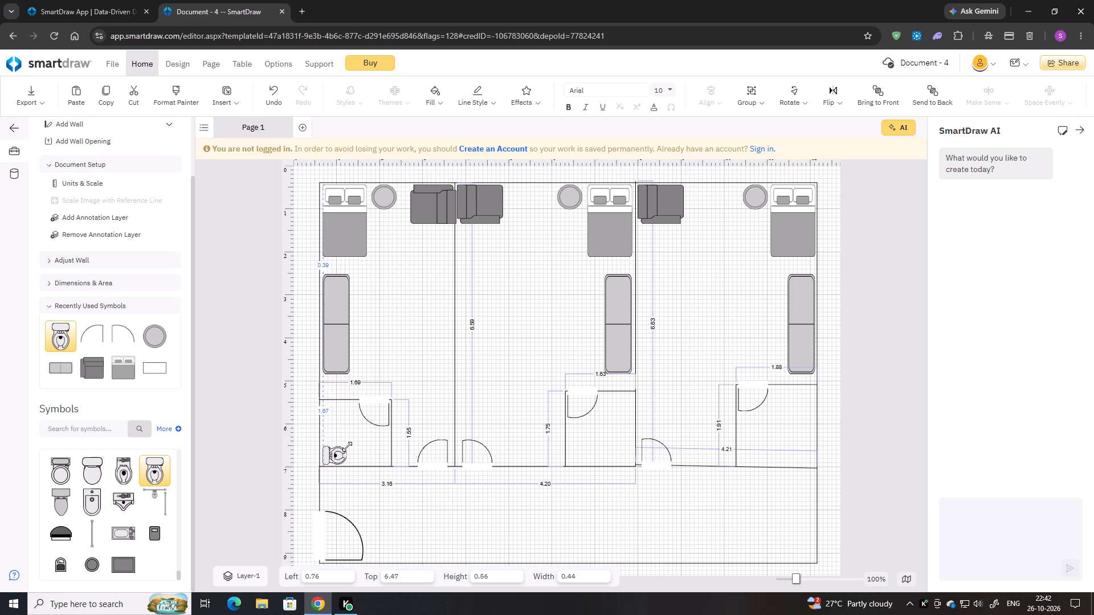
left_click_drag(347, 446, 349, 445)
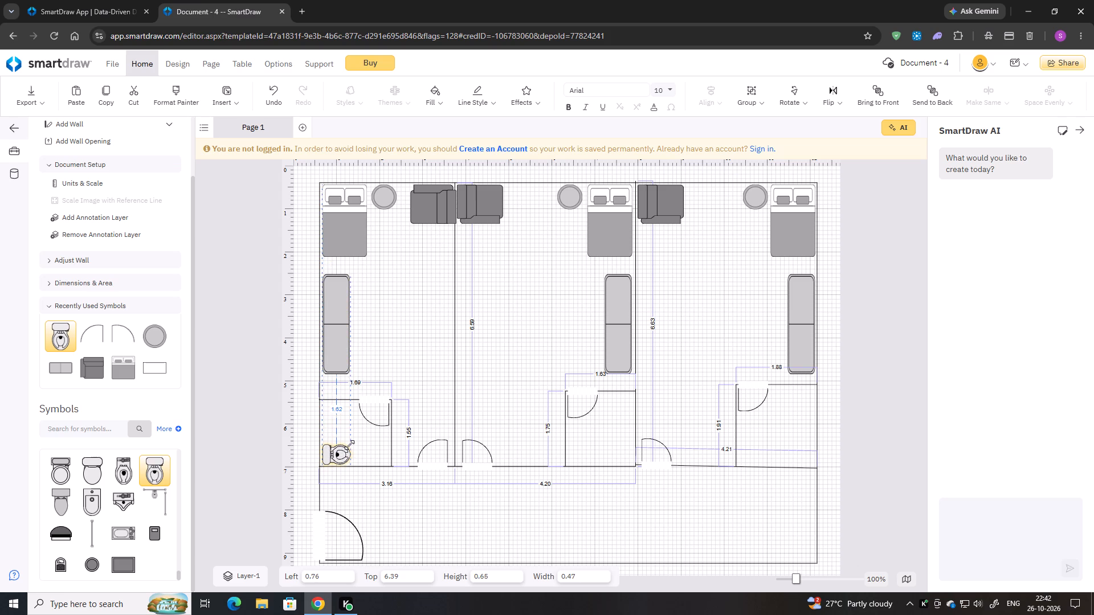
left_click_drag(349, 445, 348, 445)
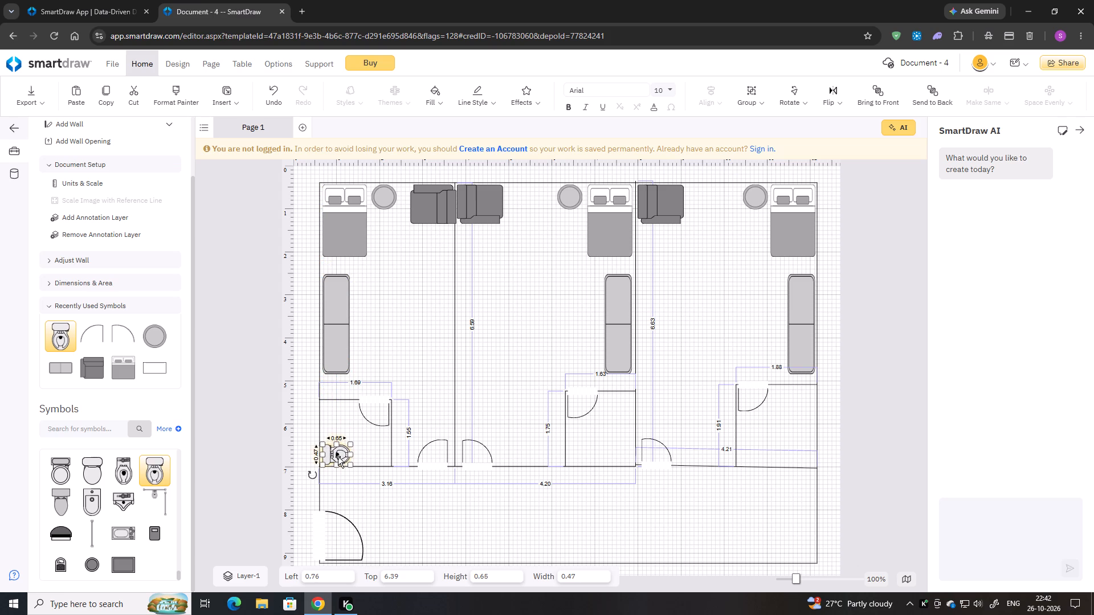
Make two copies of the resized toilet.
key("ctrl+c")
key("ctrl+v")
key("ctrl+v")
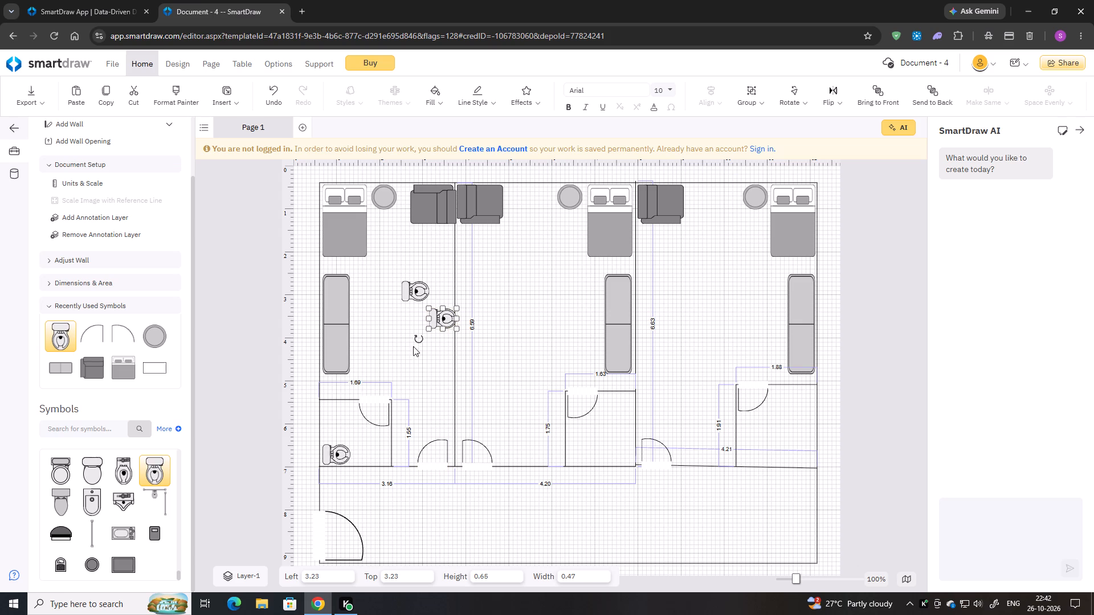
Rotate the lower toilet copy to 270° and set it in the middle corner bathroom, at about left 7.30, top 6.31.
left_click_drag(417, 338, 509, 293)
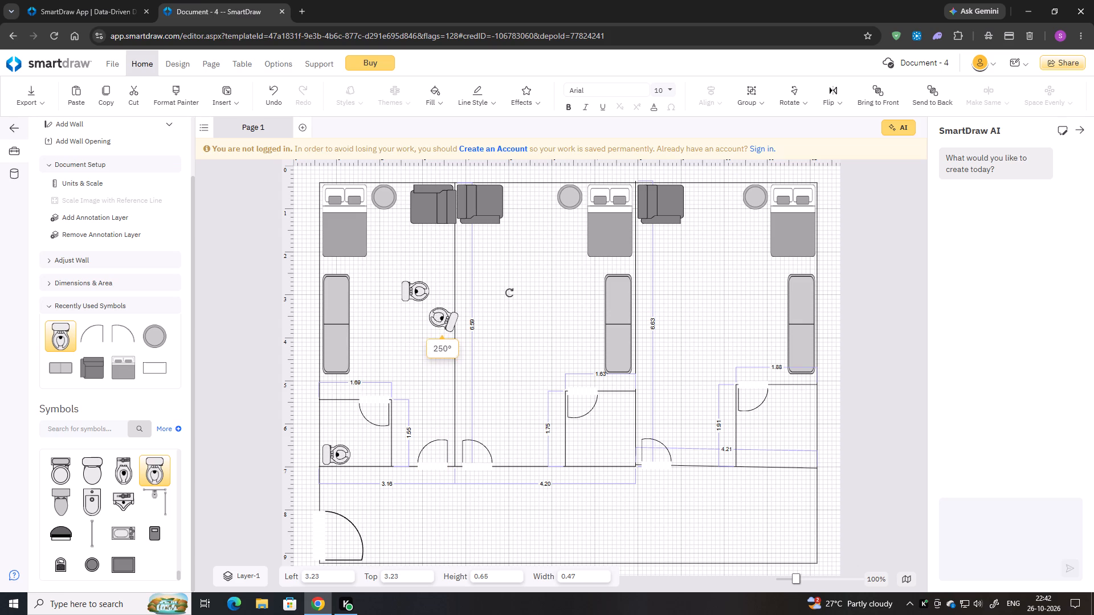
left_click_drag(509, 293, 469, 345)
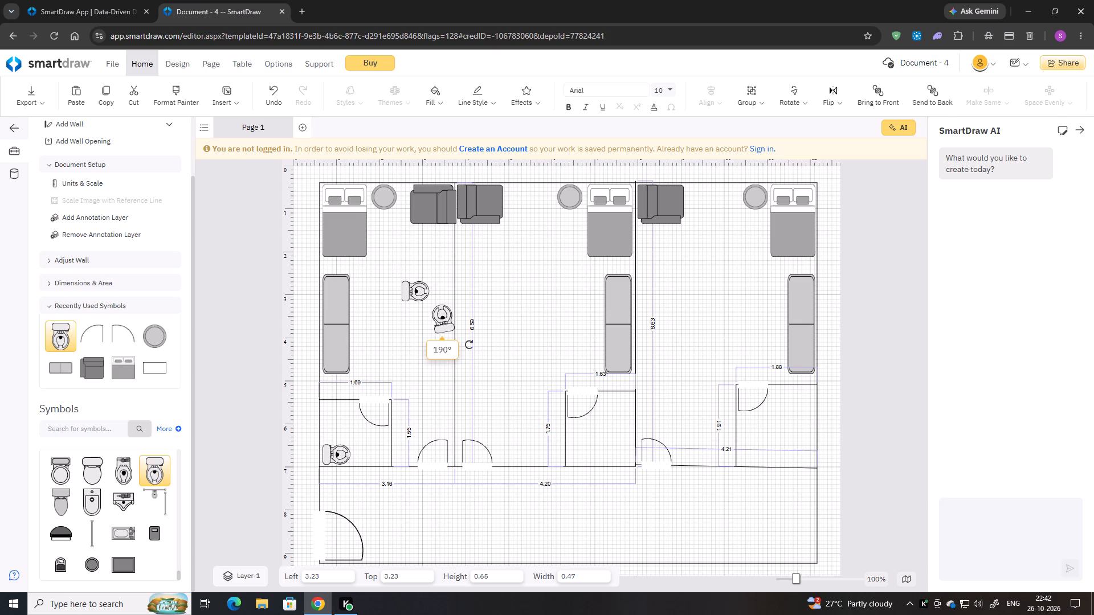
left_click_drag(469, 345, 462, 348)
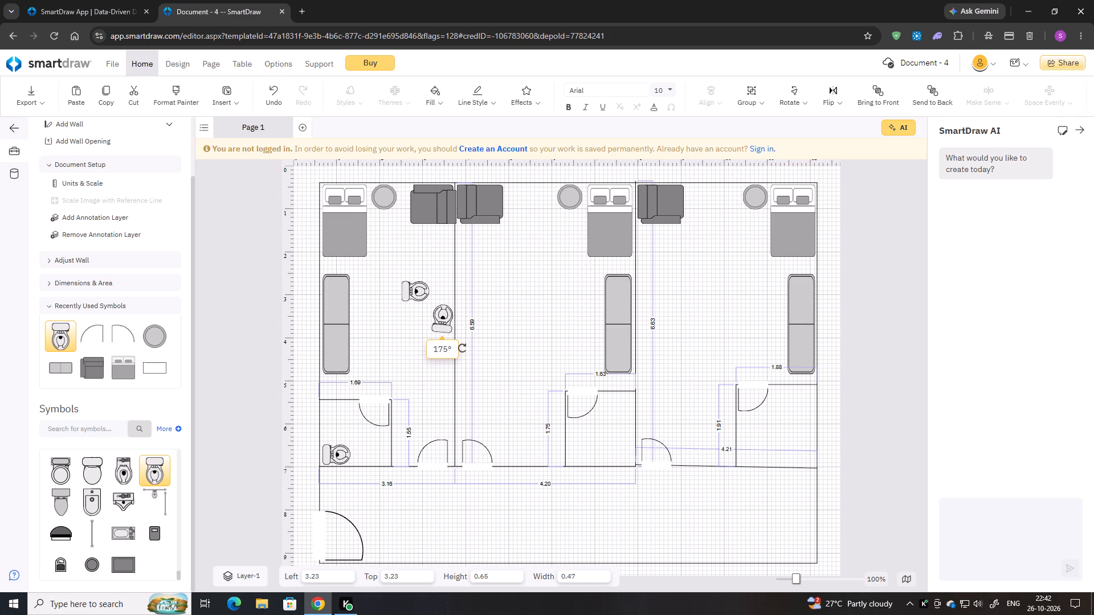
left_click_drag(462, 348, 515, 262)
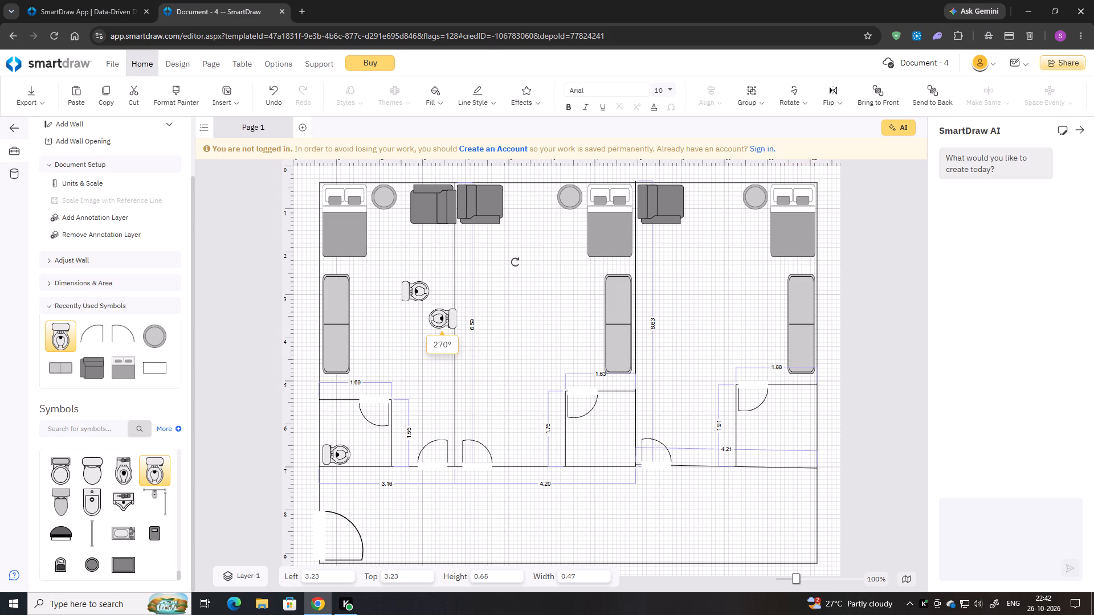
left_click_drag(515, 262, 518, 263)
left_click_drag(442, 319, 608, 450)
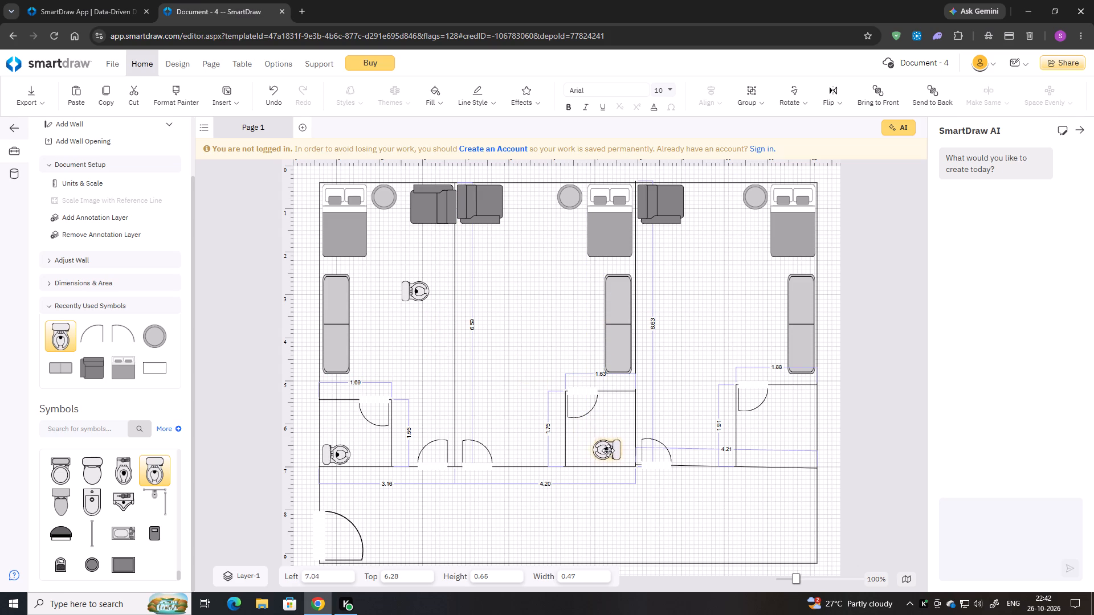
left_click_drag(608, 450, 617, 452)
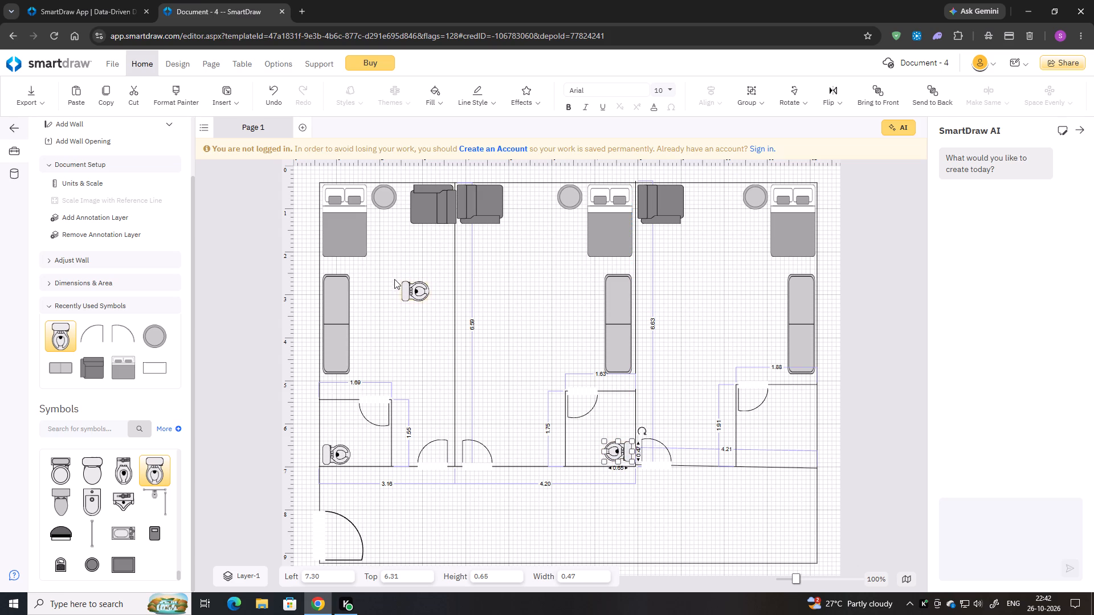
Rotate the remaining toilet copy to 270° and set it in the right corner bathroom, at about left 11.55, top 6.31.
left_click(418, 298)
left_click_drag(390, 311, 474, 321)
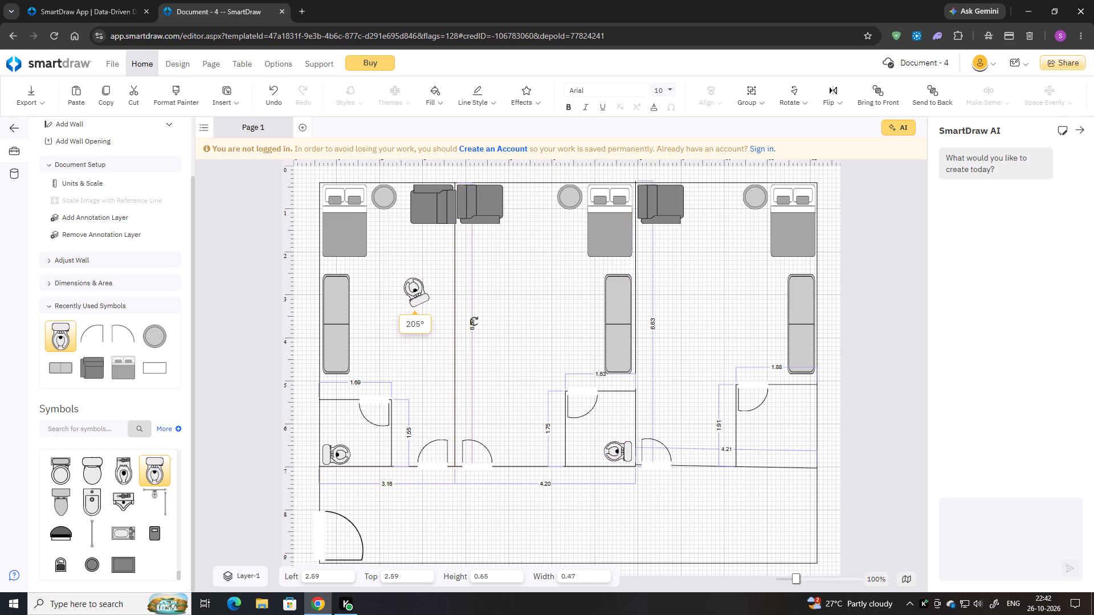
left_click_drag(474, 321, 487, 285)
left_click_drag(447, 294, 448, 279)
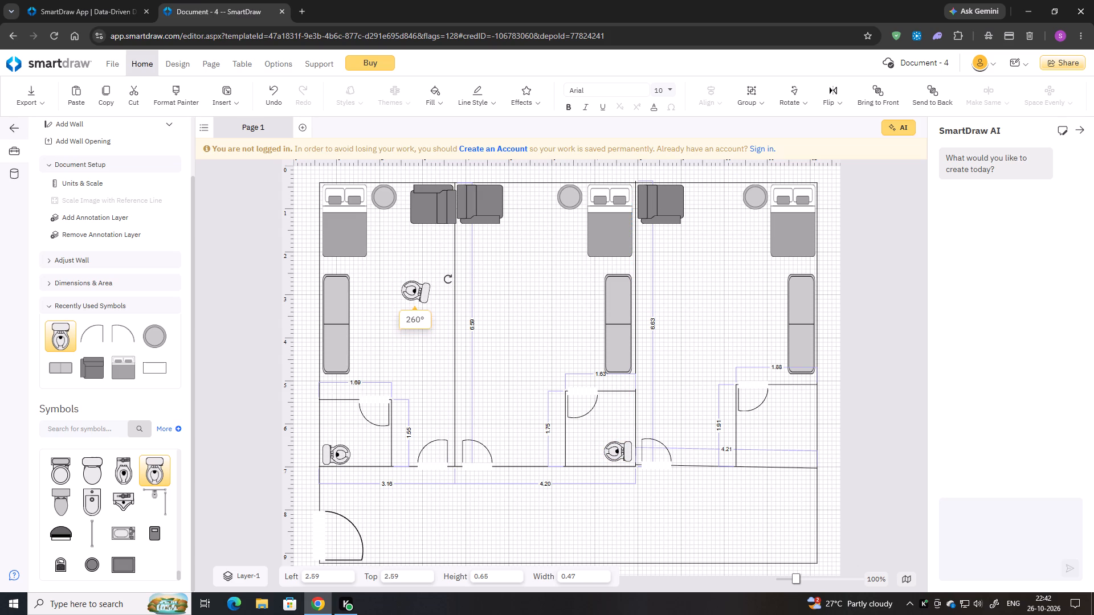
left_click_drag(448, 279, 448, 273)
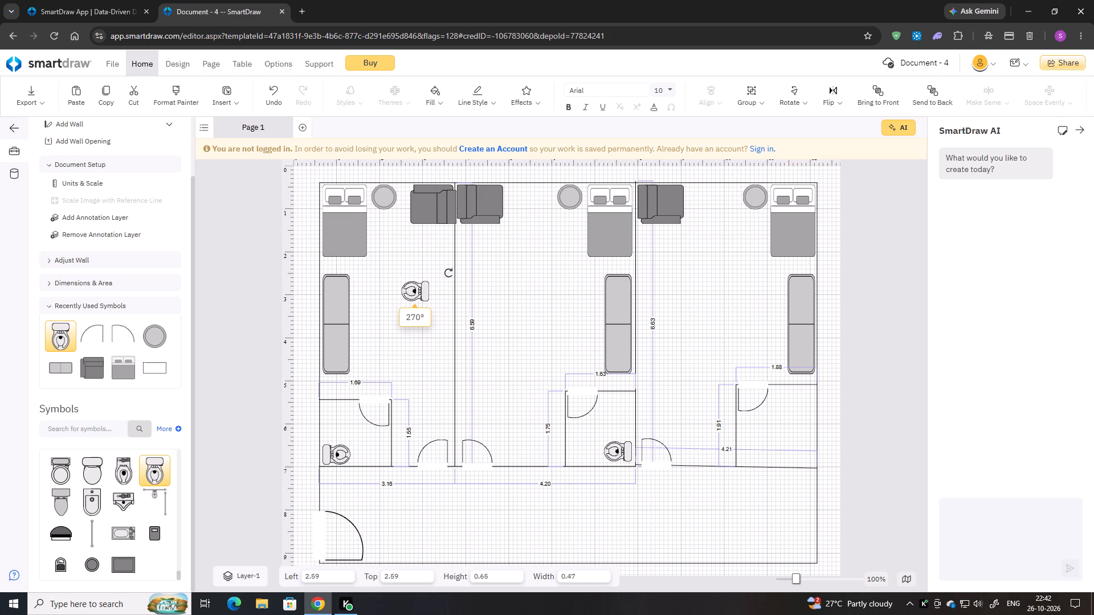
left_click_drag(448, 273, 450, 272)
left_click_drag(409, 290, 794, 453)
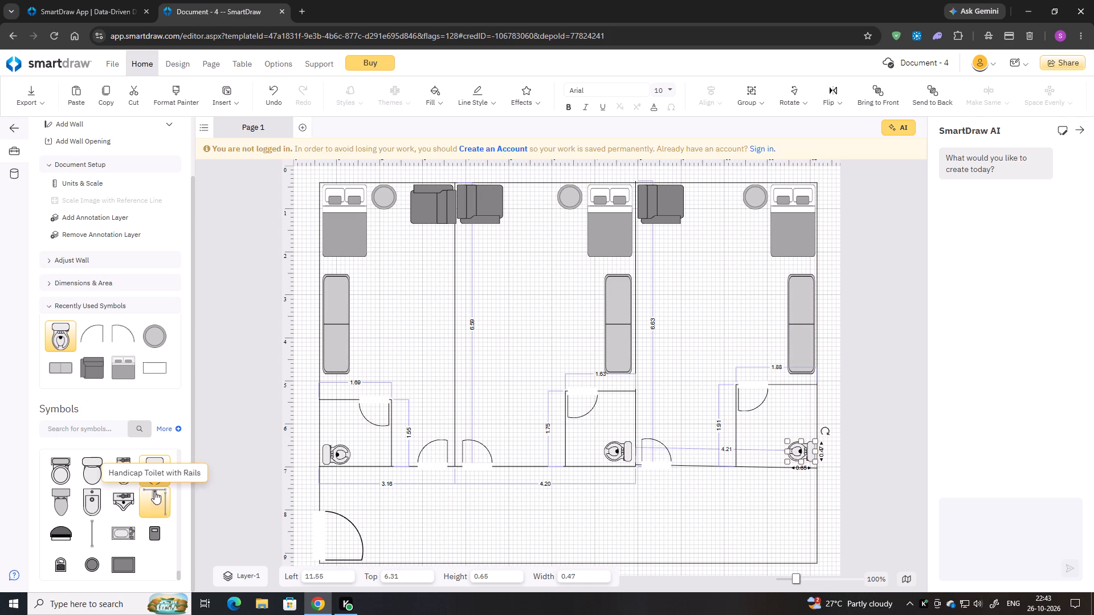
Add a Square Shower with Fixtures & Door to the plan.
scroll(72, 501, "down", 3)
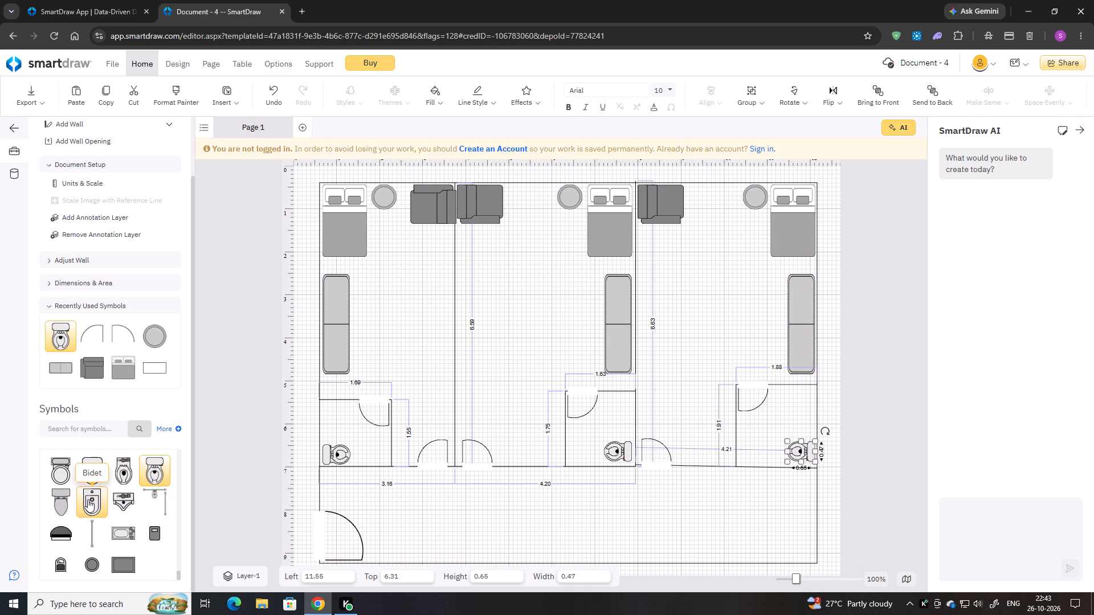
scroll(140, 542, "up", 1)
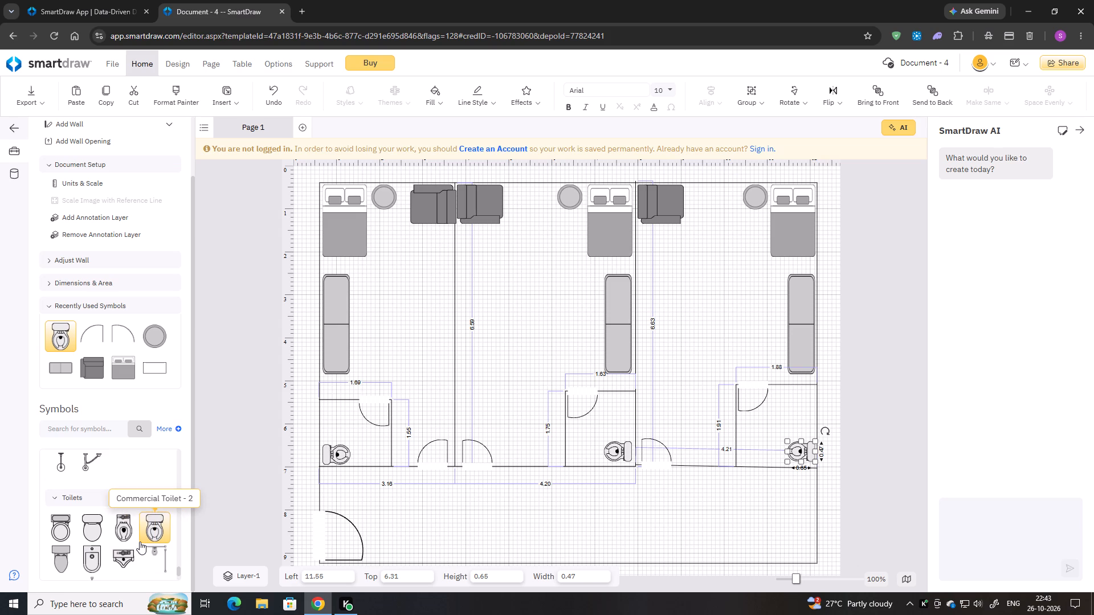
scroll(140, 542, "up", 3)
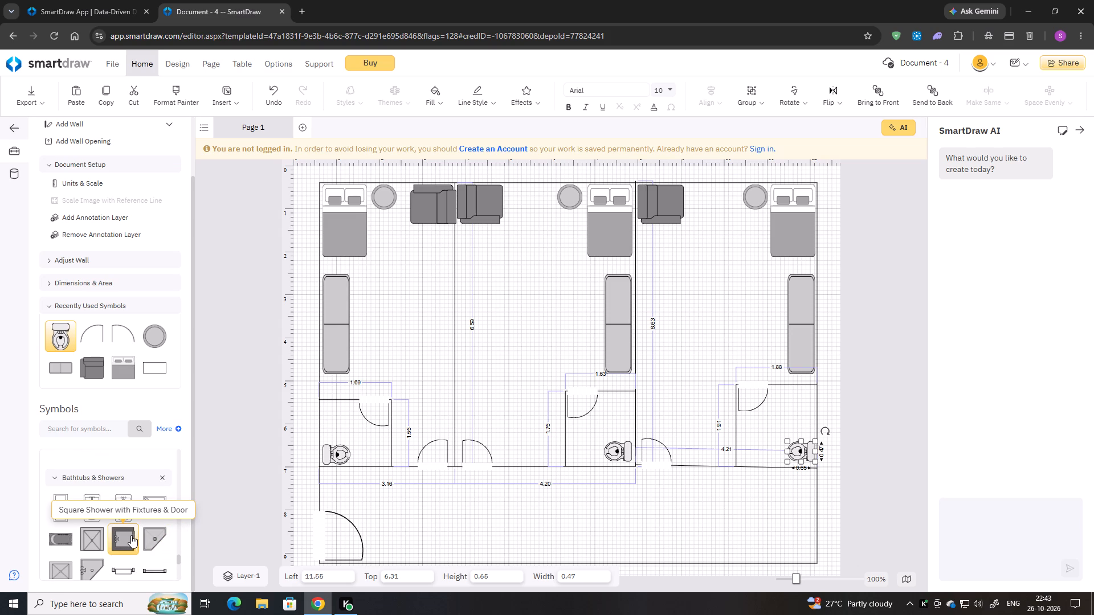
double_click(128, 536)
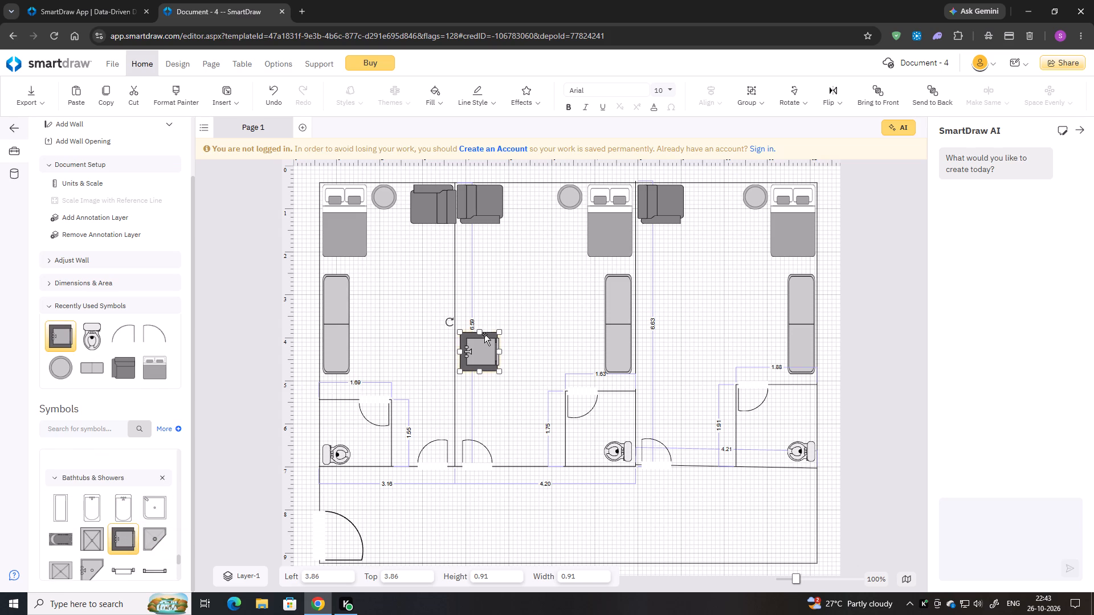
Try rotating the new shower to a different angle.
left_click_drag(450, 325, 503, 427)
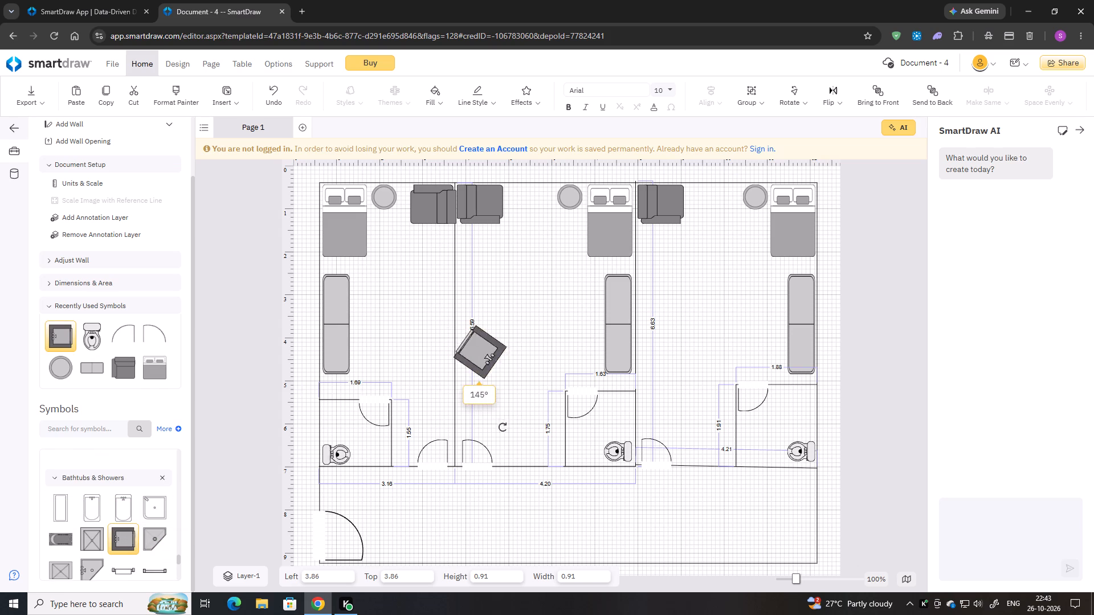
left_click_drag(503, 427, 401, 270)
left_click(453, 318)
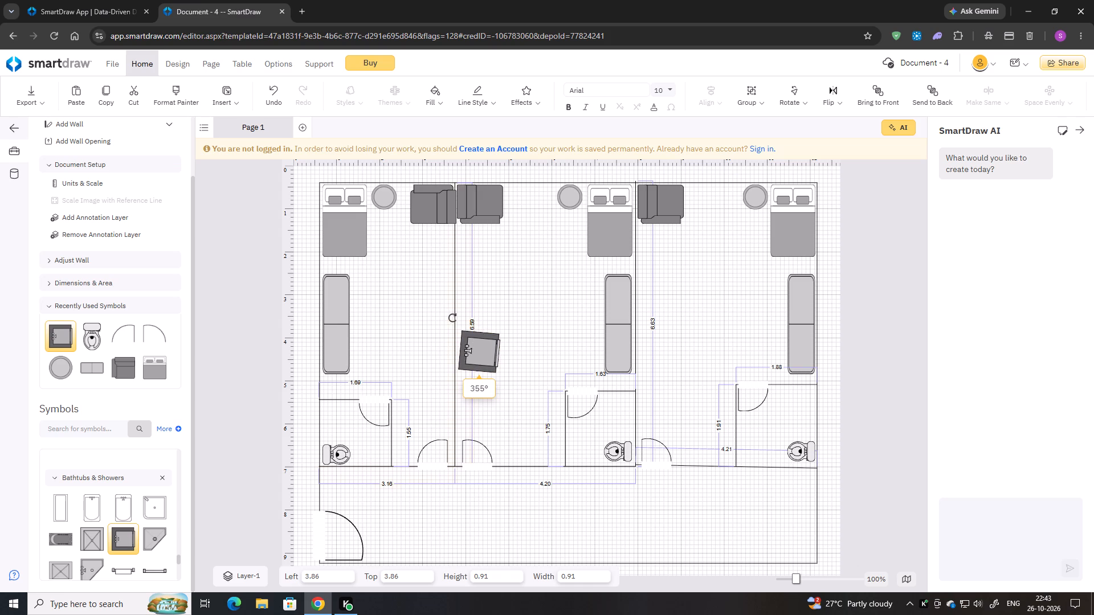
Resize the shower to about height 0.69 and width 0.81 and set it above the left bathroom's toilet, at about left 0.67, top 5.47.
left_click_drag(499, 370, 495, 361)
left_click_drag(479, 344, 352, 415)
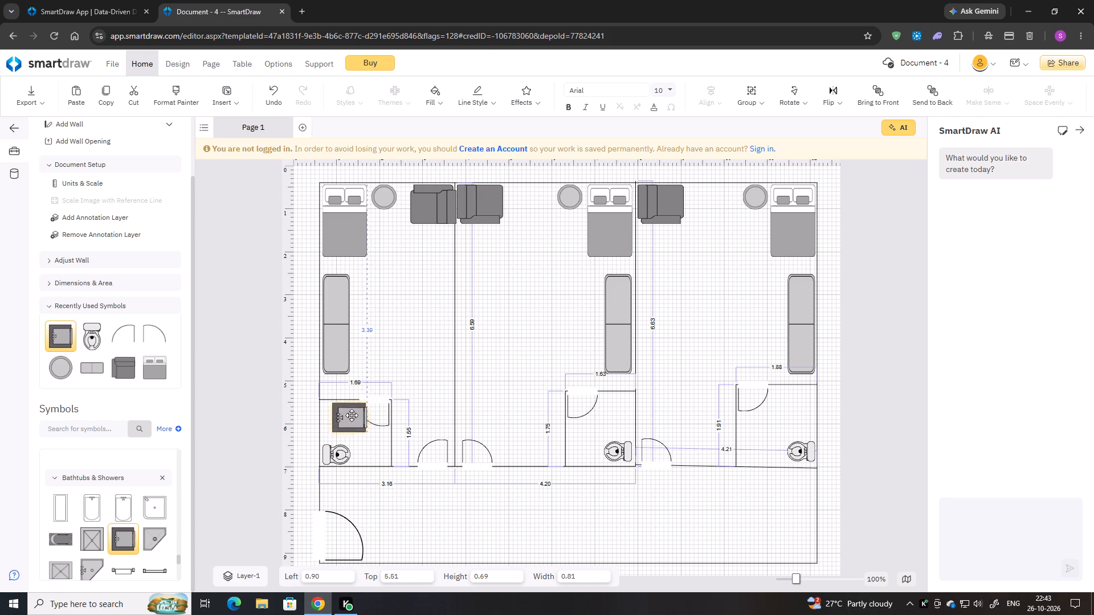
left_click_drag(352, 415, 341, 413)
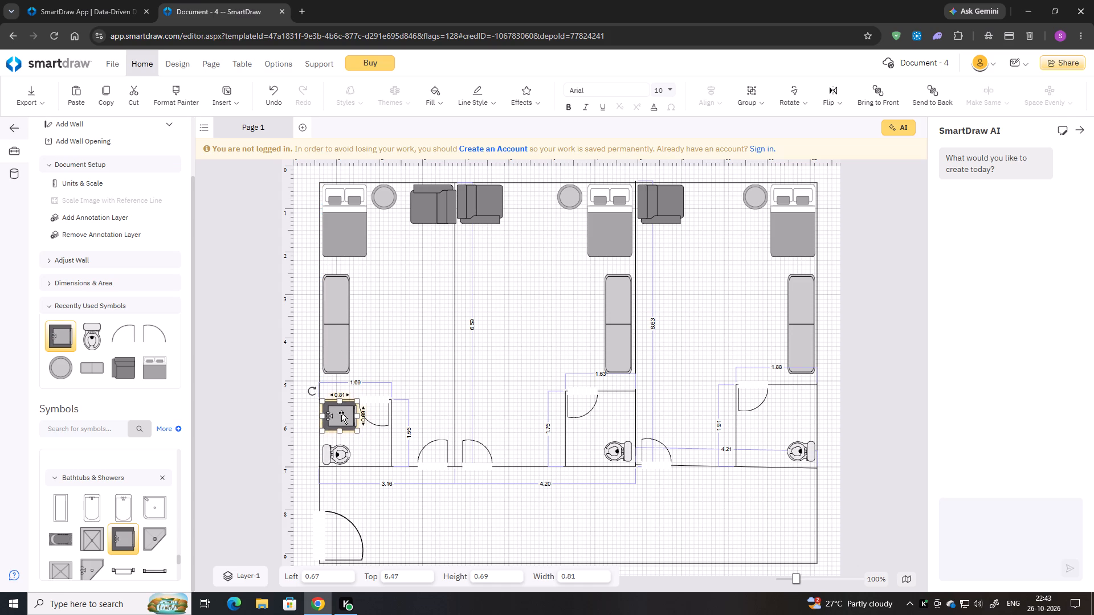
Make two copies of the left bathroom's shower.
key("ctrl+c")
key("ctrl+v")
key("ctrl+v")
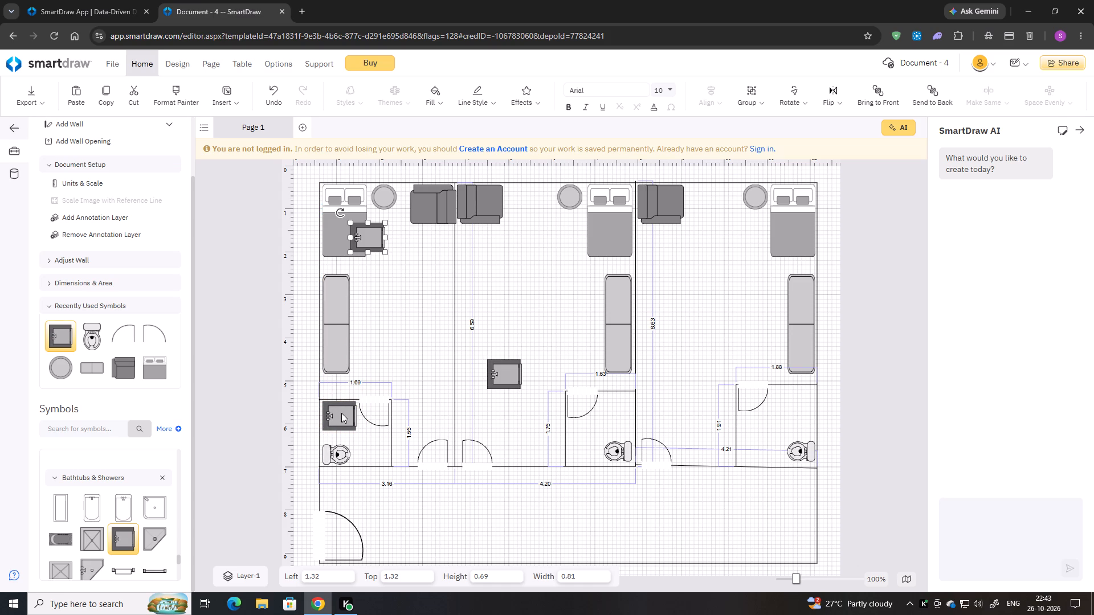
Move one shower copy into the middle bathroom, rotate it half a turn, and set it against the right wall above the toilet.
left_click_drag(501, 374, 513, 387)
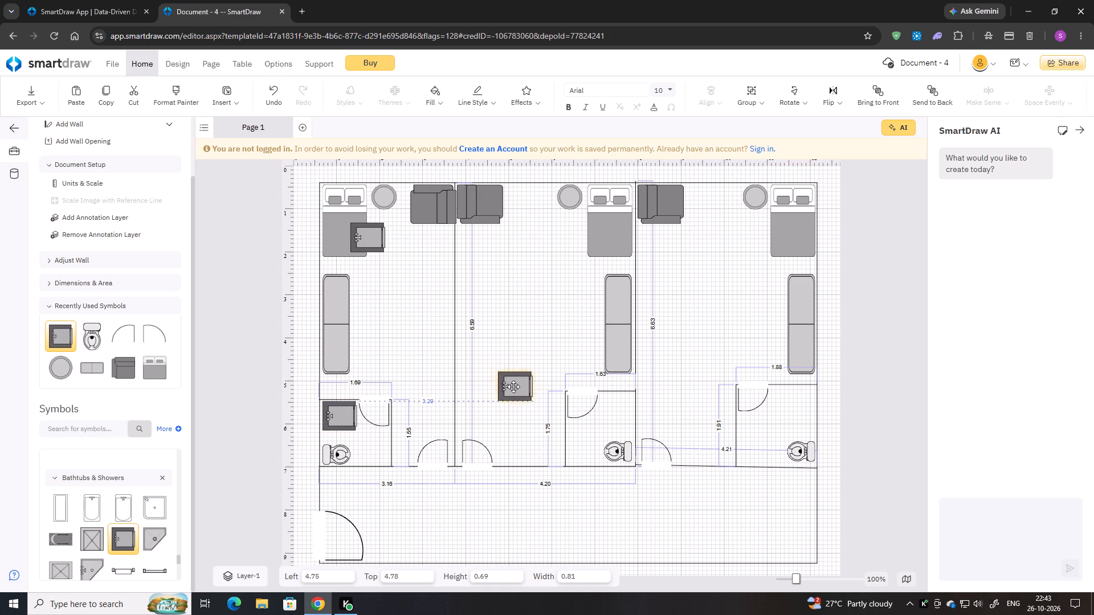
left_click_drag(513, 387, 605, 410)
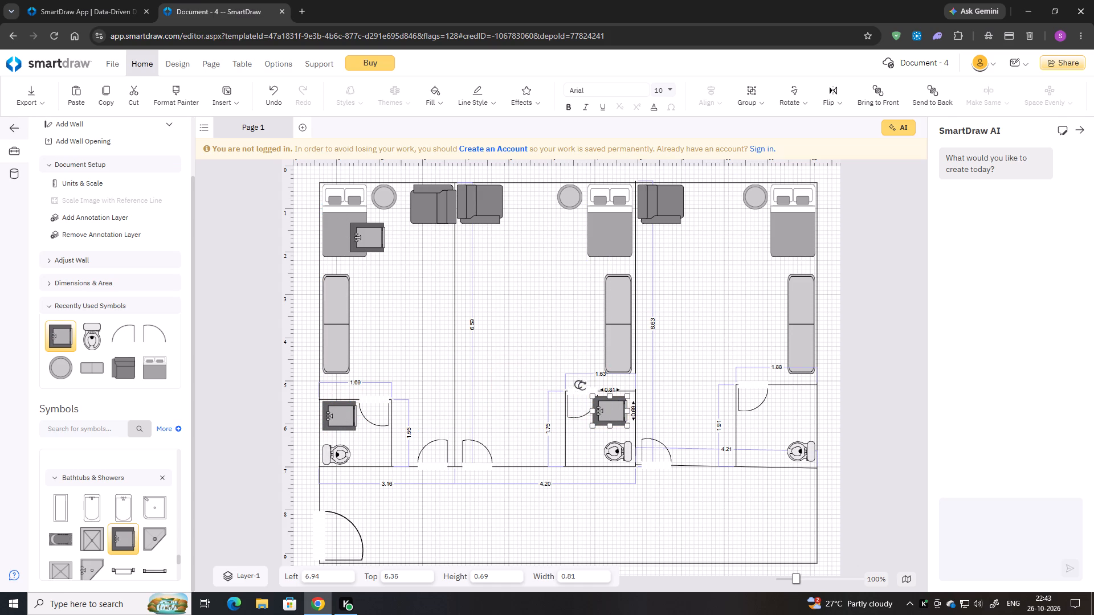
left_click_drag(583, 389, 631, 420)
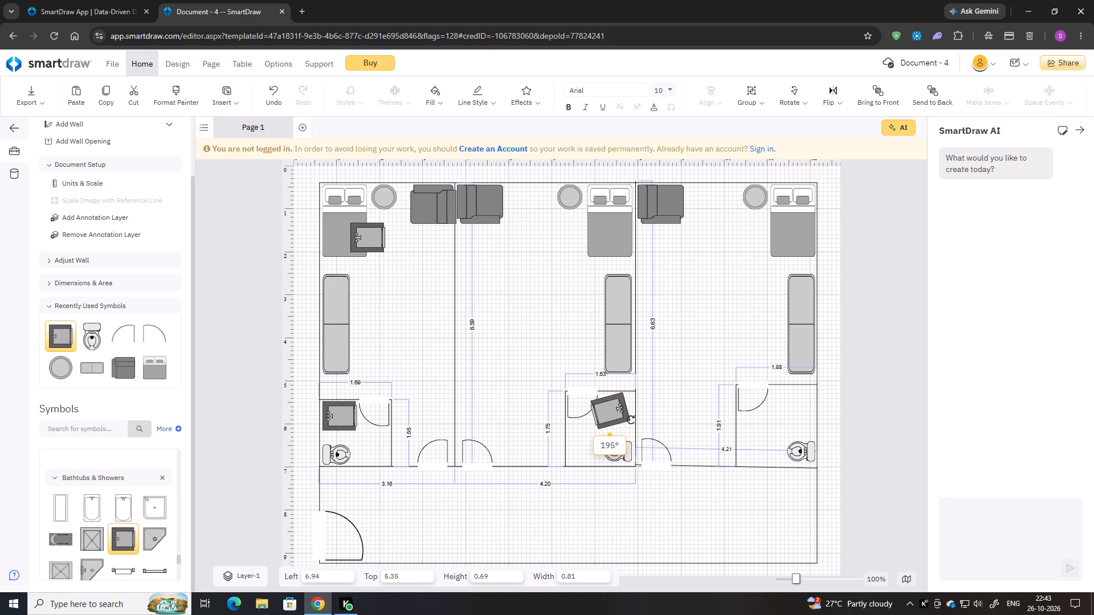
left_click_drag(631, 420, 627, 428)
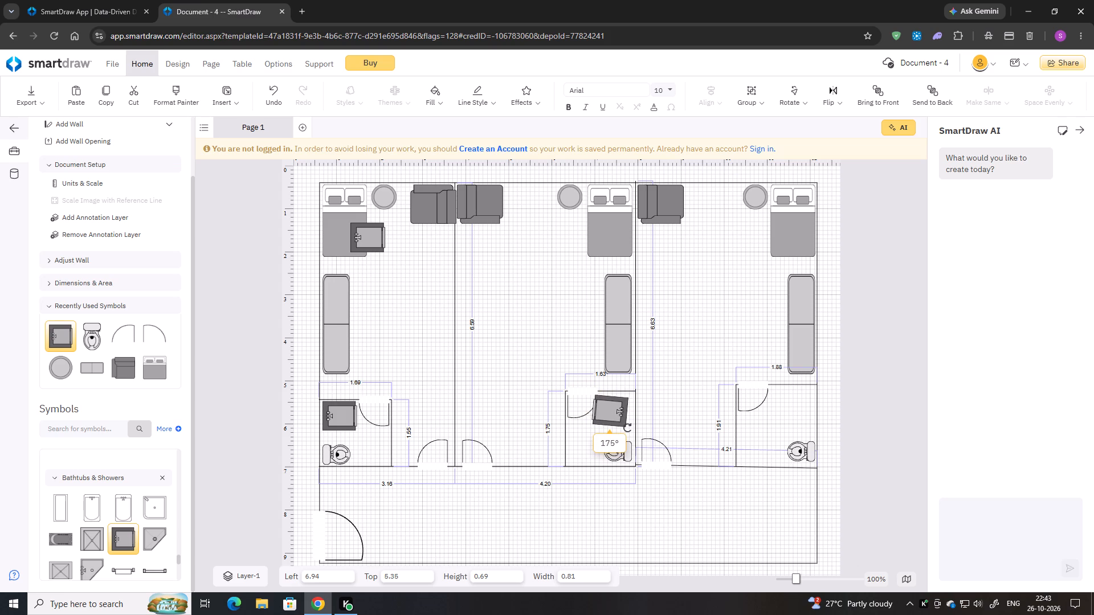
left_click_drag(627, 428, 628, 426)
left_click_drag(607, 416, 611, 415)
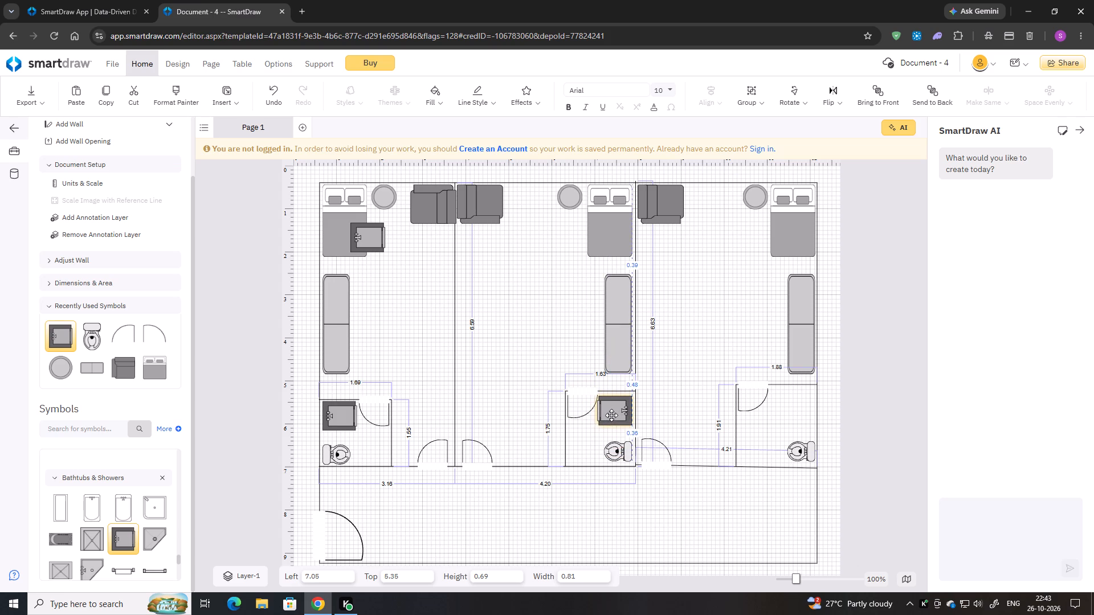
left_click_drag(611, 415, 615, 415)
Rotate the other shower copy half a turn and place it above the right bathroom's toilet, at about left 11.31, top 5.13.
left_click_drag(376, 240, 438, 262)
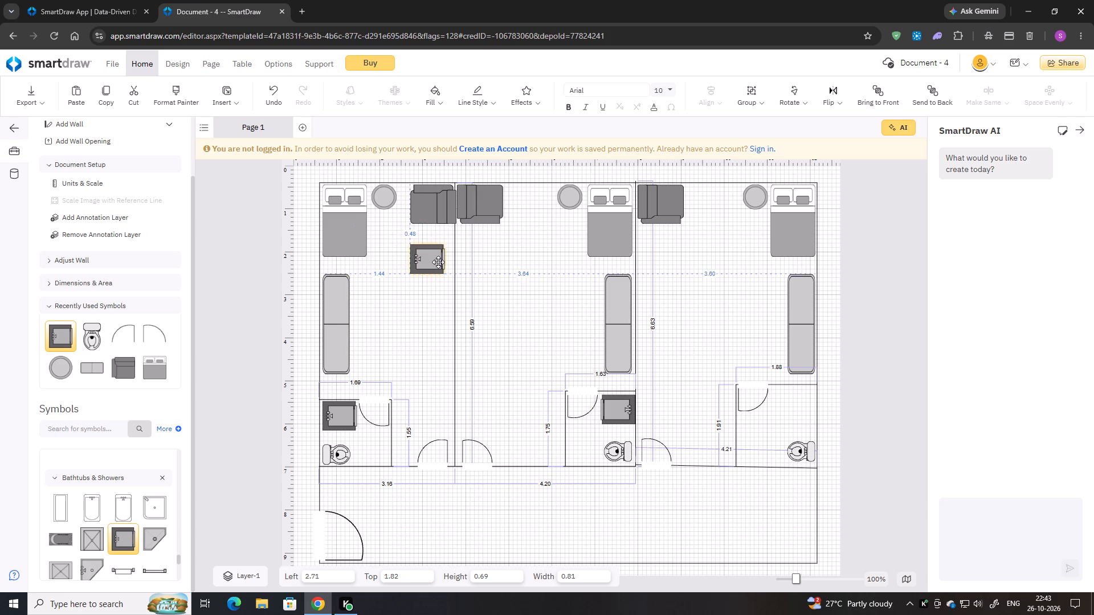
left_click_drag(438, 262, 713, 301)
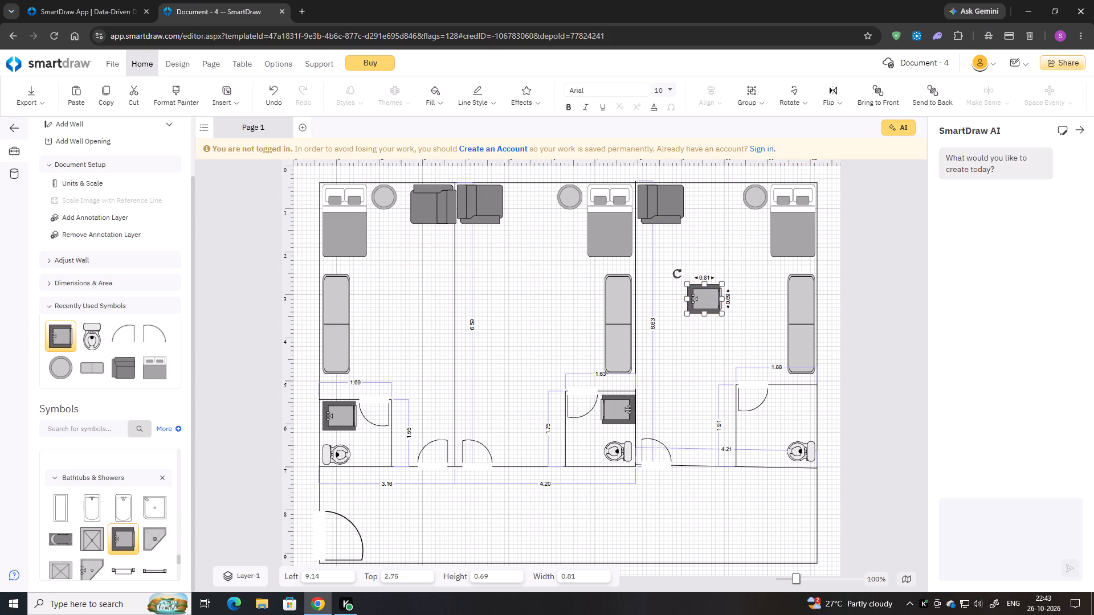
left_click_drag(677, 273, 740, 335)
left_click_drag(697, 298, 743, 346)
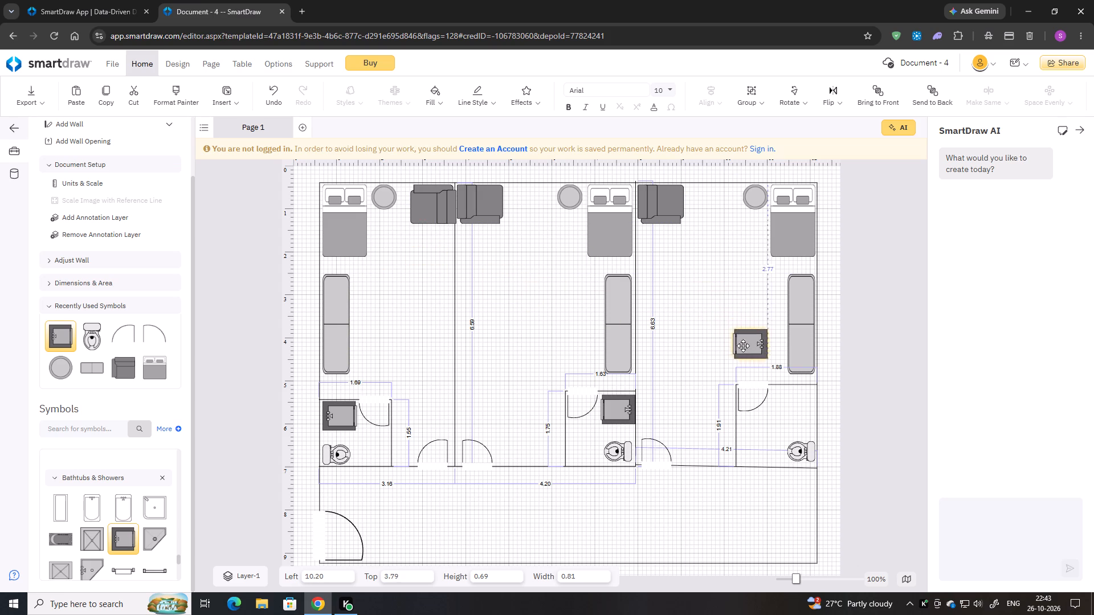
left_click_drag(743, 346, 785, 401)
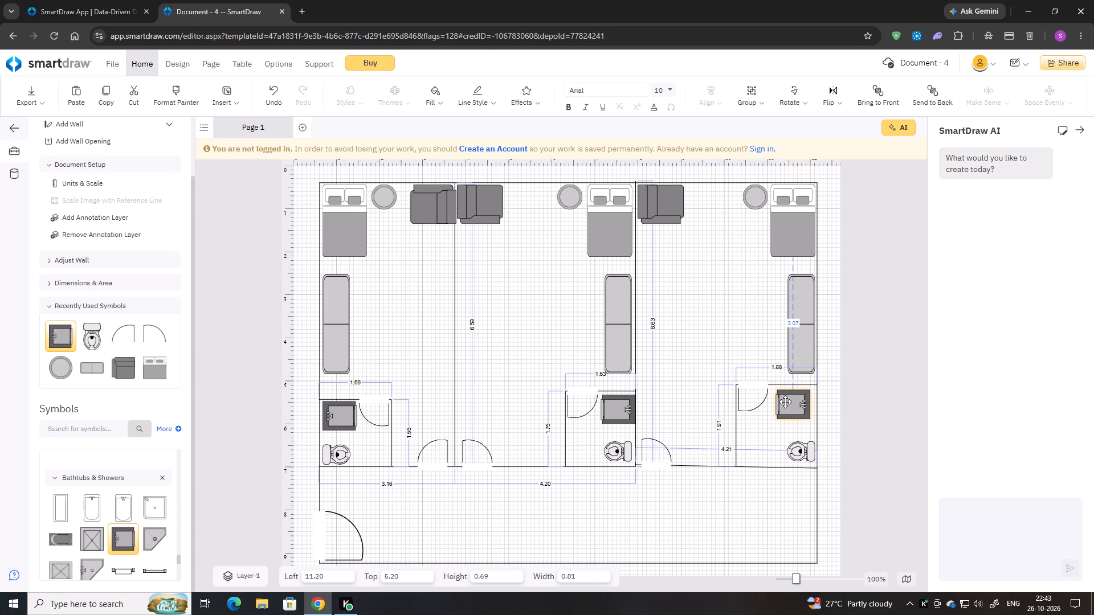
left_click_drag(785, 401, 790, 398)
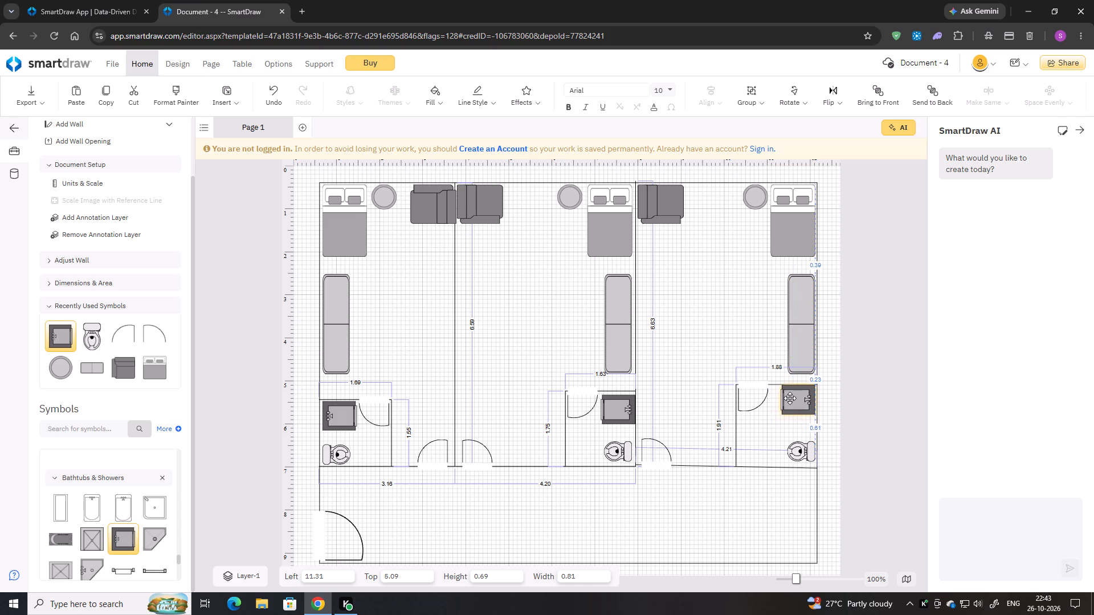
left_click_drag(790, 398, 790, 401)
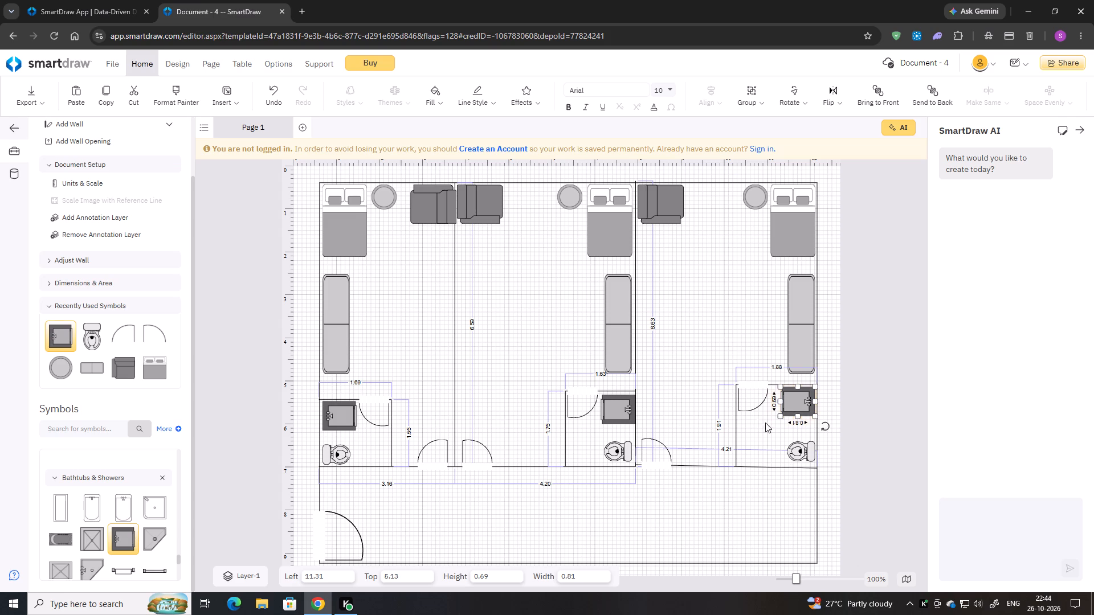
left_click(720, 507)
Add a three-seat sofa from the Couches & Sofas symbols to the plan.
scroll(697, 507, "down", 1)
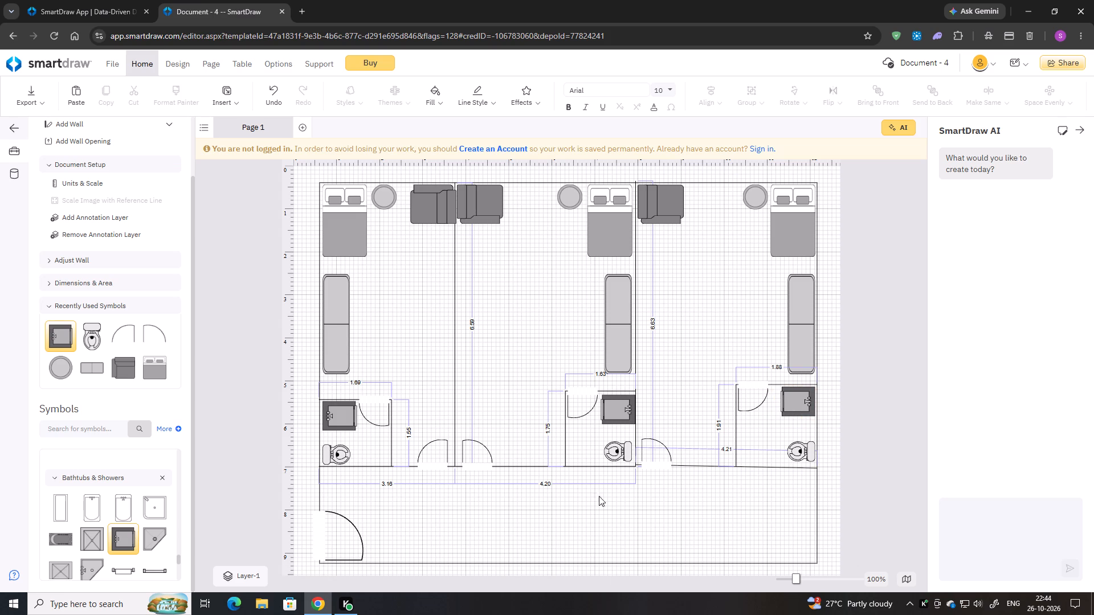
scroll(126, 543, "down", 3)
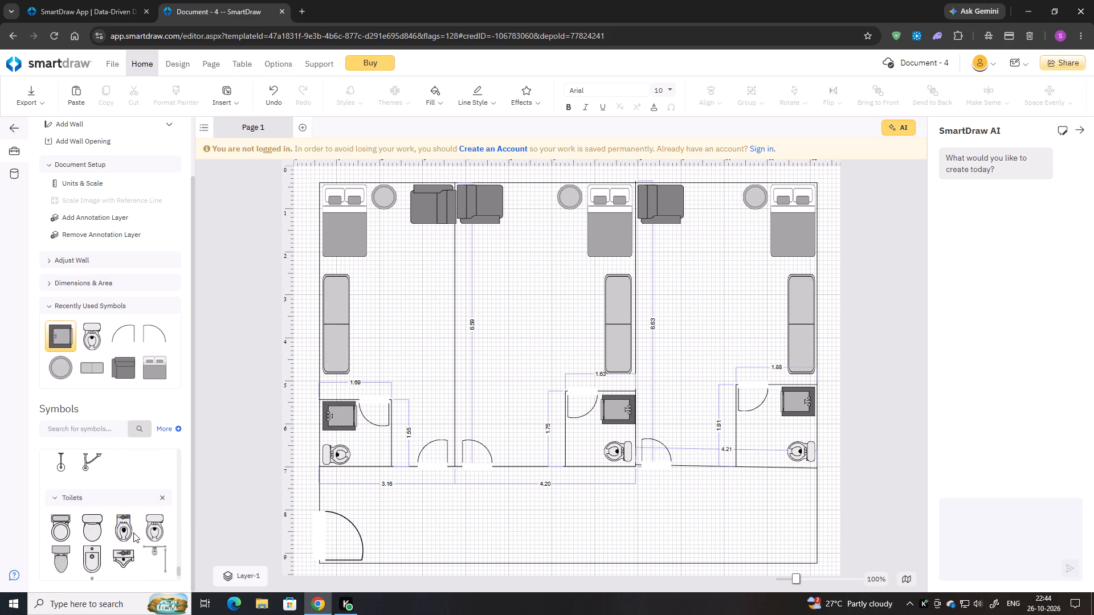
scroll(147, 515, "down", 1)
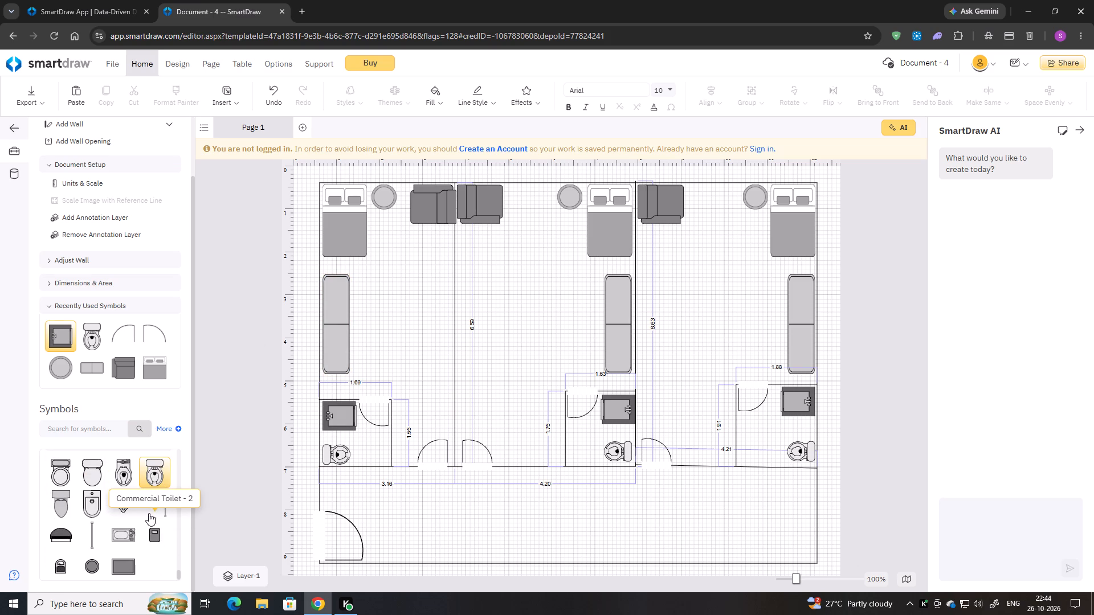
scroll(138, 498, "down", 1)
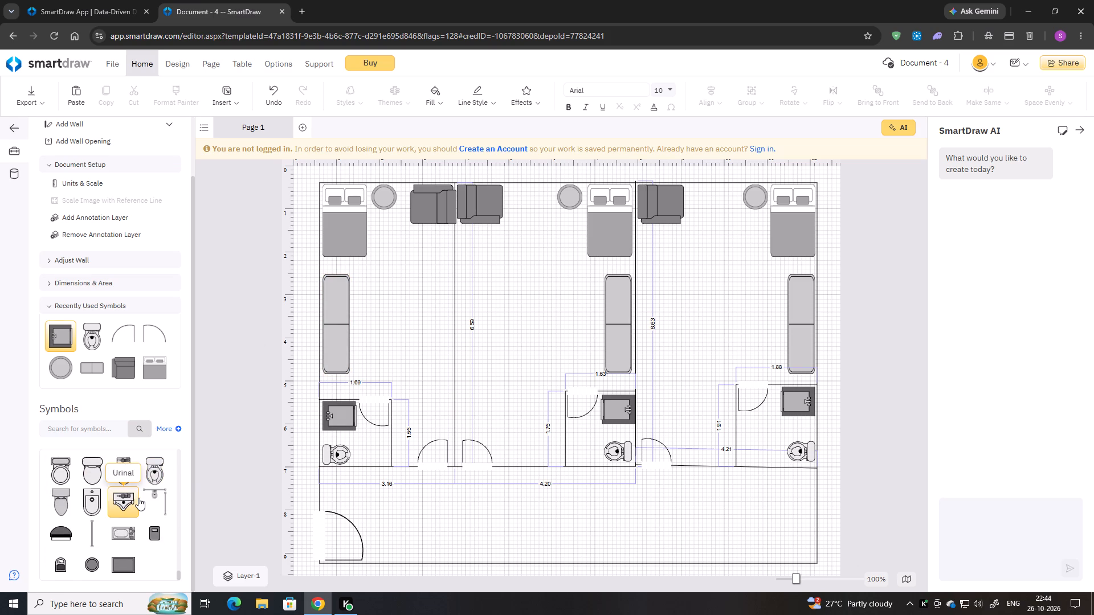
scroll(133, 490, "down", 5)
scroll(106, 546, "up", 5)
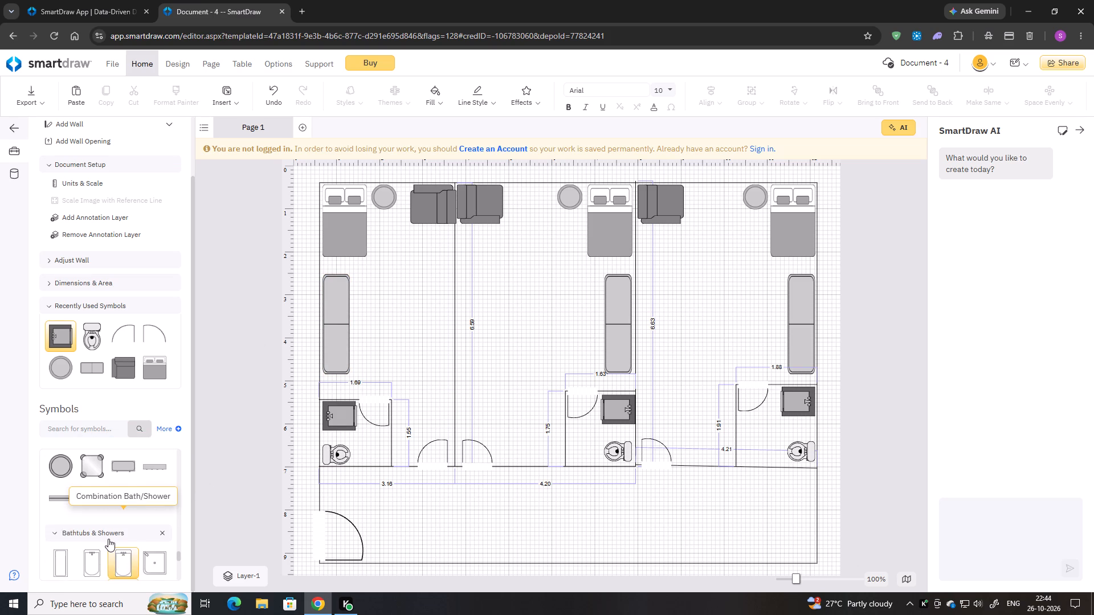
scroll(108, 538, "up", 5)
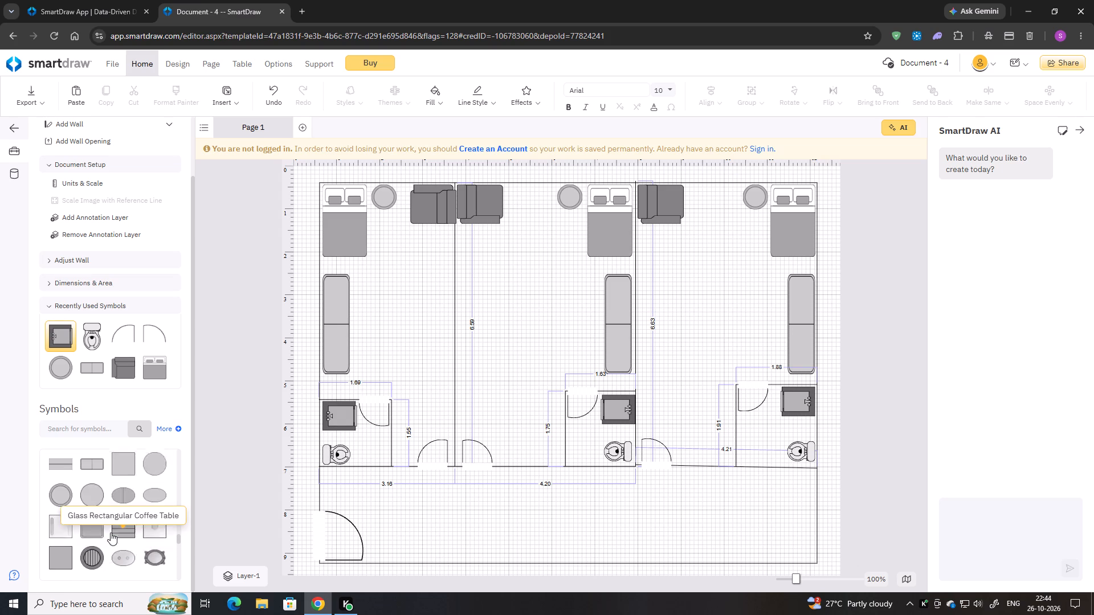
scroll(58, 561, "up", 8)
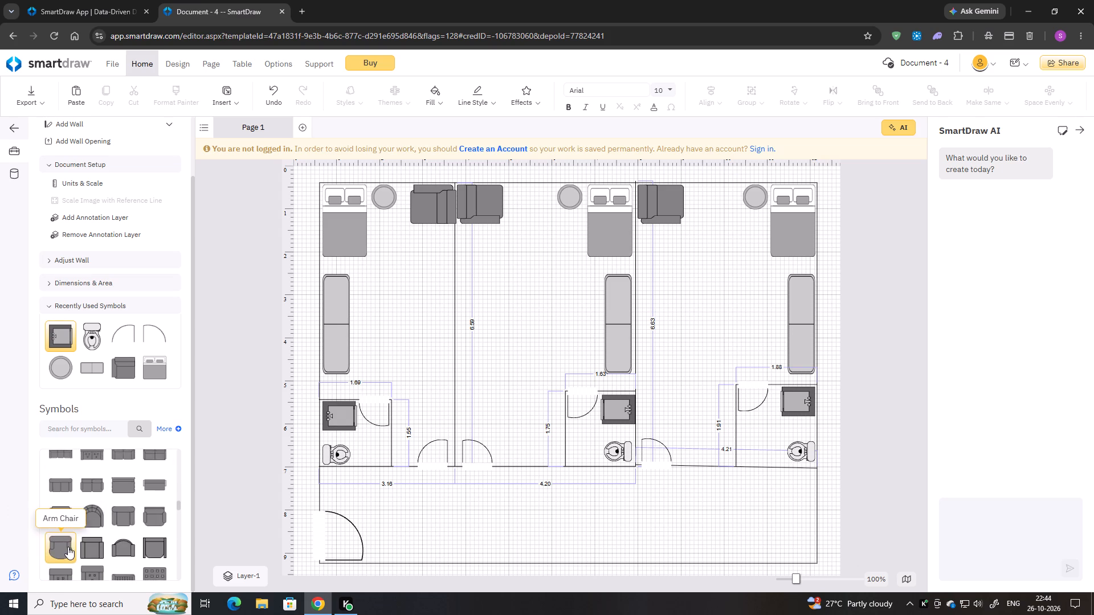
scroll(91, 538, "down", 5)
scroll(97, 530, "up", 1)
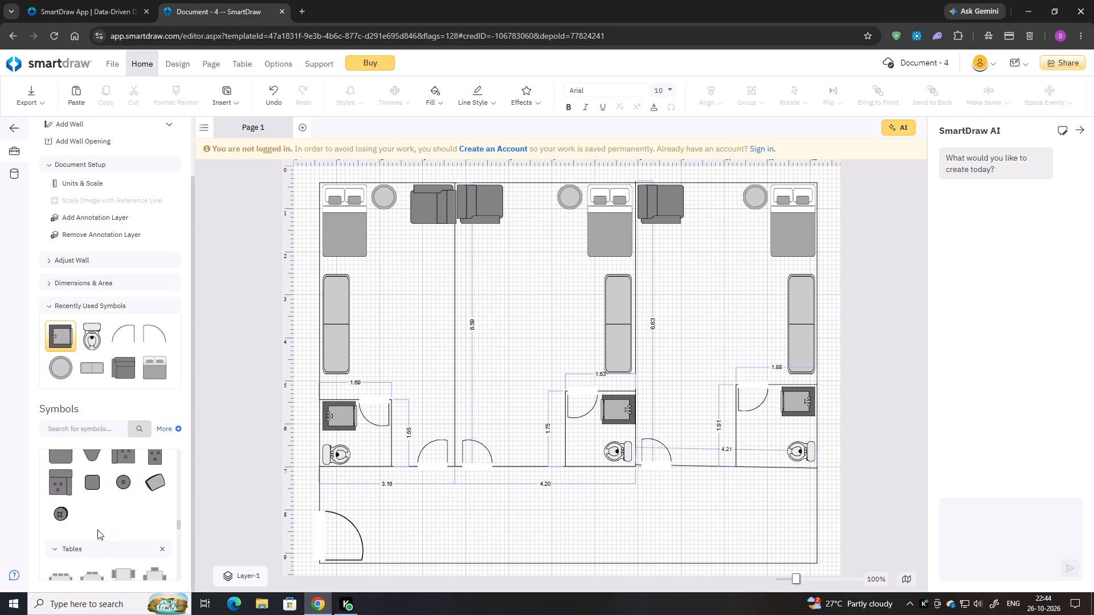
scroll(97, 530, "up", 6)
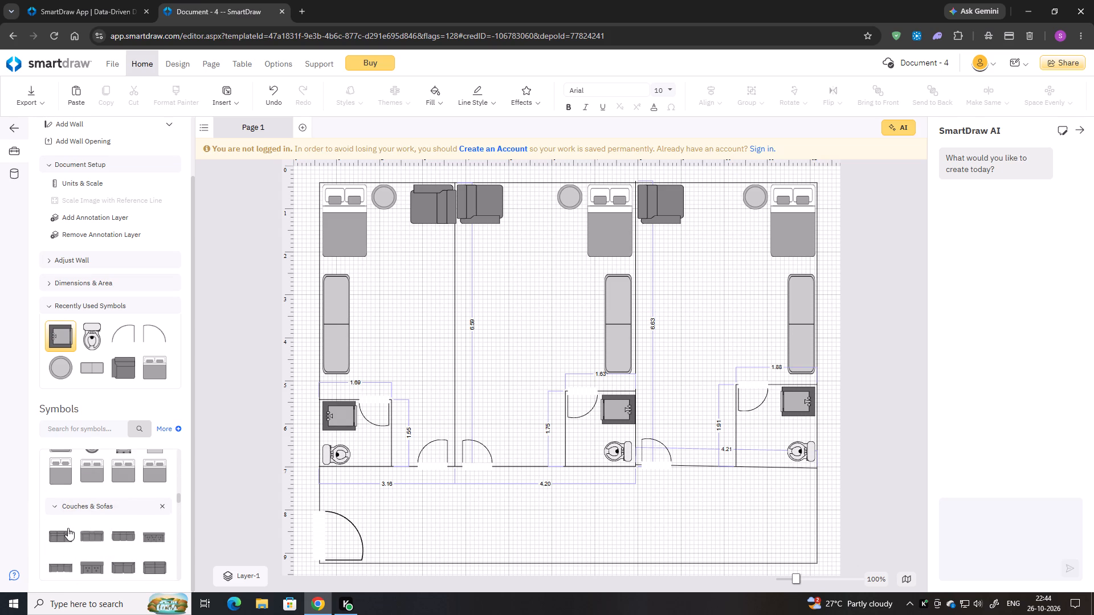
double_click(87, 534)
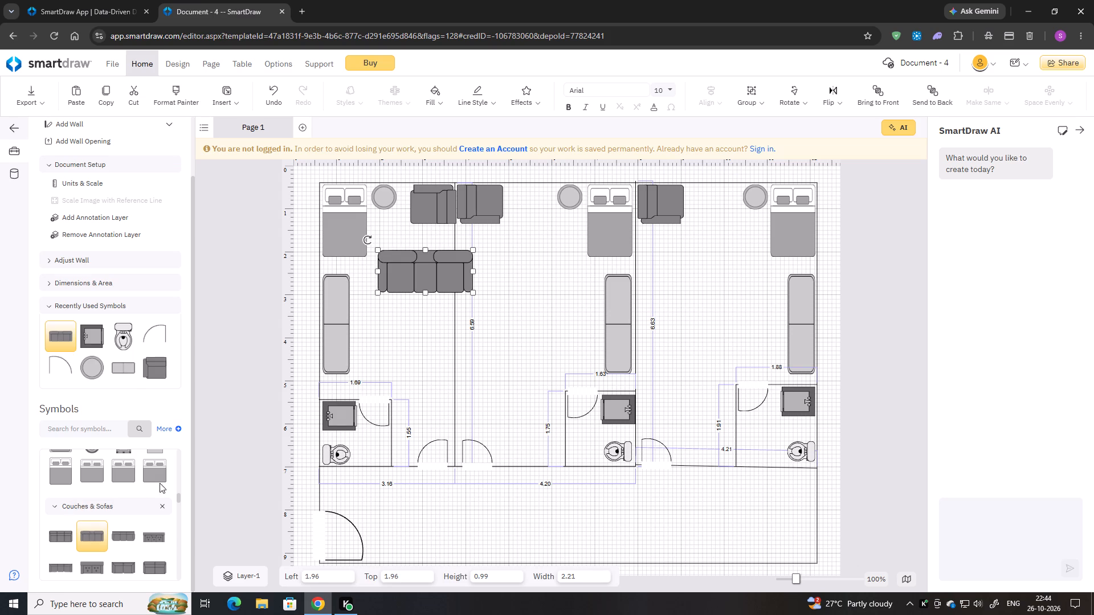
Rotate the sofa to 270° and place it below the left bedroom's armchair, at about left 2.11, top 2.26.
left_click_drag(371, 240, 457, 223)
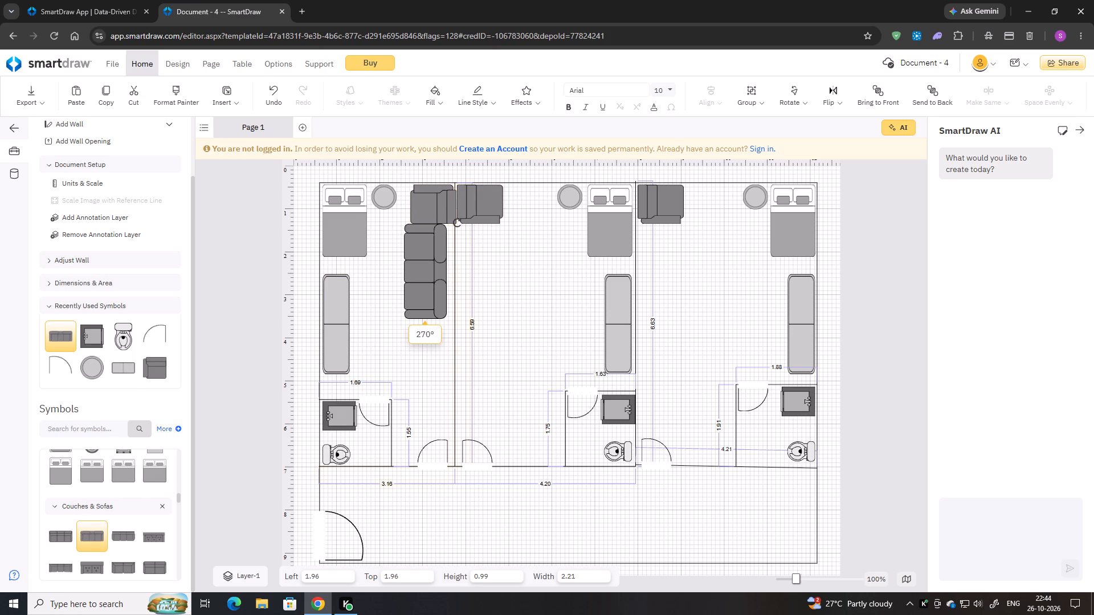
left_click_drag(457, 223, 451, 222)
left_click_drag(431, 276, 437, 287)
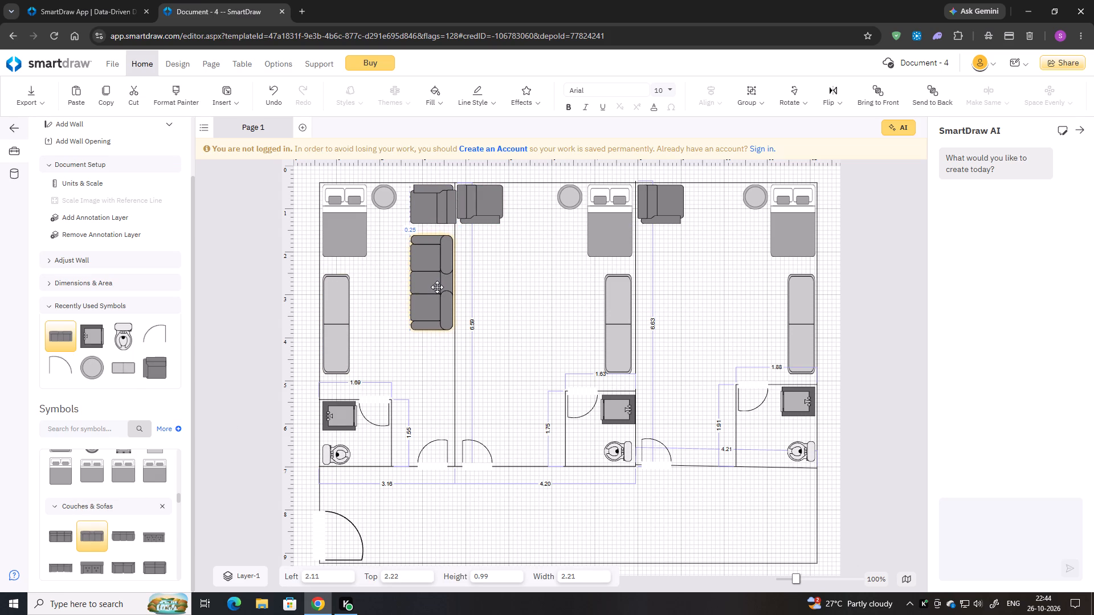
left_click_drag(437, 287, 436, 289)
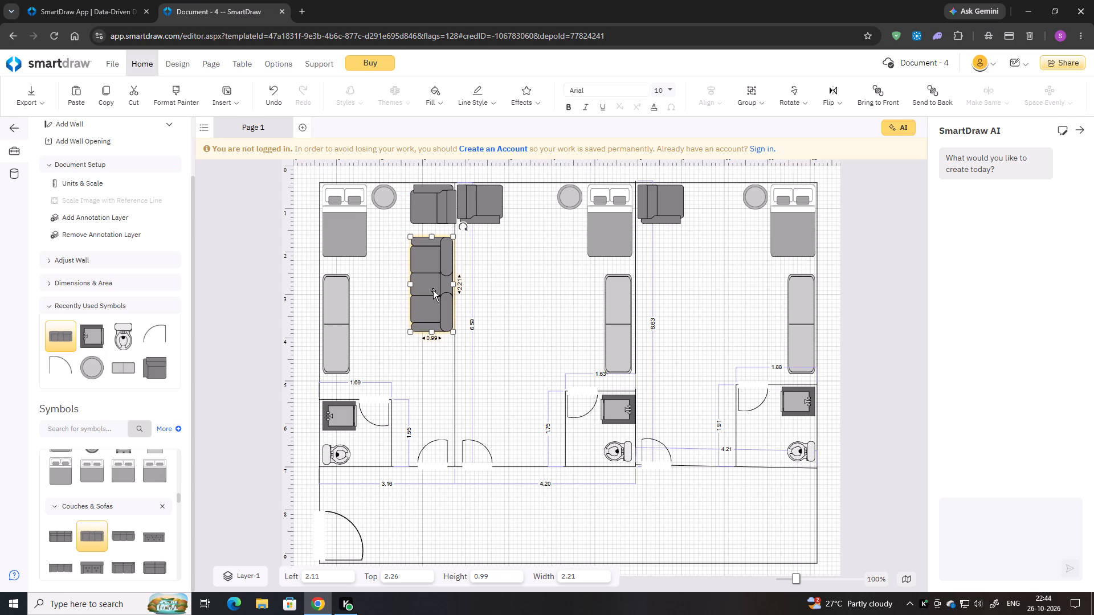
Copy the sofa, rotate the copy half a turn, and place it below the middle bedroom's armchair, at about left 3.22, top 2.26.
key("ctrl+c")
key("ctrl+v")
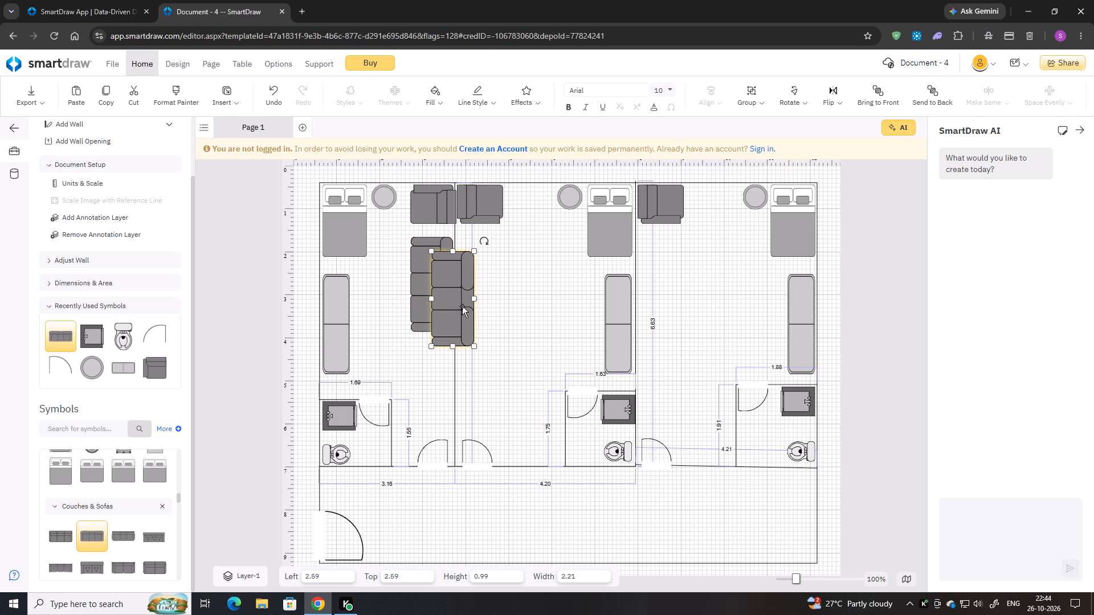
left_click_drag(481, 244, 429, 347)
left_click_drag(459, 305, 487, 294)
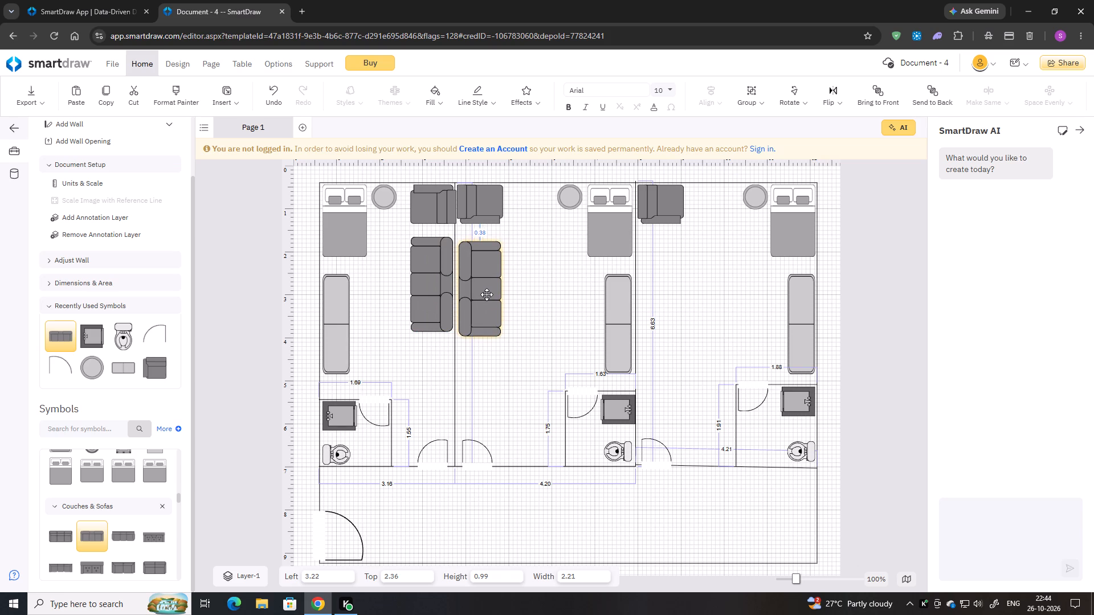
left_click_drag(487, 294, 486, 290)
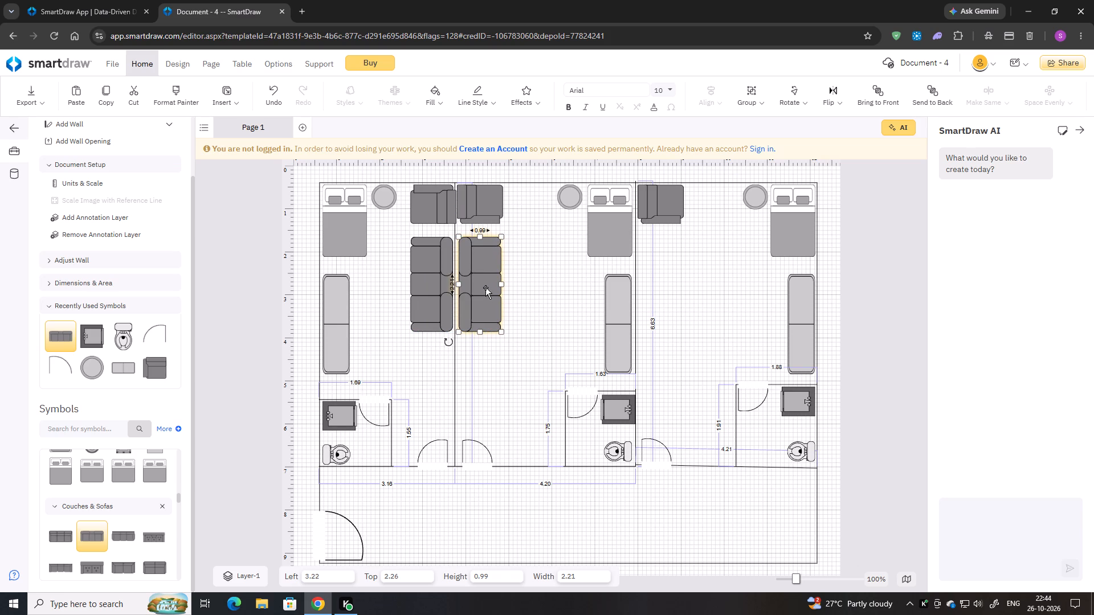
Paste another sofa, rotate it half a turn, and place it below the right bedroom's armchair, at about left 7.38, top 2.26.
key("ctrl+v")
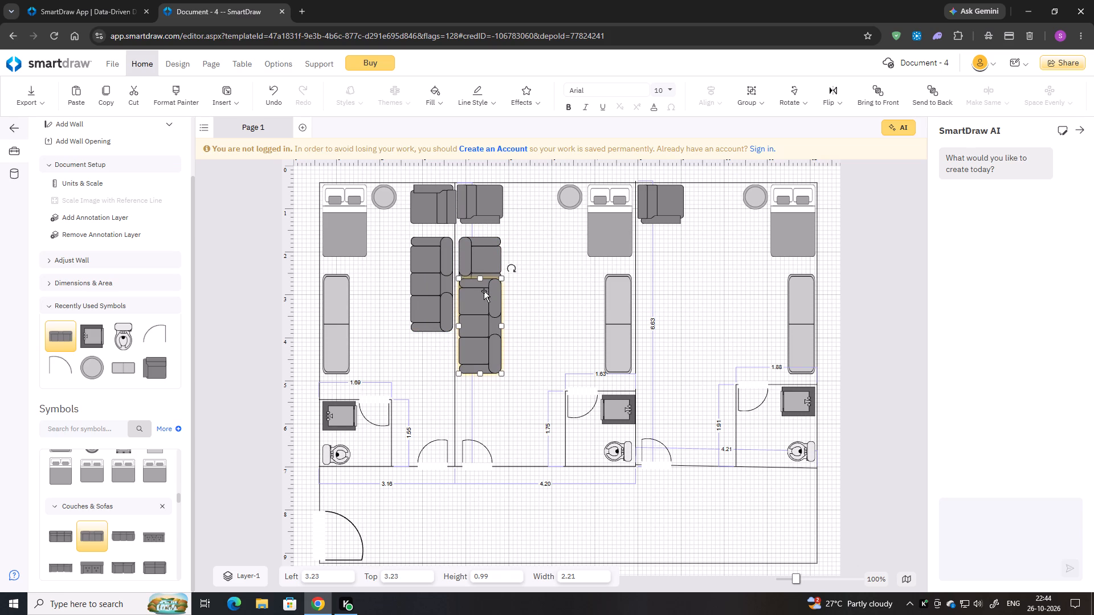
left_click_drag(478, 306, 698, 343)
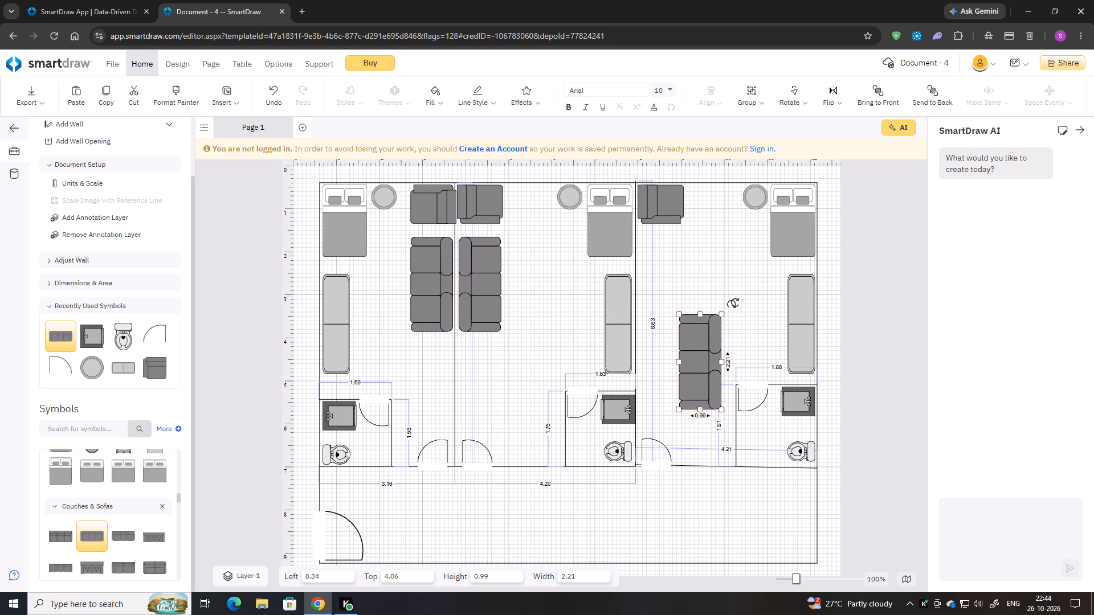
left_click_drag(735, 302, 684, 393)
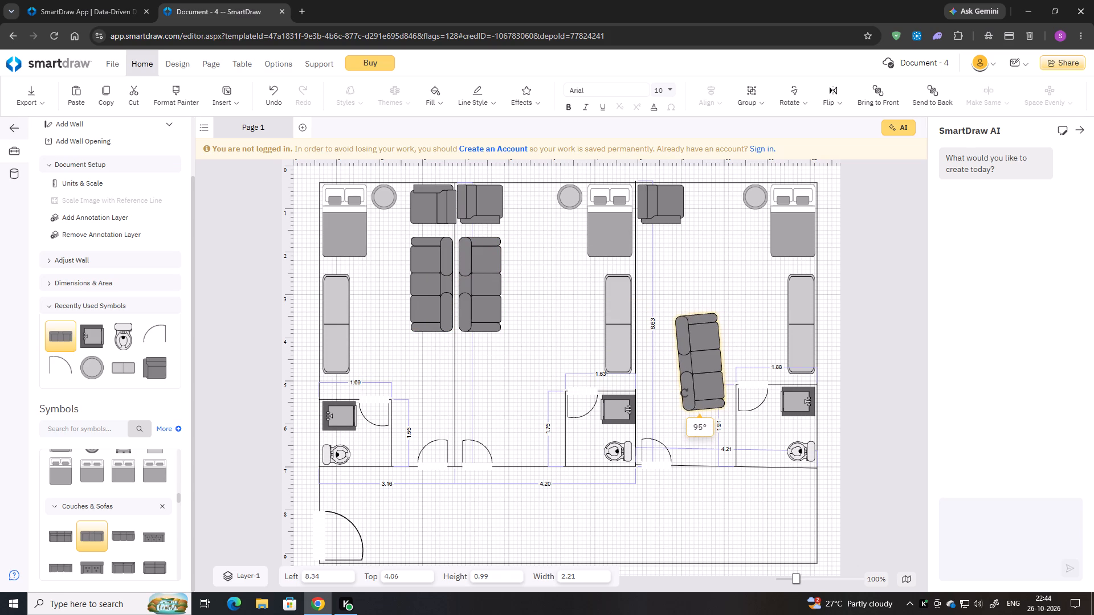
left_click_drag(684, 393, 680, 398)
left_click_drag(699, 367, 676, 302)
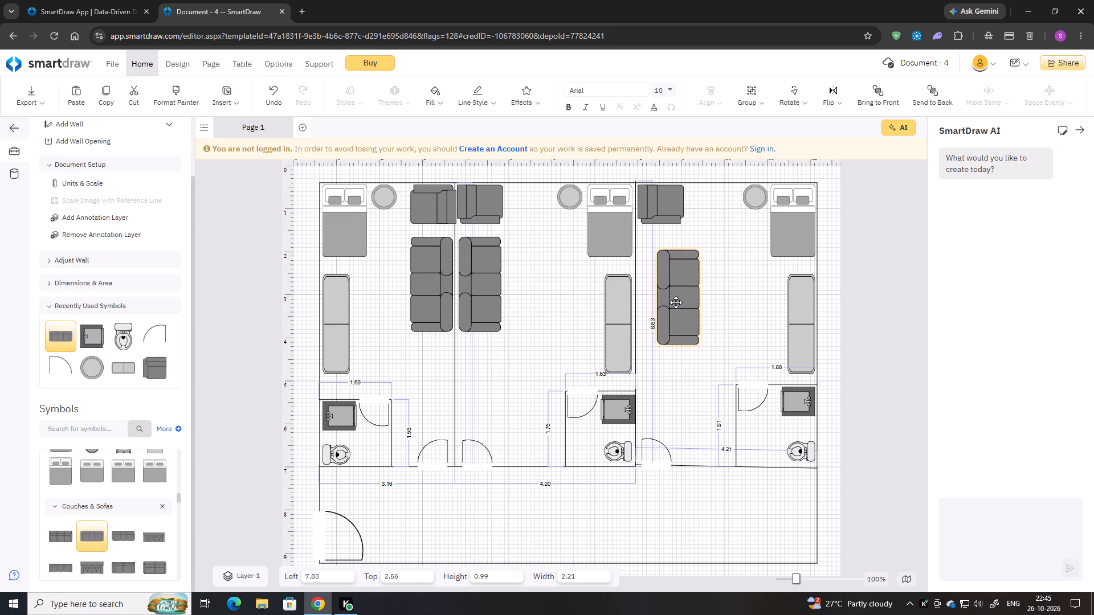
left_click_drag(676, 302, 676, 292)
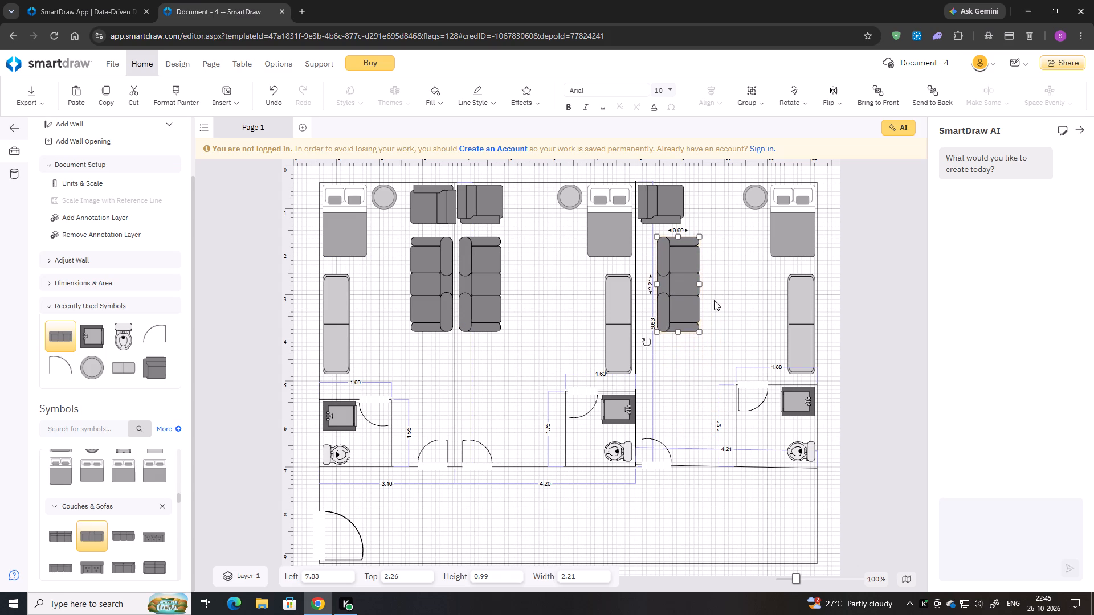
left_click_drag(683, 294, 664, 293)
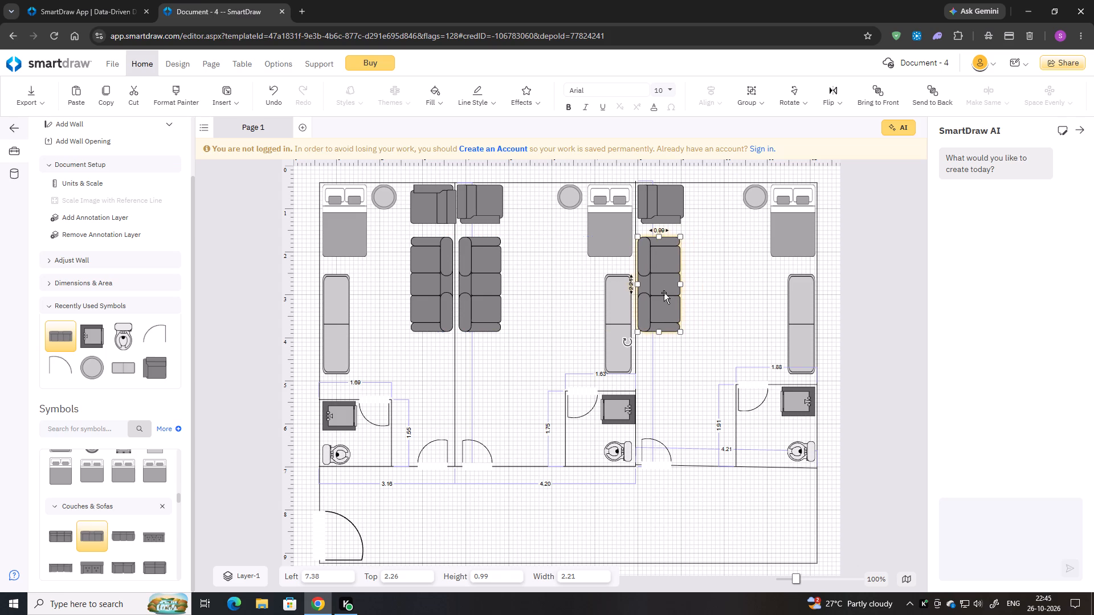
left_click(729, 288)
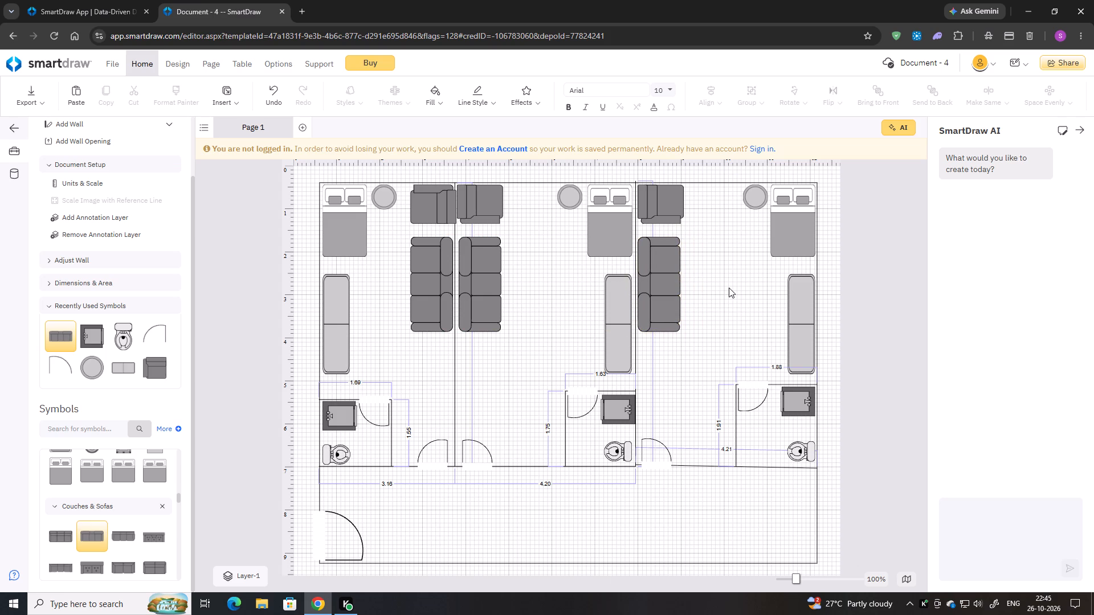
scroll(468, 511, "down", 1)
Browse the symbol categories from Room Outlines to Bathtubs & Showers for more furniture, collapsing Room Outlines and expanding Countertops.
scroll(128, 507, "down", 1)
scroll(128, 507, "up", 6)
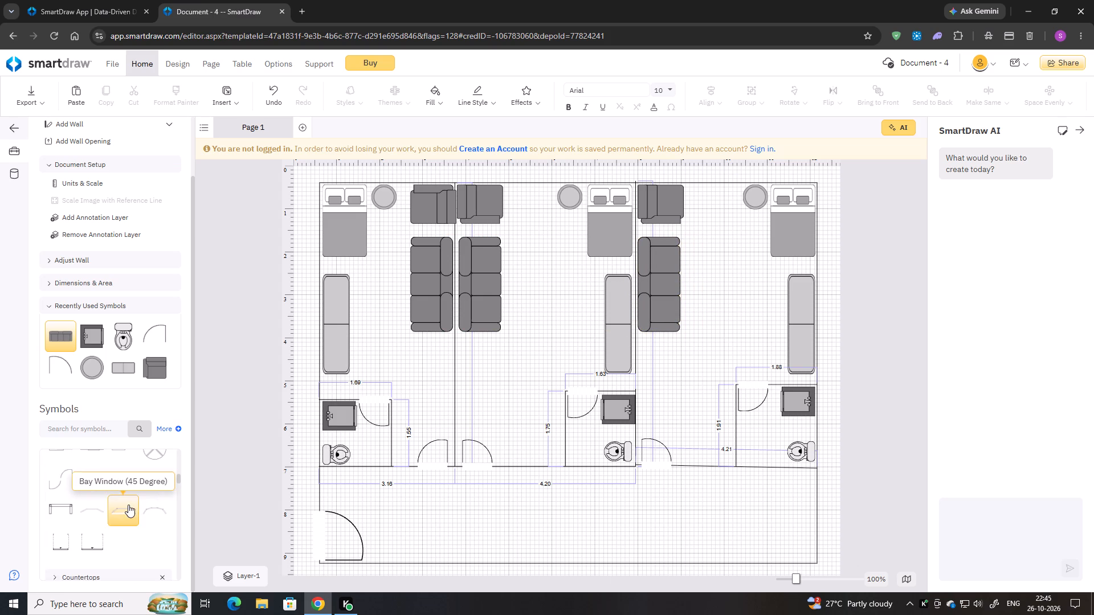
scroll(128, 505, "up", 10)
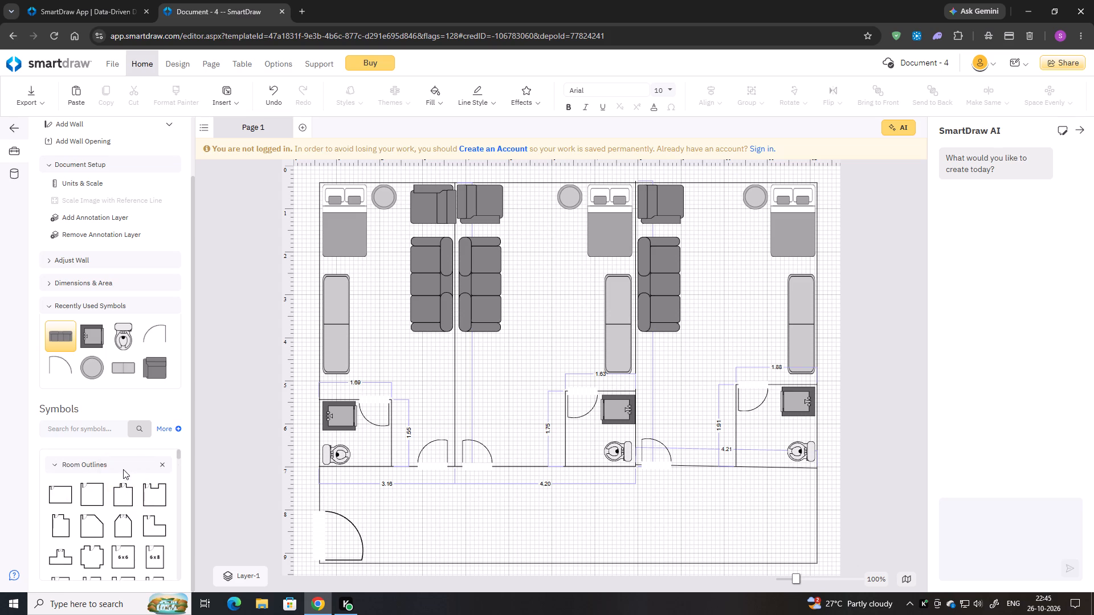
left_click(93, 462)
scroll(111, 480, "down", 4)
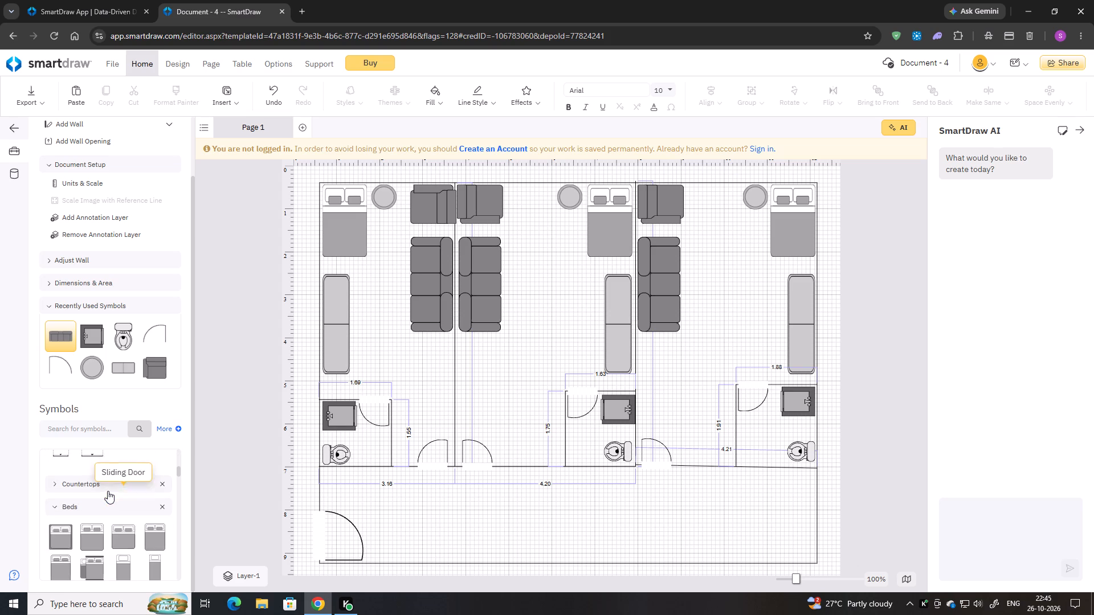
left_click(84, 483)
scroll(139, 558, "down", 3)
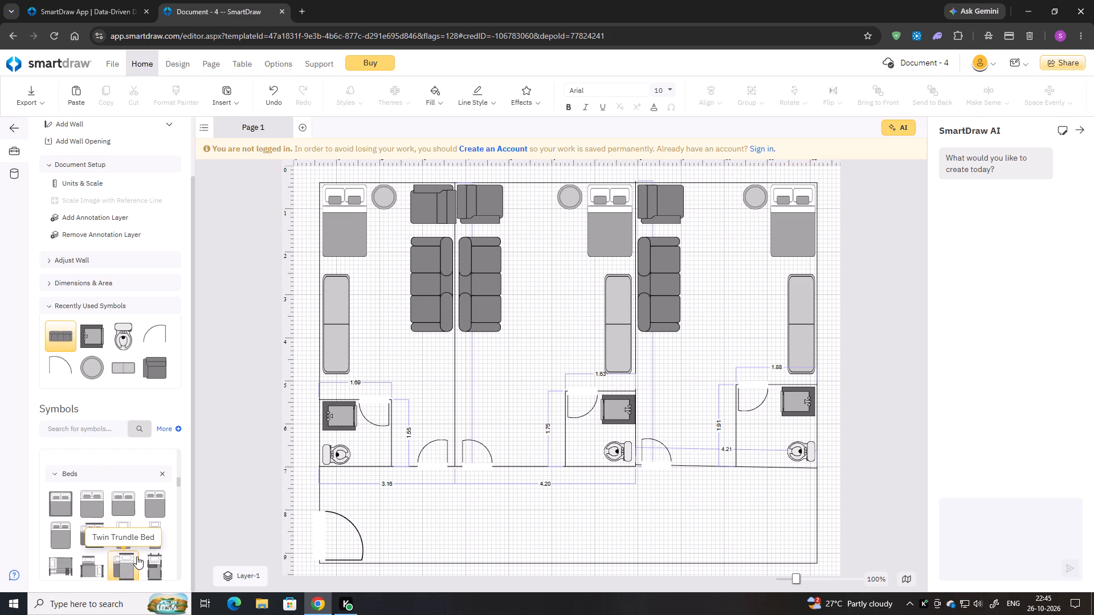
scroll(133, 556, "down", 10)
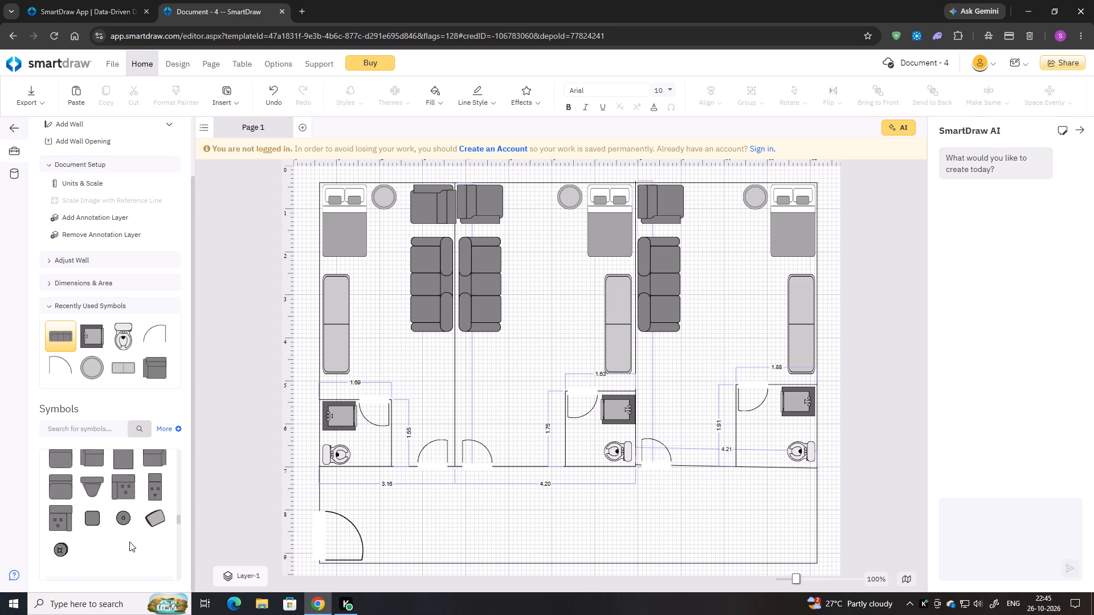
scroll(129, 542, "down", 6)
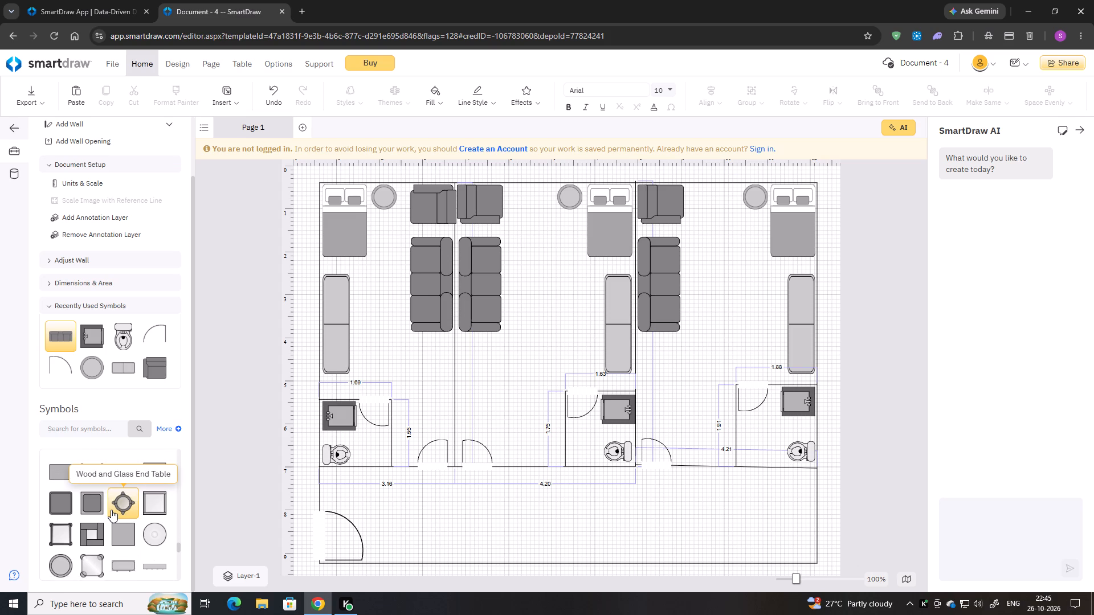
scroll(111, 510, "up", 3)
scroll(111, 510, "down", 4)
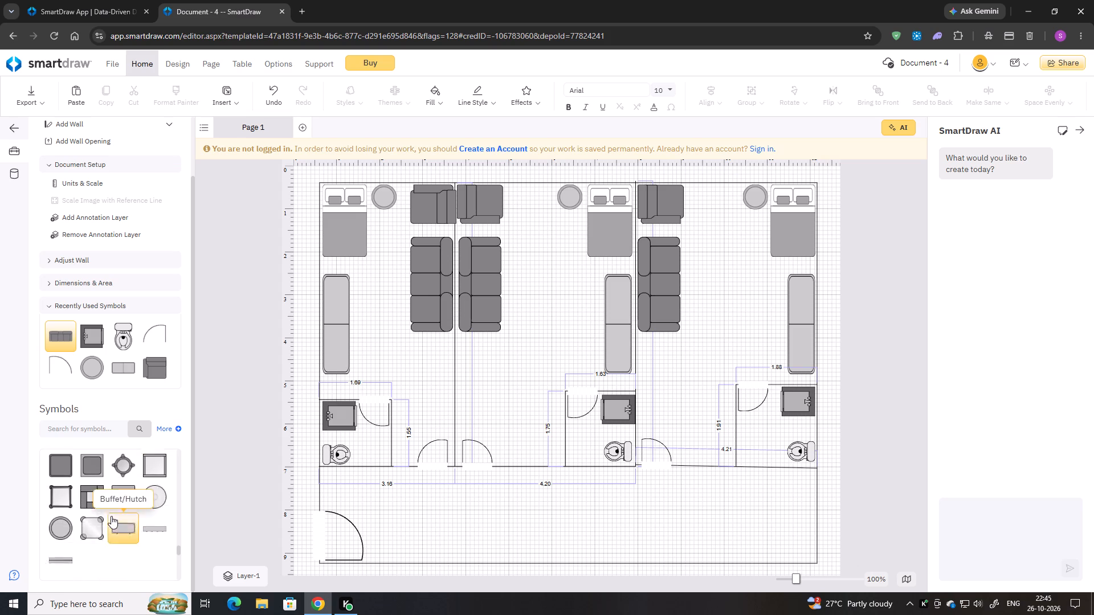
scroll(111, 516, "down", 4)
scroll(103, 494, "up", 3)
scroll(103, 494, "down", 5)
scroll(103, 493, "up", 6)
scroll(112, 478, "down", 4)
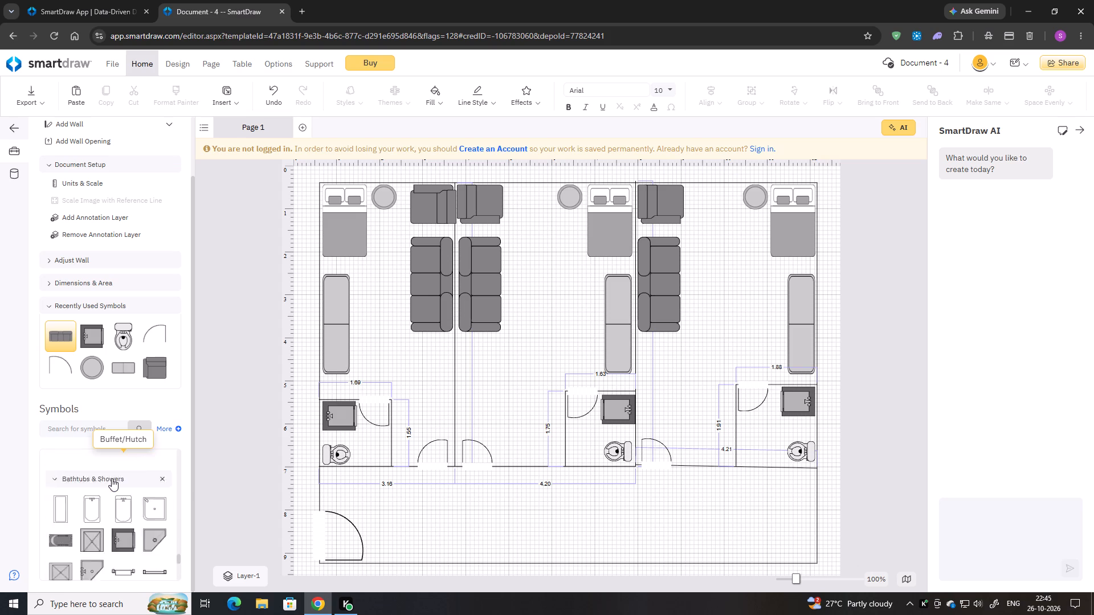
scroll(112, 478, "down", 7)
Add a Square Table for 4 with Chairs and place it at the right end of the hall, at about left 10.18, top 7.28.
scroll(114, 483, "up", 10)
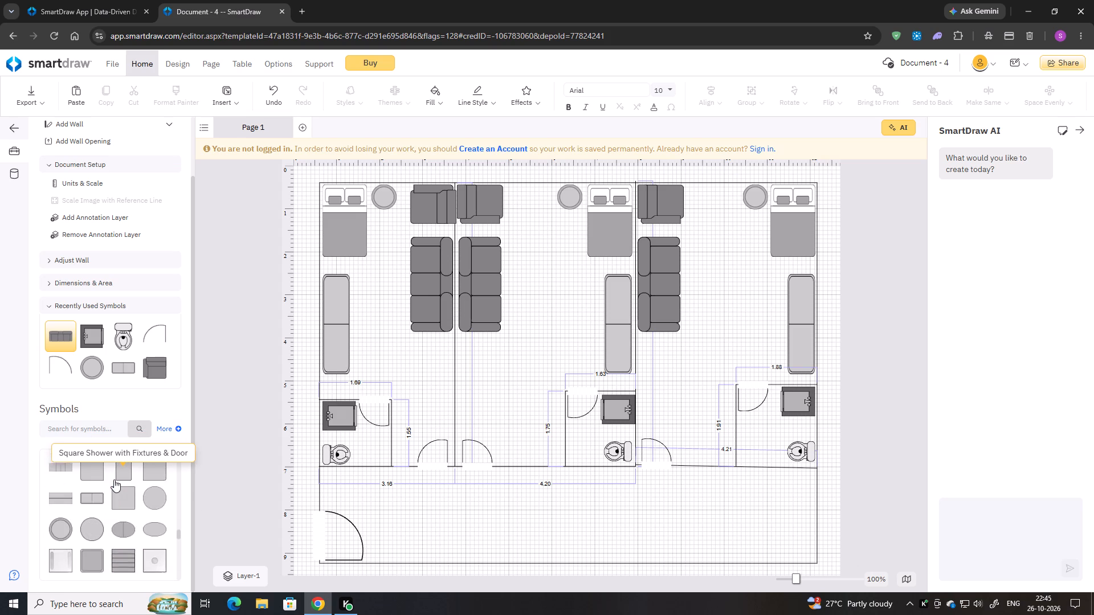
scroll(114, 479, "up", 5)
scroll(114, 479, "down", 3)
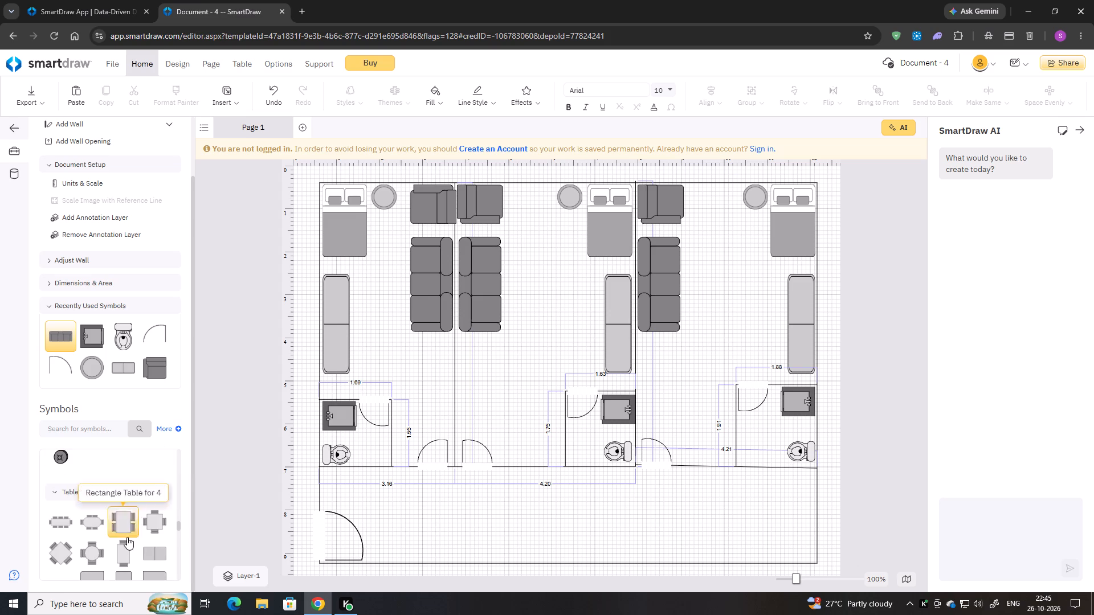
double_click(70, 550)
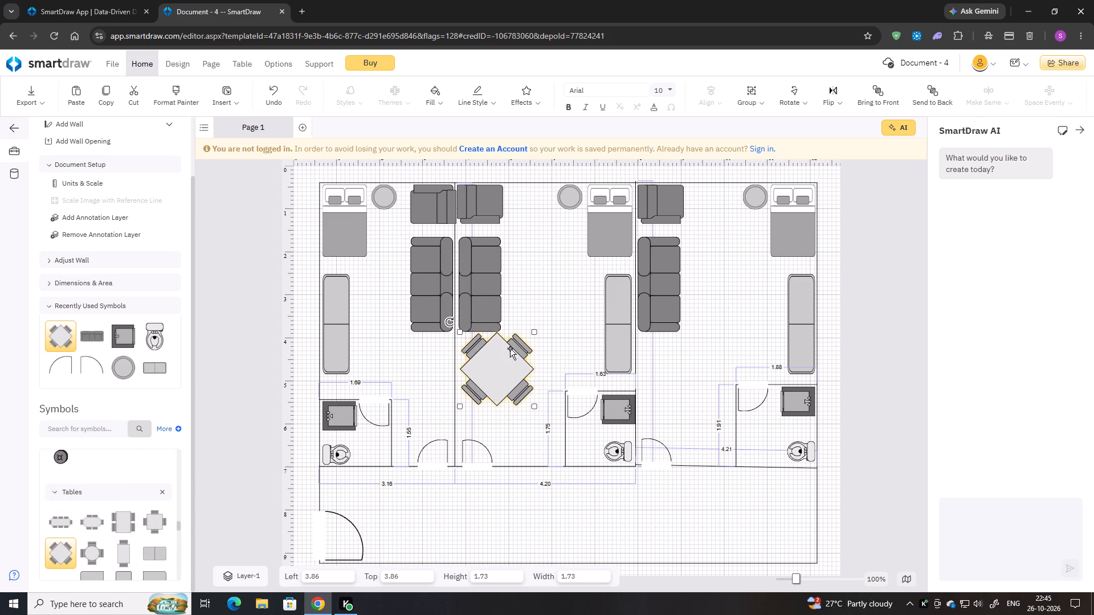
left_click_drag(501, 378, 724, 521)
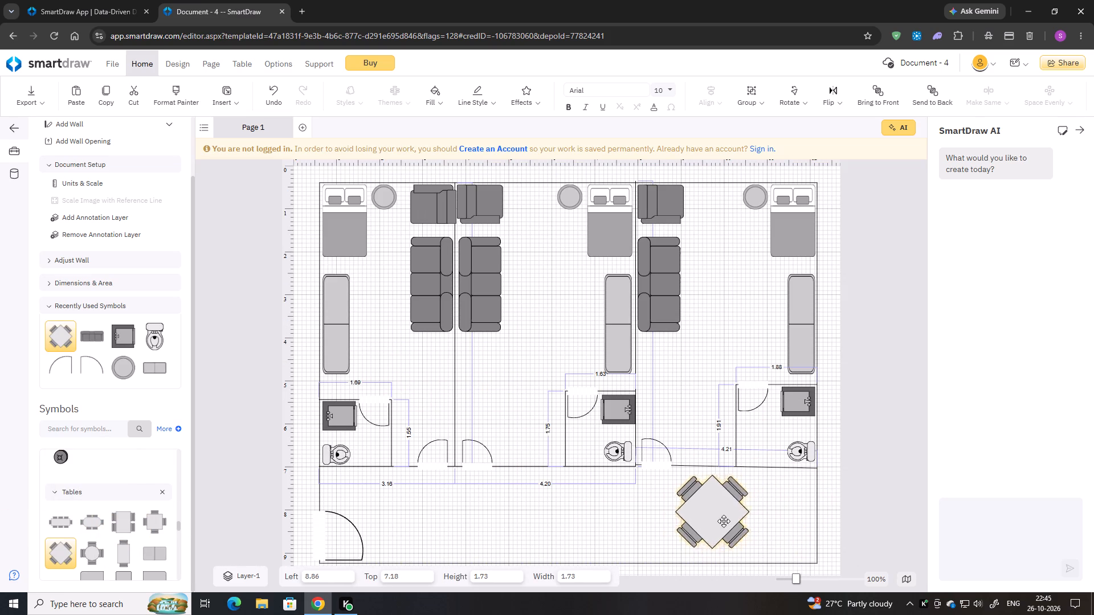
left_click_drag(724, 521, 775, 522)
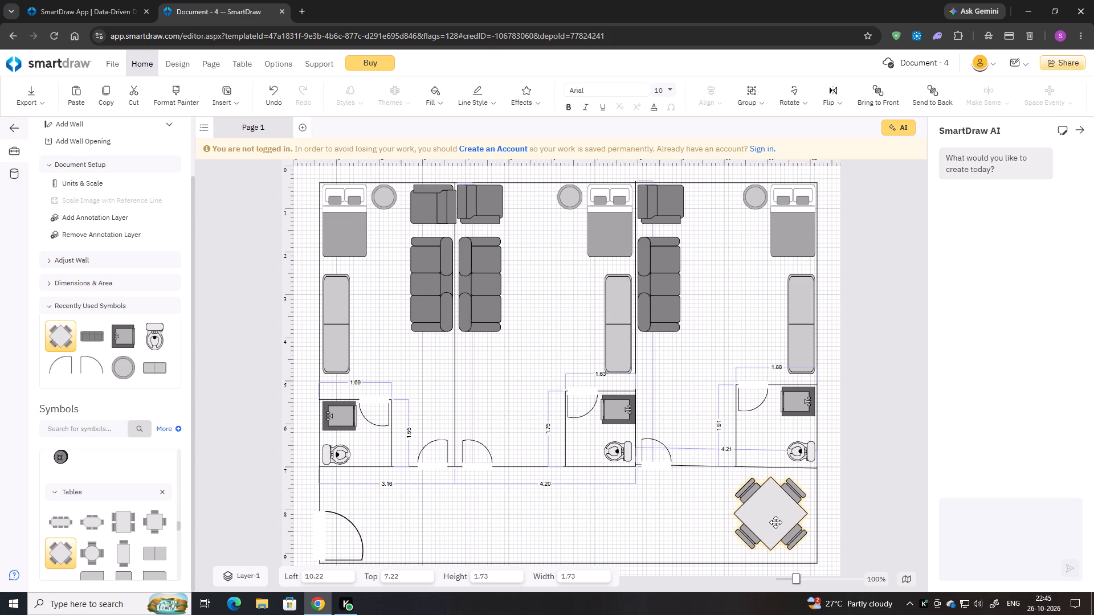
left_click_drag(775, 522, 768, 522)
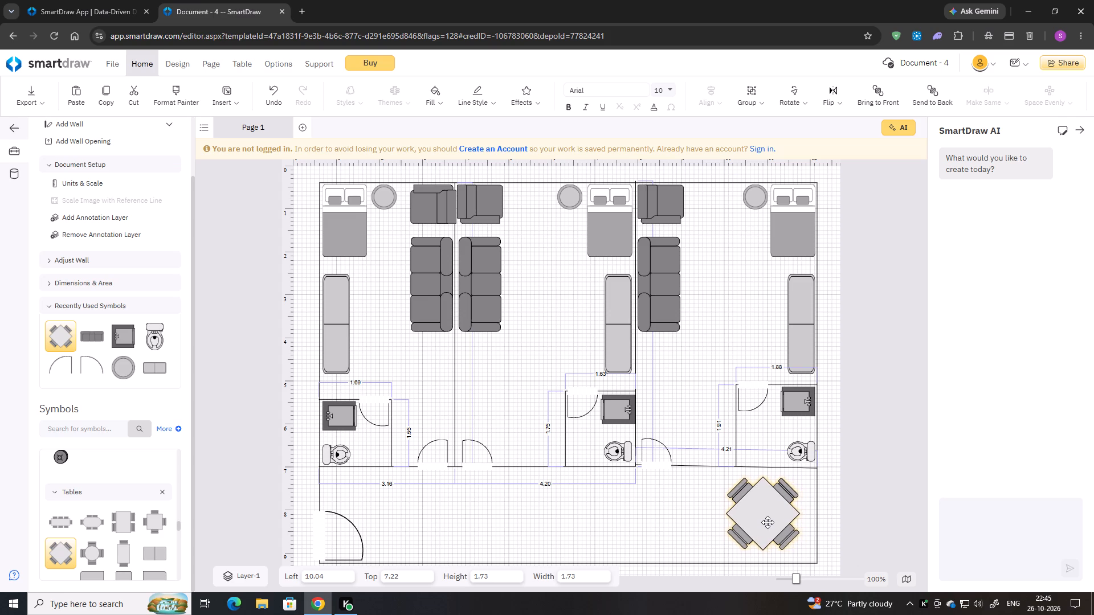
left_click_drag(768, 522, 773, 525)
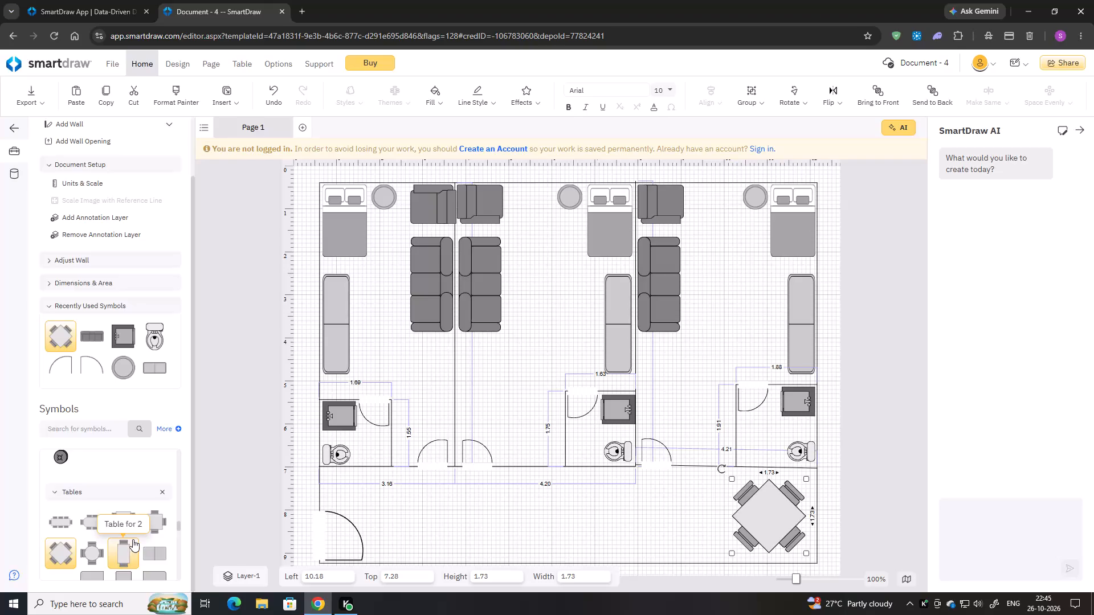
Add a Rectangle Table - 10', resize it to about 3.61 wide by 0.50 high, and place it along the hall's bottom wall at about left 6.28, top 8.70.
scroll(133, 539, "down", 1)
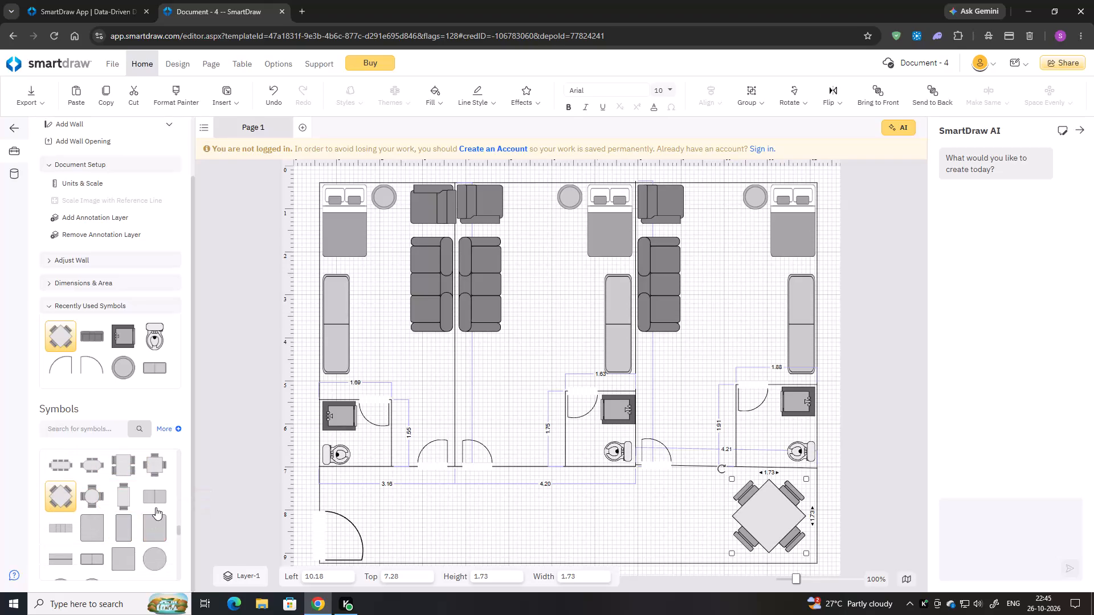
double_click(68, 523)
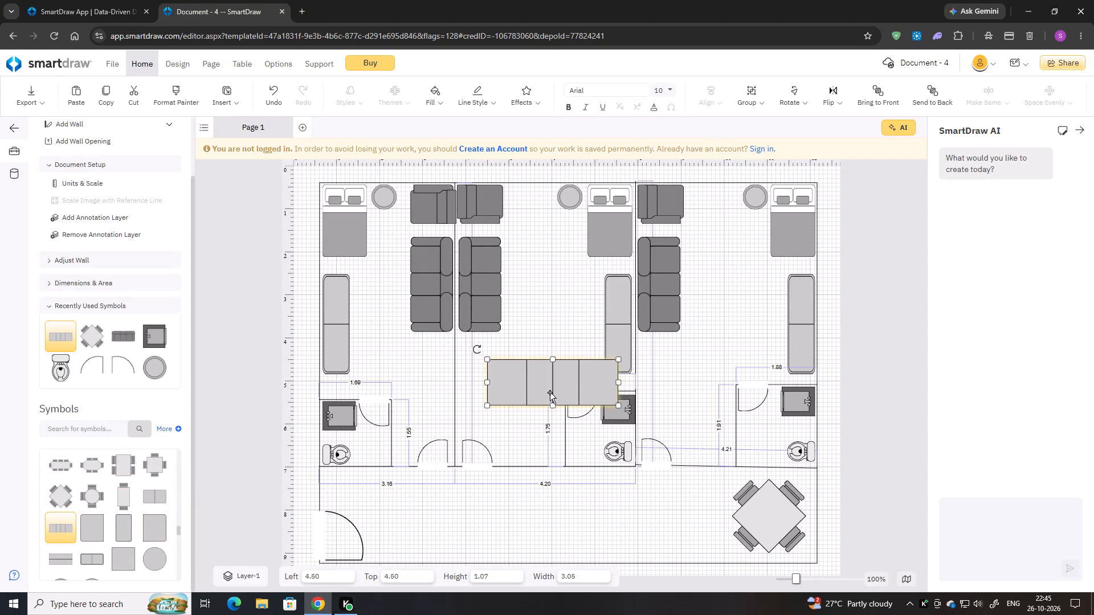
left_click_drag(550, 392, 611, 542)
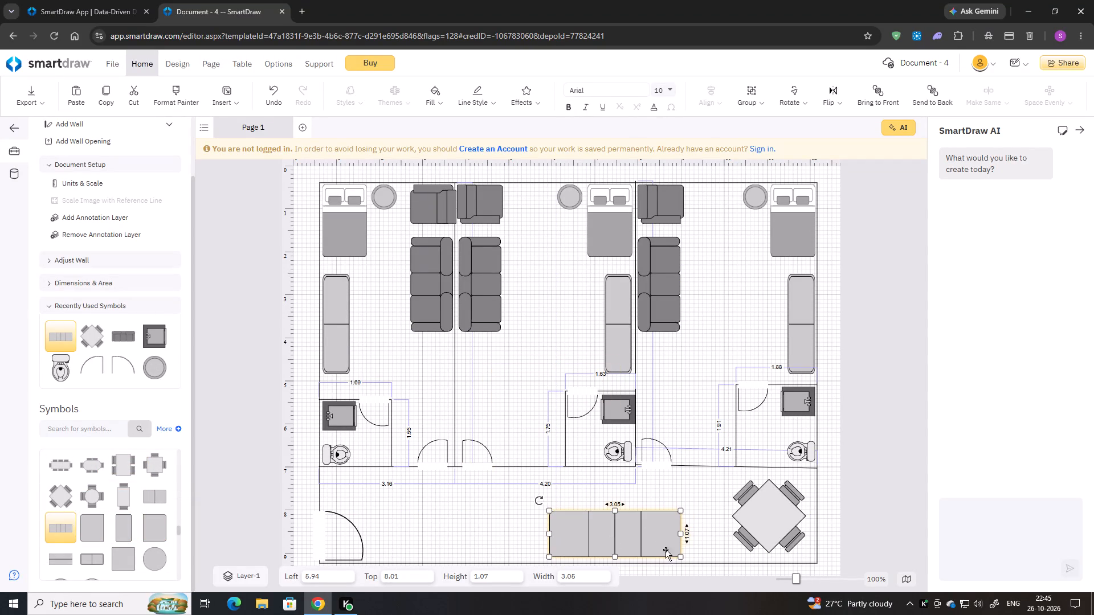
left_click_drag(679, 509, 675, 539)
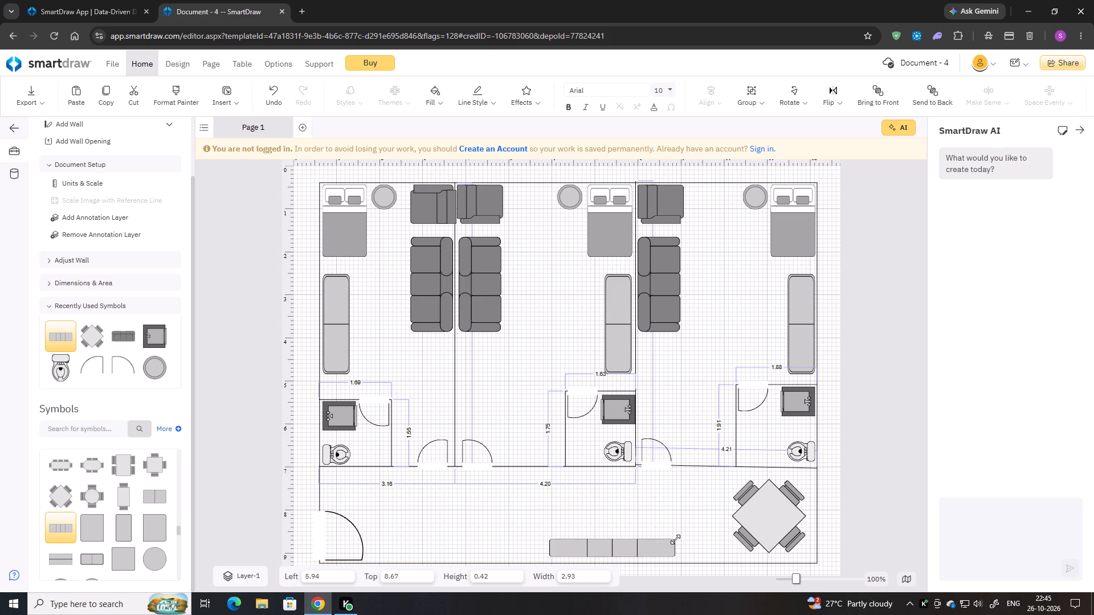
left_click_drag(675, 539, 707, 524)
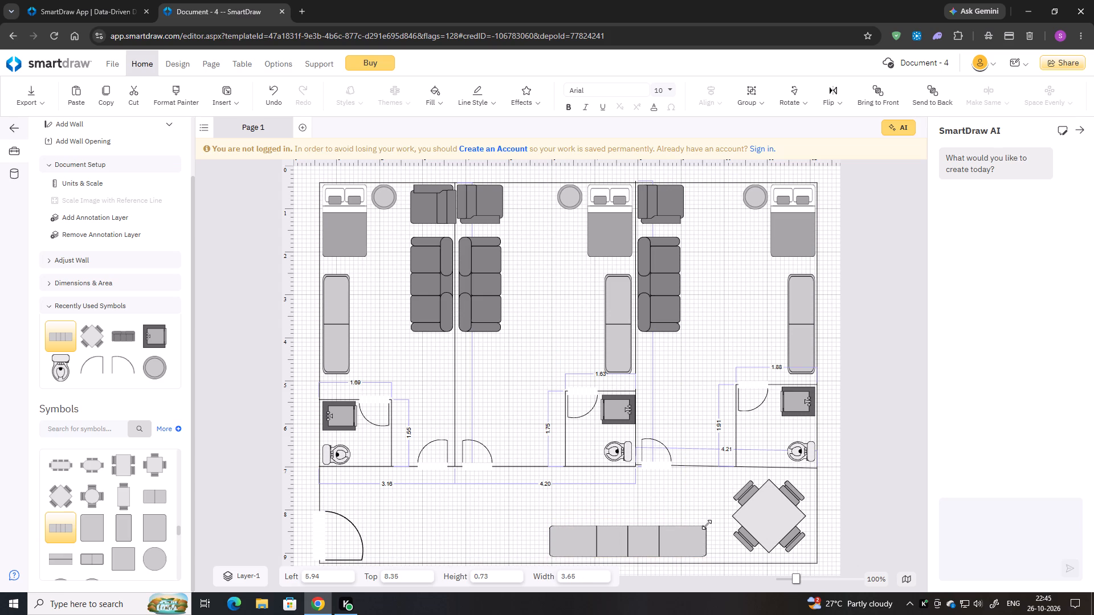
left_click_drag(707, 524, 705, 535)
left_click_drag(652, 546, 655, 549)
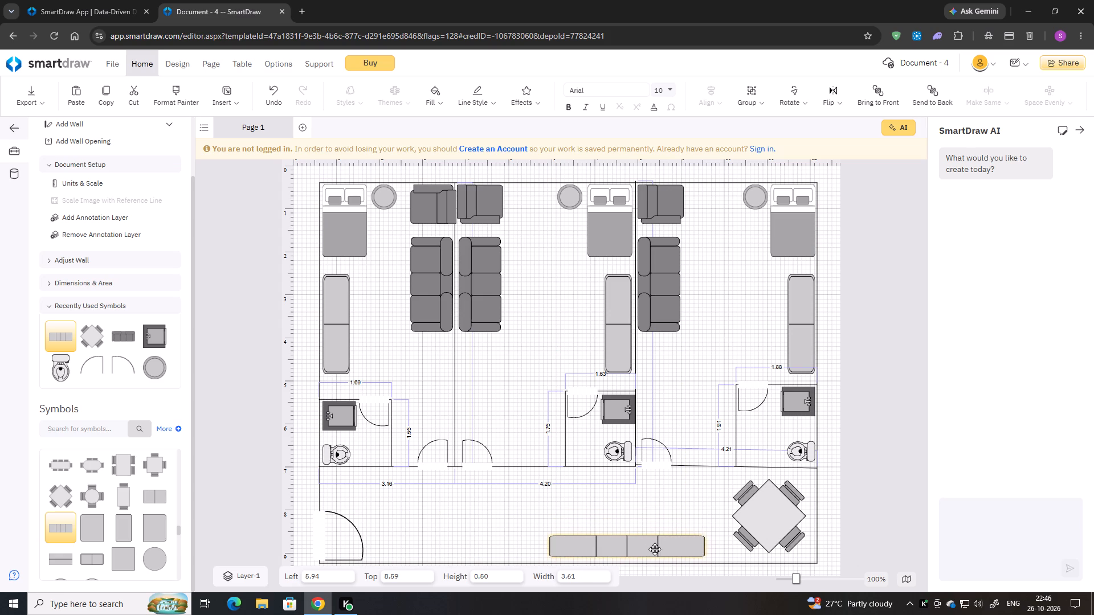
left_click_drag(655, 549, 667, 550)
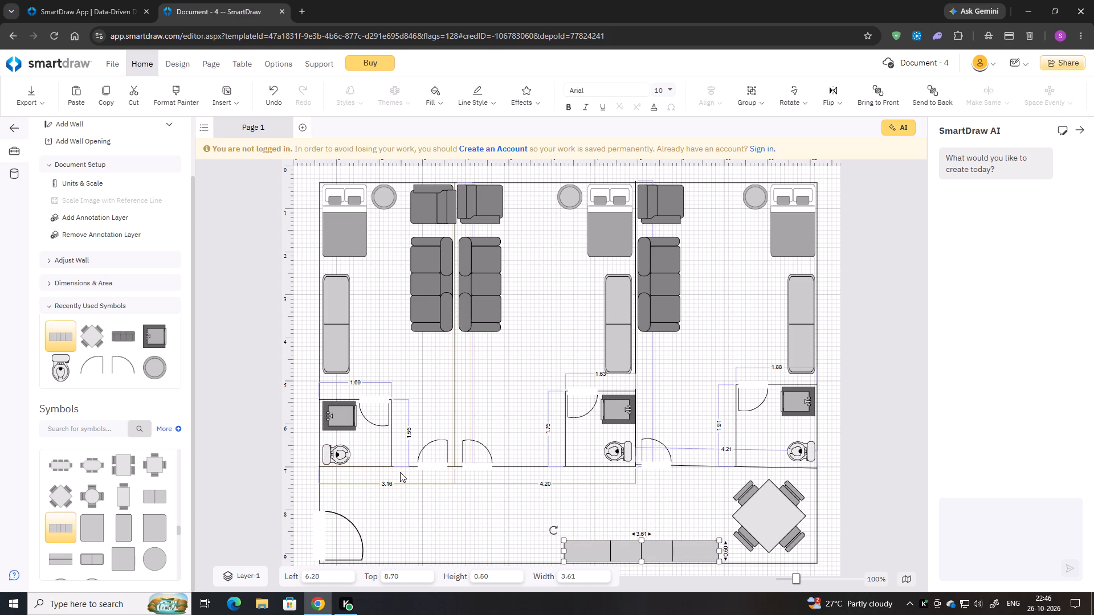
Search the symbol library for "light".
scroll(400, 472, "down", 2)
scroll(121, 564, "up", 5)
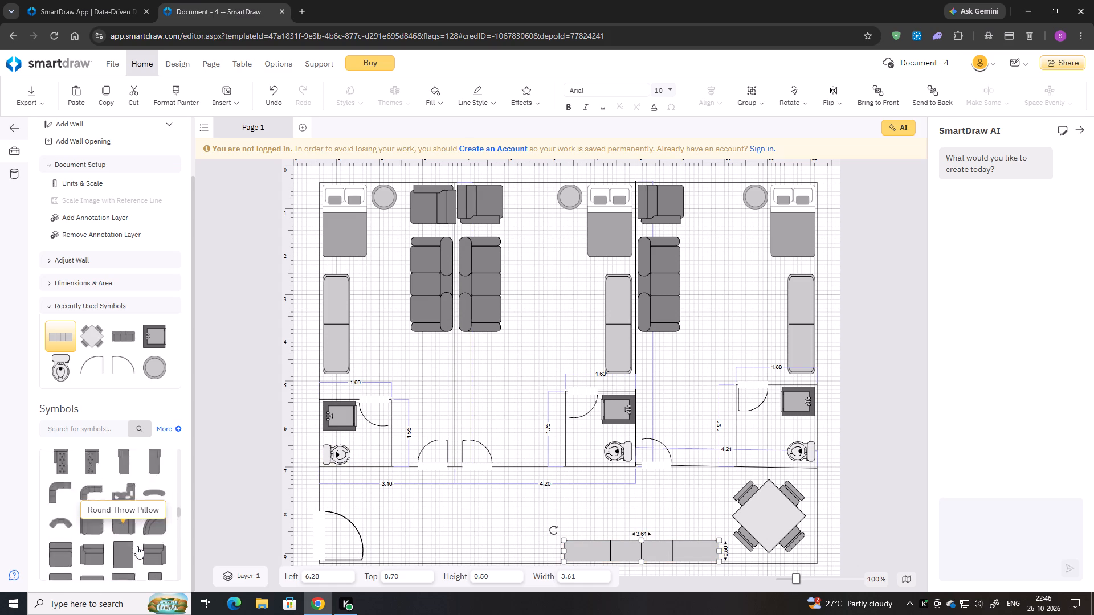
scroll(137, 546, "up", 9)
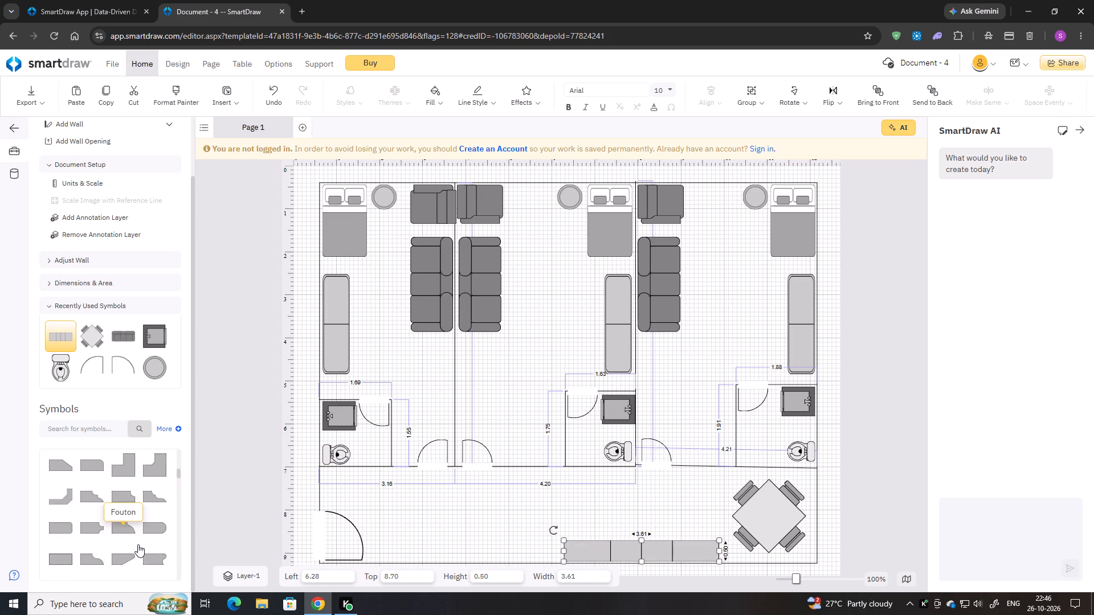
scroll(138, 544, "up", 4)
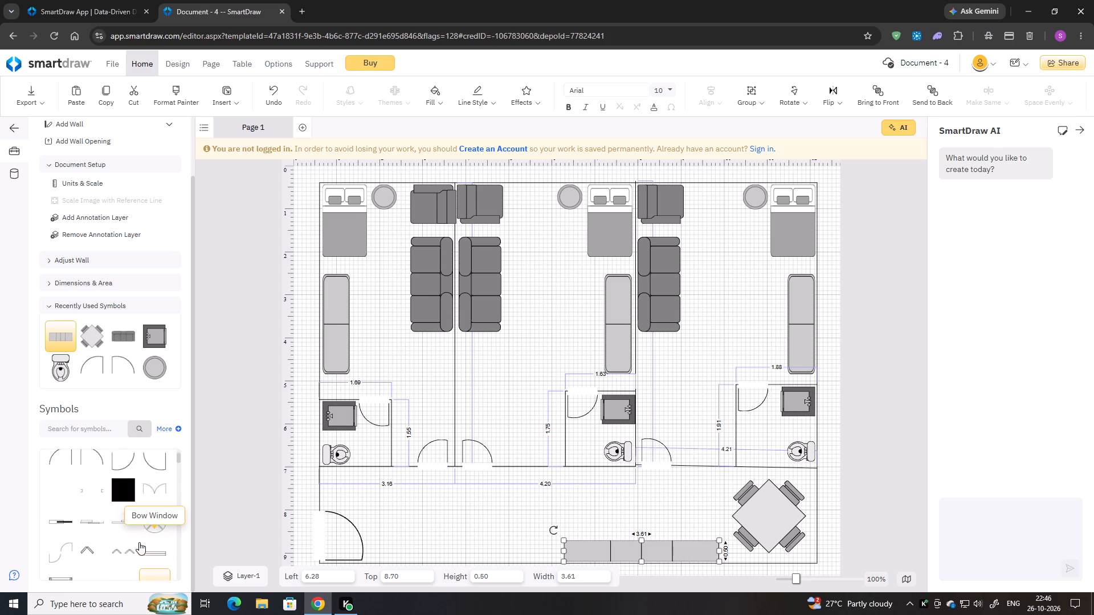
scroll(140, 541, "up", 3)
left_click(92, 428)
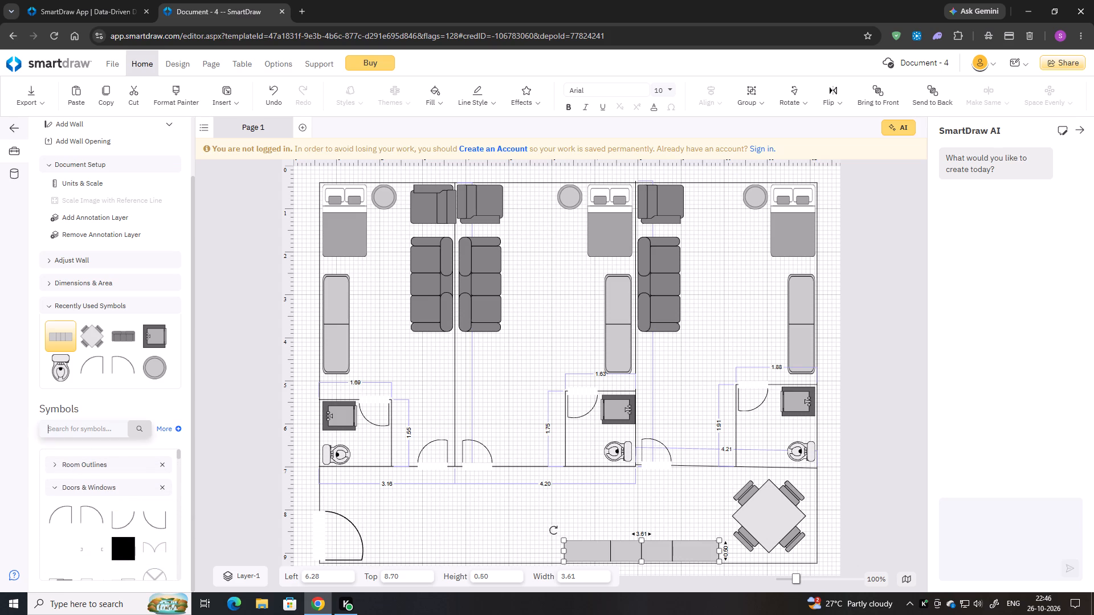
type("li")
key("g")
key("h")
key("t")
key("Return")
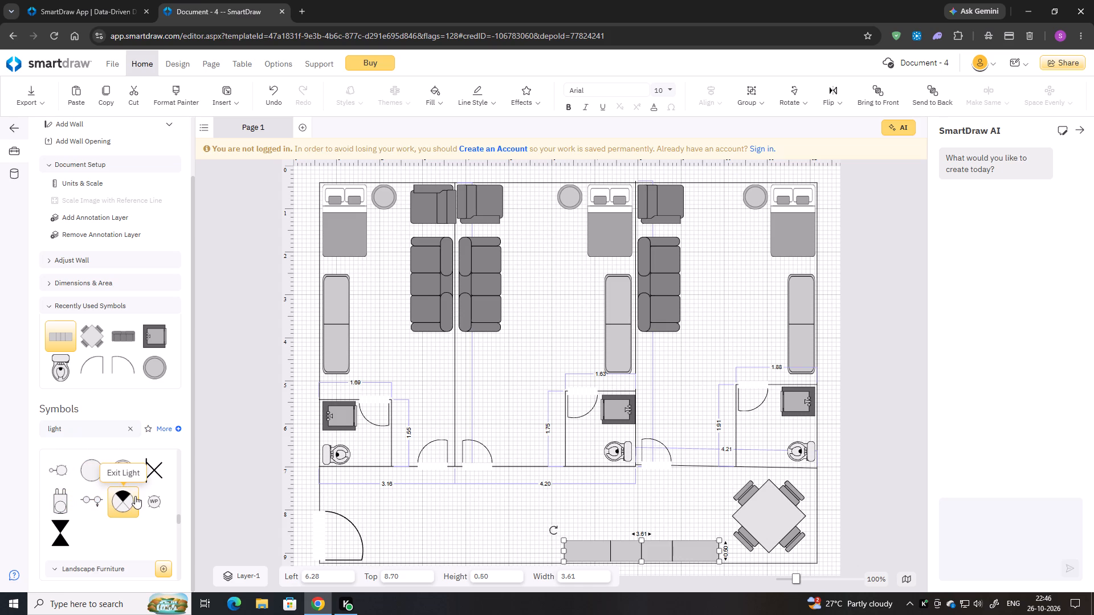
Add a Light / Lamp symbol, shrink it to about 0.39 by 0.39, and centre it on the left bedroom's round table.
scroll(124, 490, "down", 2)
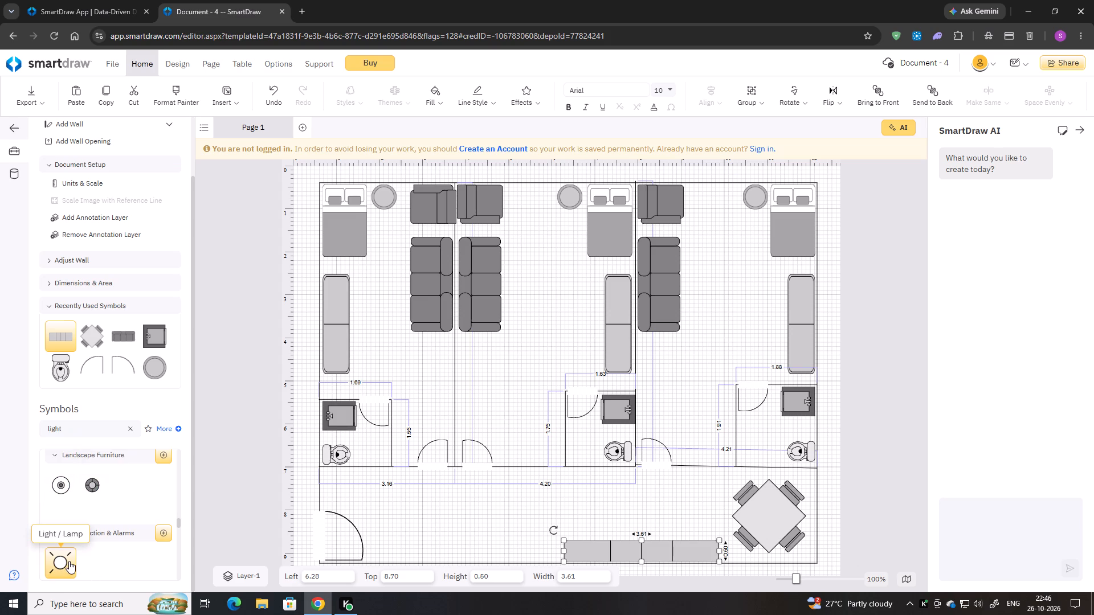
left_click_drag(66, 560, 308, 277)
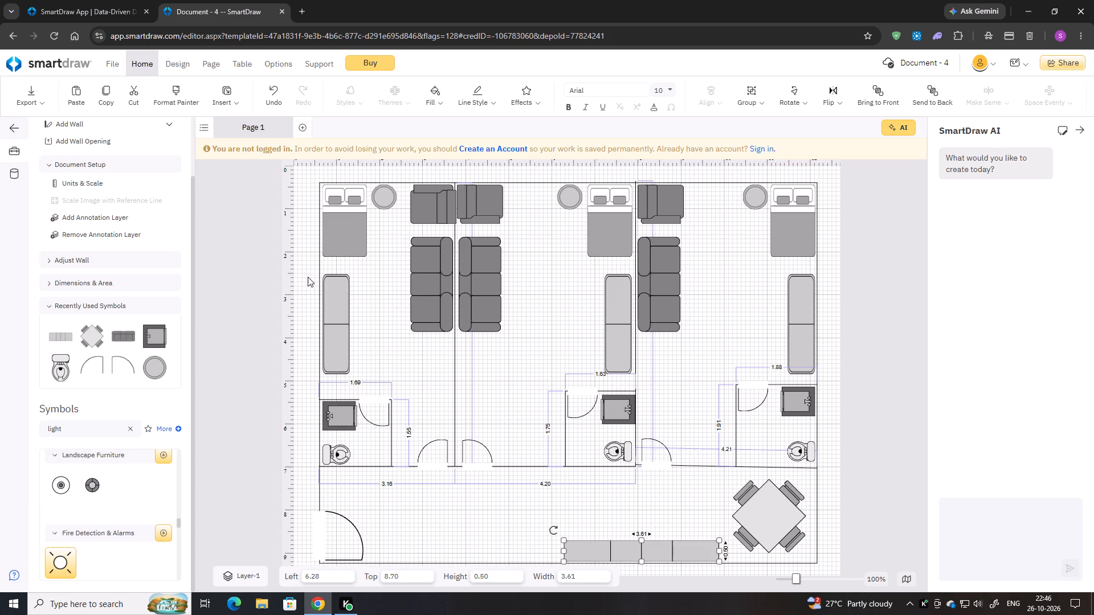
left_click_drag(308, 277, 385, 244)
left_click_drag(397, 258, 389, 237)
left_click_drag(381, 239, 386, 198)
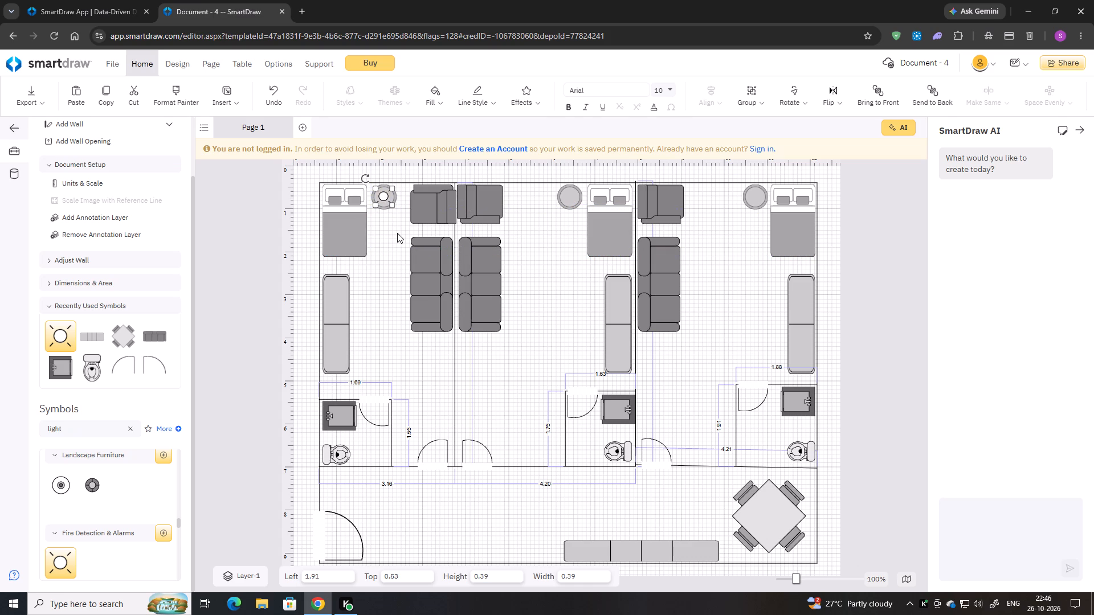
Copy the lamp and place the copy on the middle bedroom's round table, at about left 6.20, top 0.53.
key("ctrl+c")
key("ctrl+v")
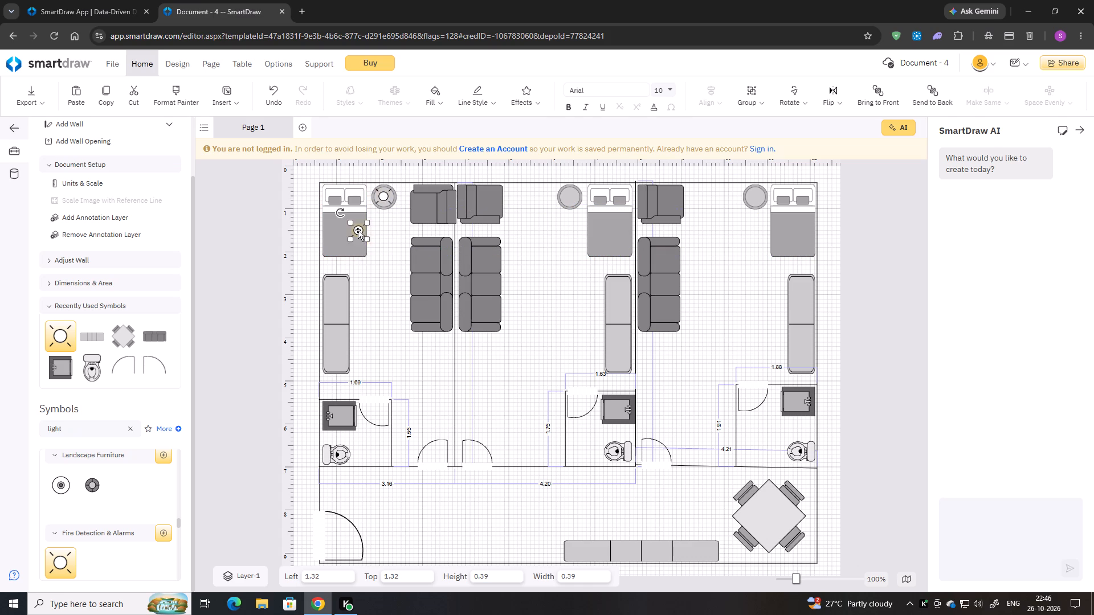
left_click_drag(358, 230, 570, 198)
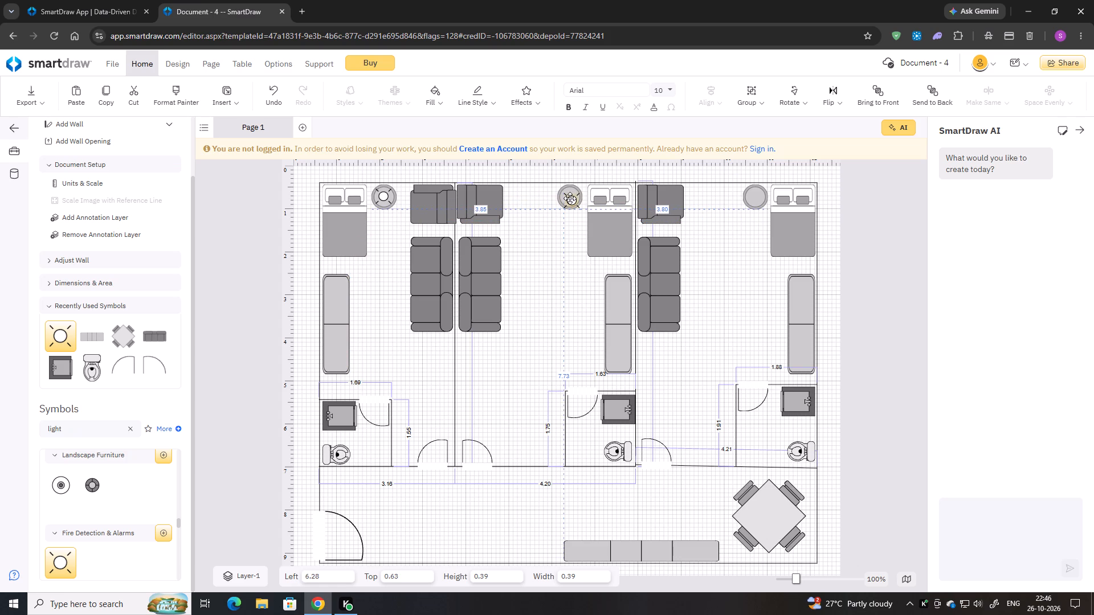
left_click_drag(570, 198, 568, 196)
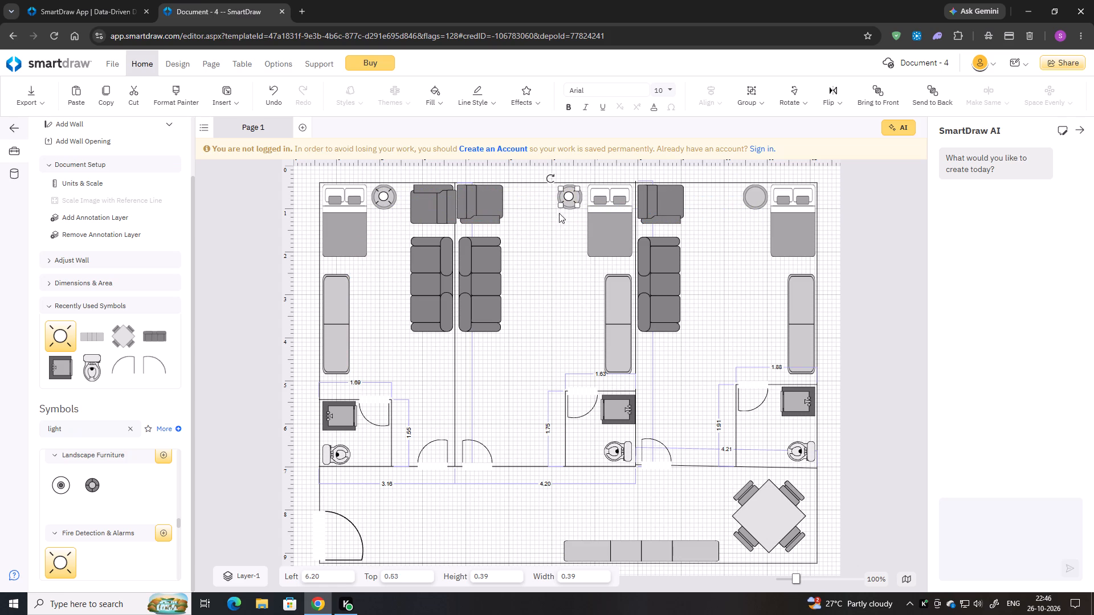
Move the lamp off the middle bedroom's round table and shift the table slightly closer to the bed.
left_click(568, 196)
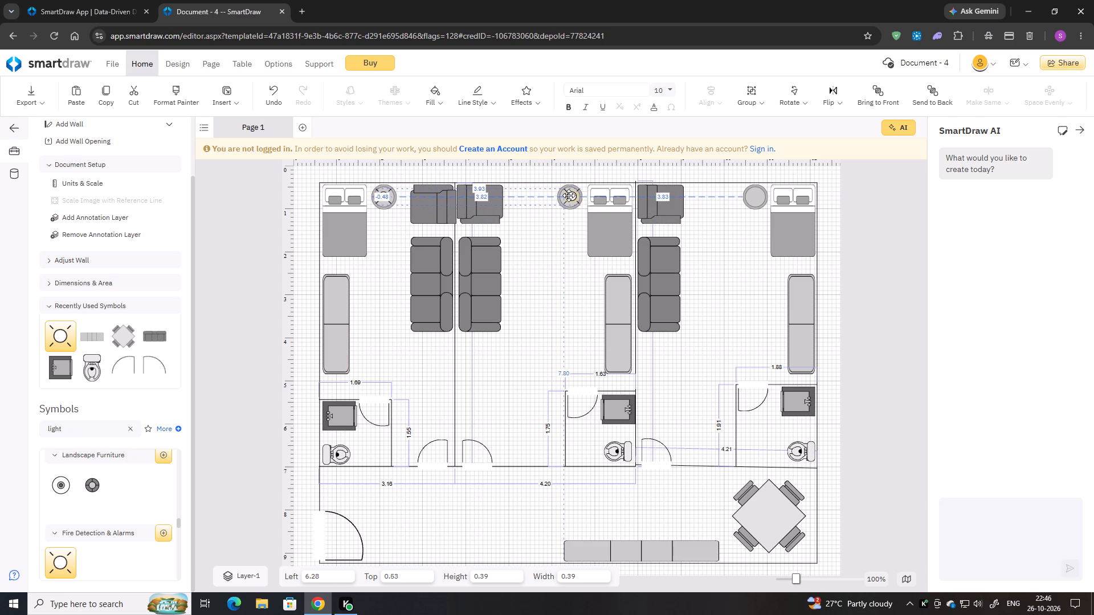
left_click(575, 196)
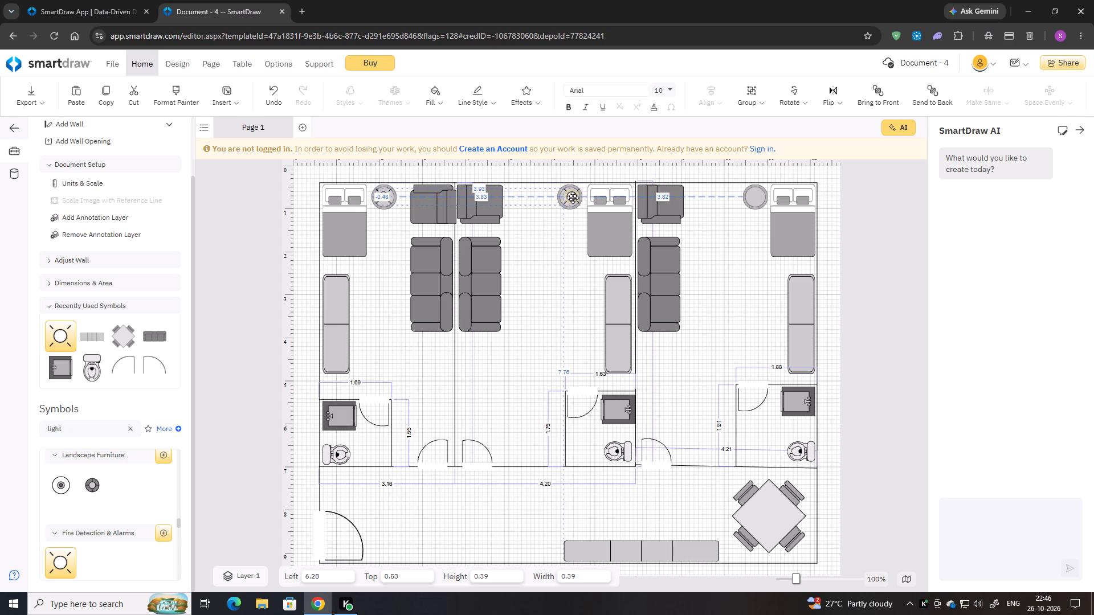
left_click(570, 206)
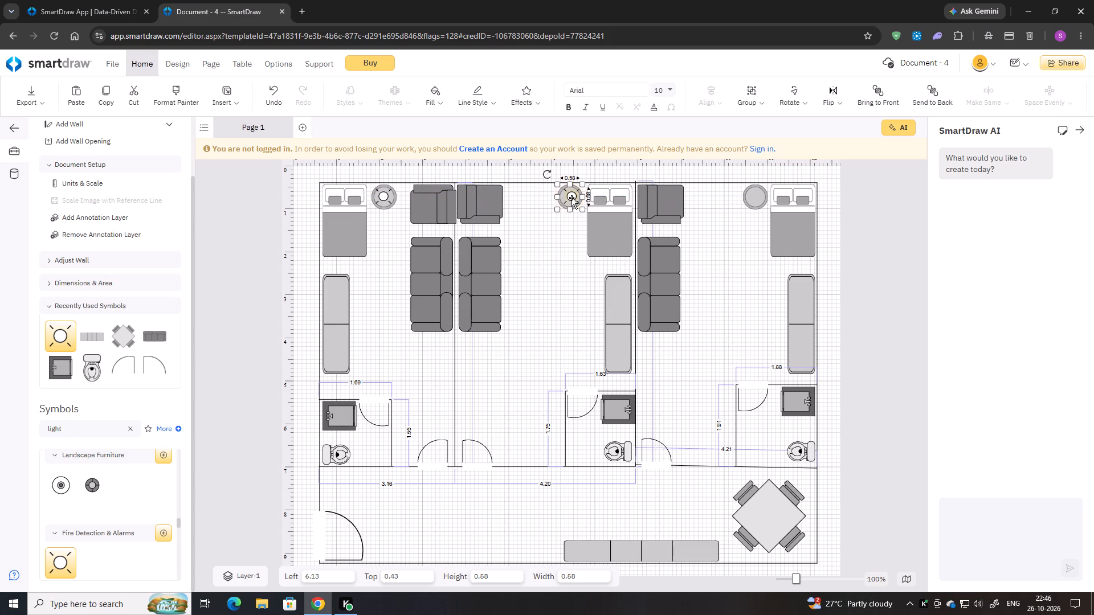
left_click(570, 203)
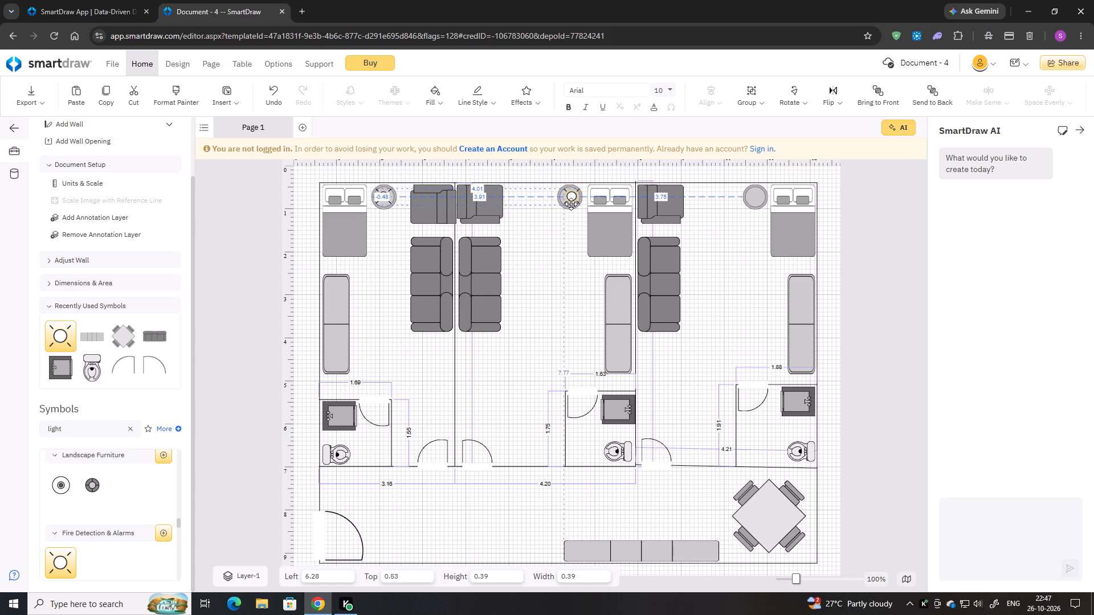
left_click(569, 208)
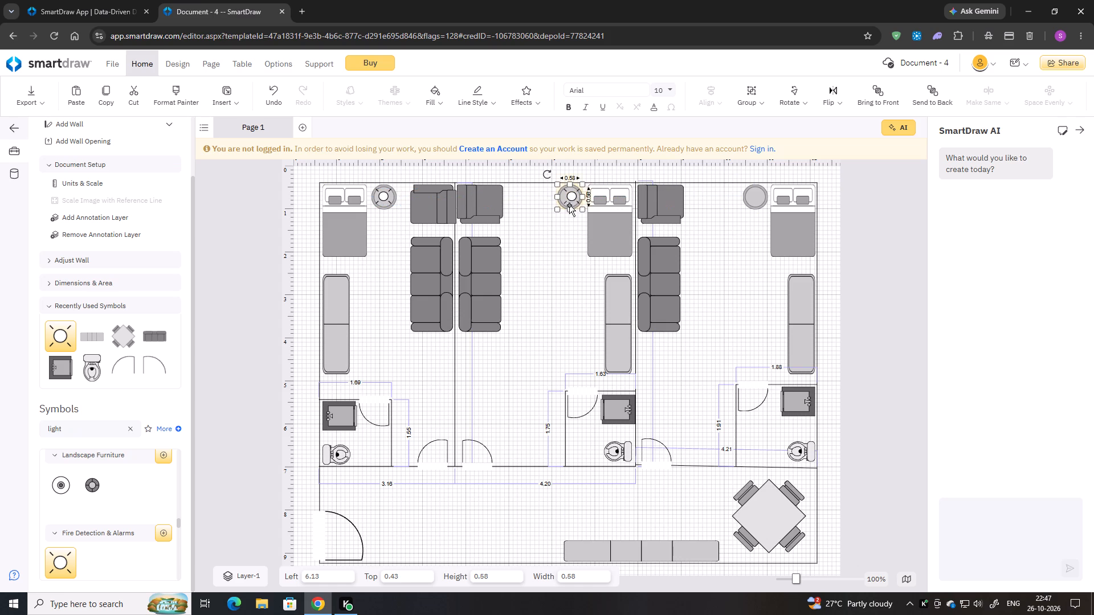
left_click(569, 205)
left_click(572, 204)
left_click_drag(572, 195, 545, 232)
left_click(572, 202)
left_click(572, 202)
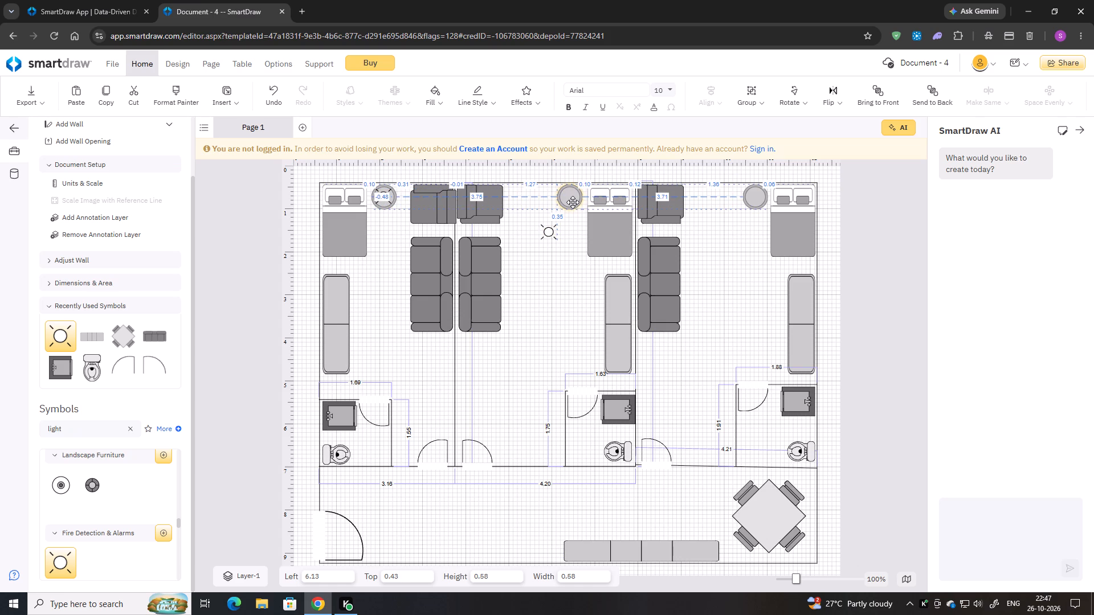
Put the lamp back centred on the middle bedroom's round table, at about left 6.31, top 0.53.
left_click(550, 233)
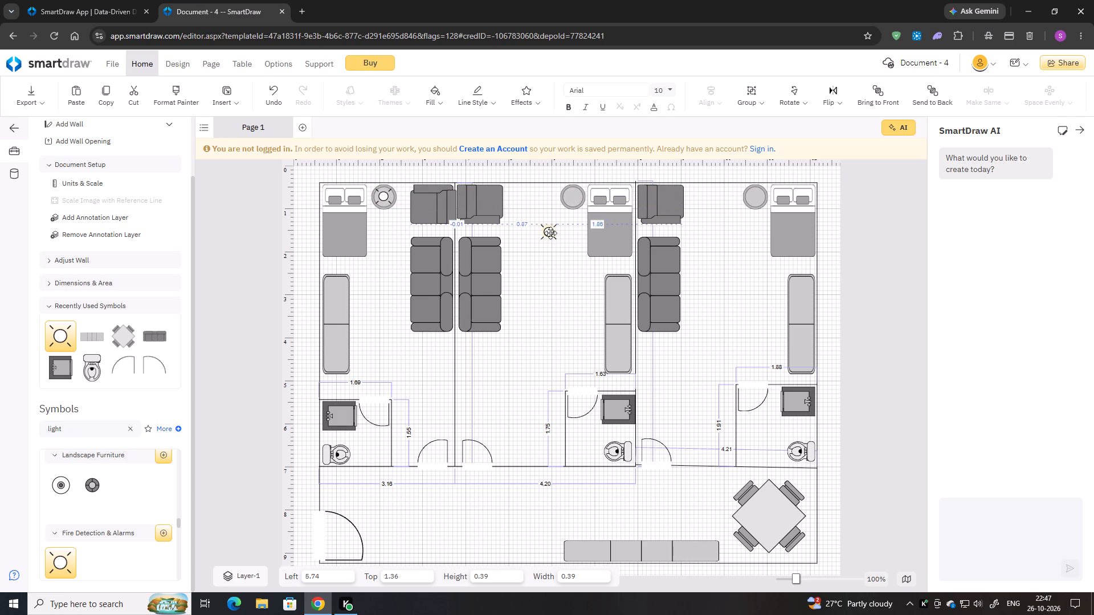
left_click_drag(550, 233, 573, 200)
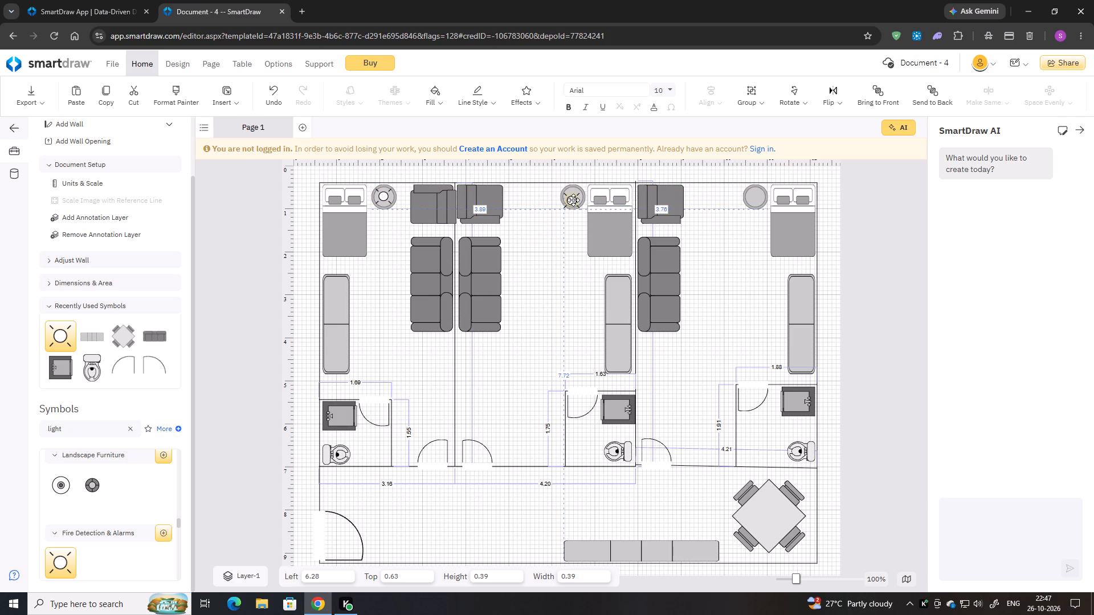
left_click_drag(573, 200, 575, 199)
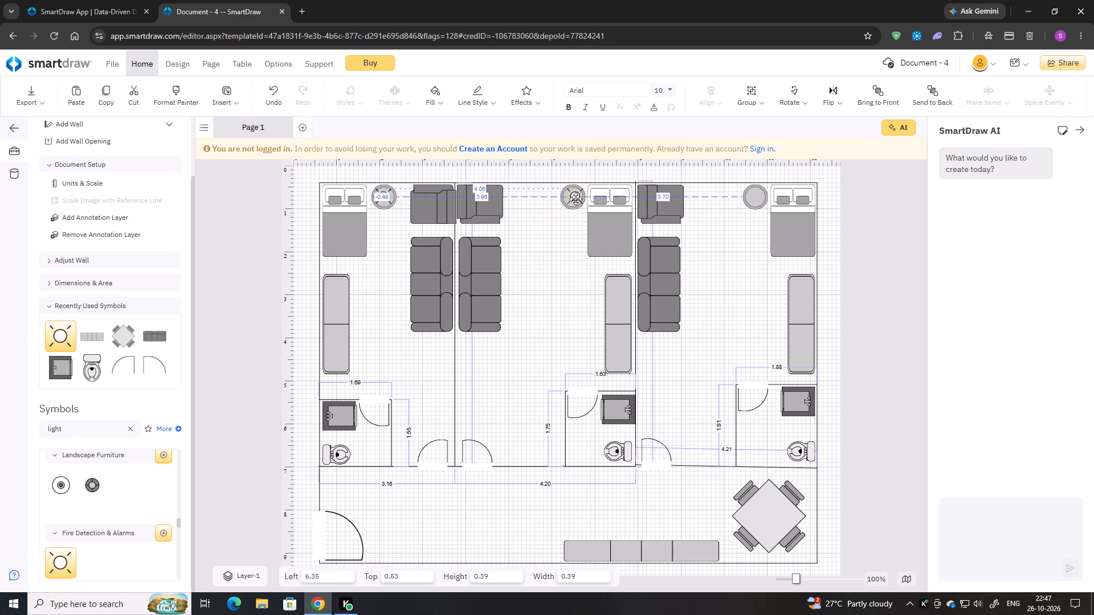
left_click_drag(575, 199, 577, 199)
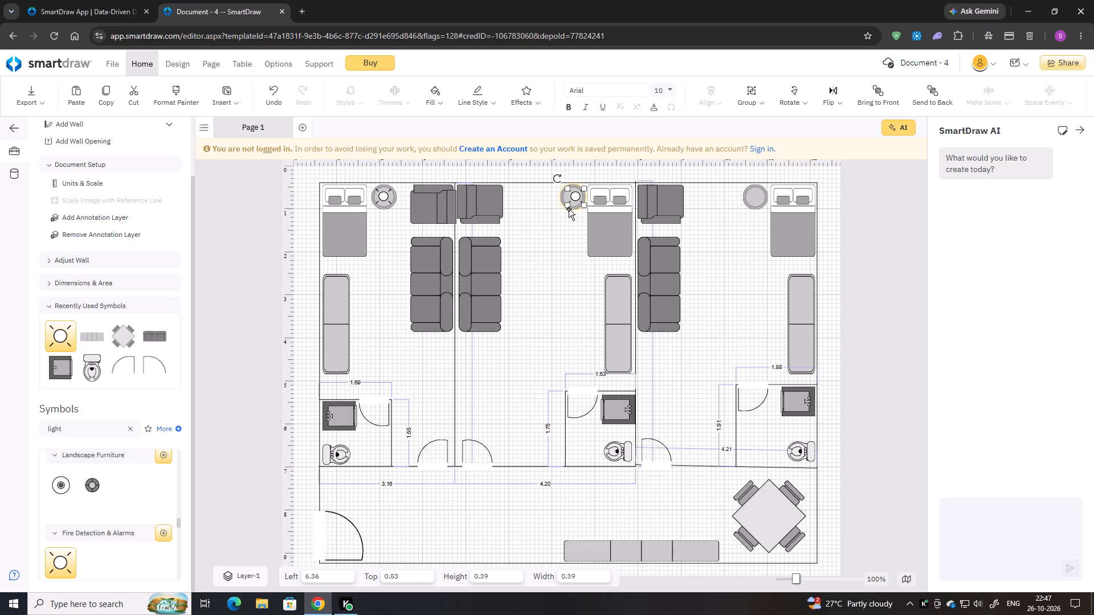
key("Left")
key("Left")
key("Left")
key("Left")
Paste another copy of the lamp and centre it on the right bedroom's round table, at about left 10.5, top 0.53.
key("ctrl+v")
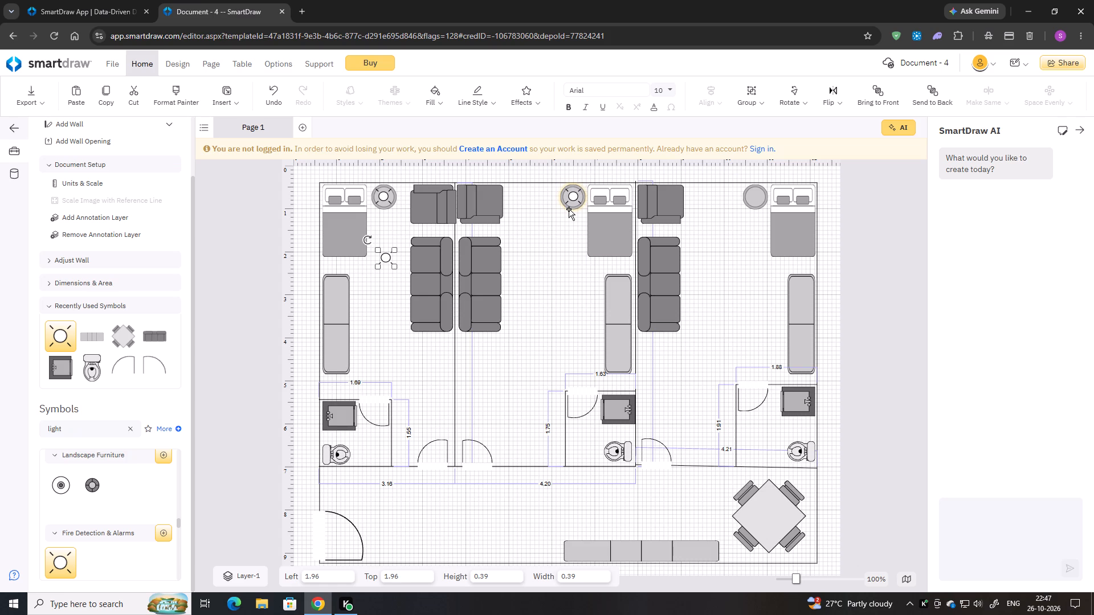
left_click_drag(387, 256, 765, 186)
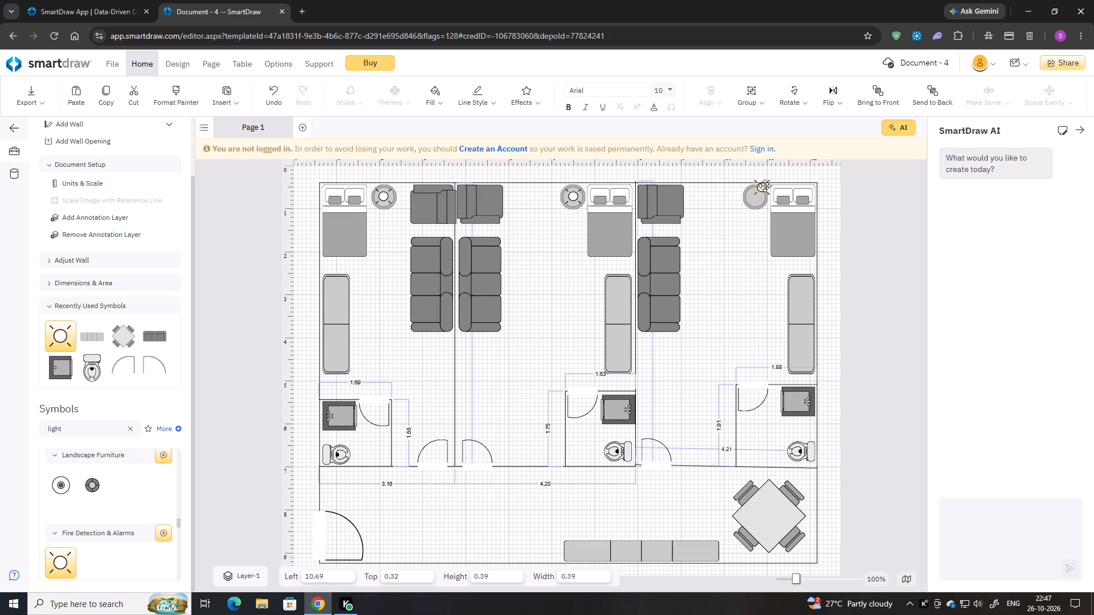
left_click_drag(765, 186, 758, 194)
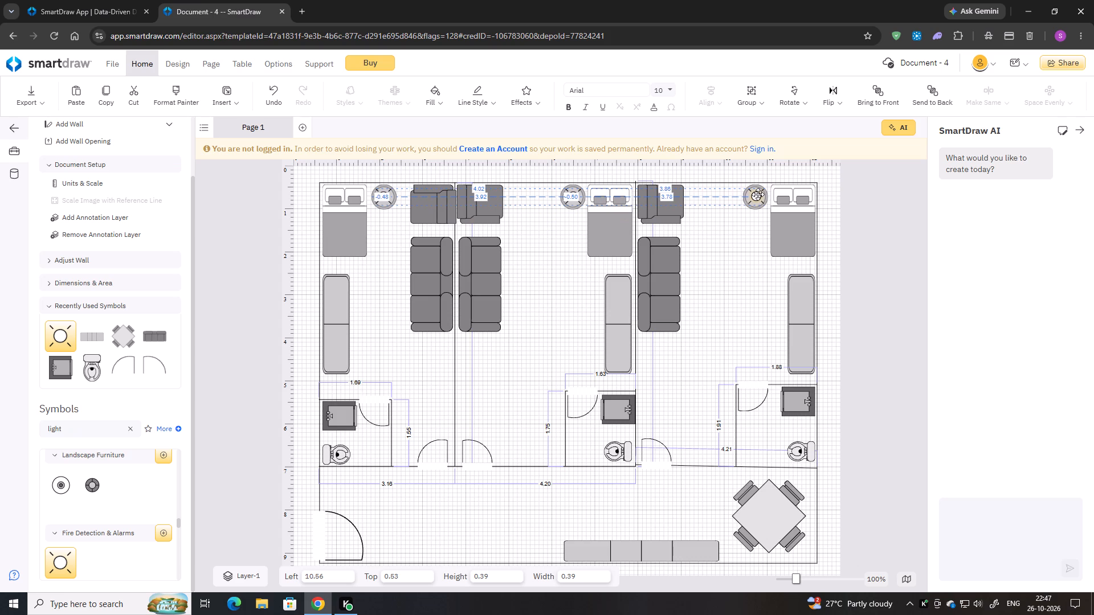
left_click_drag(758, 194, 757, 194)
key("Right")
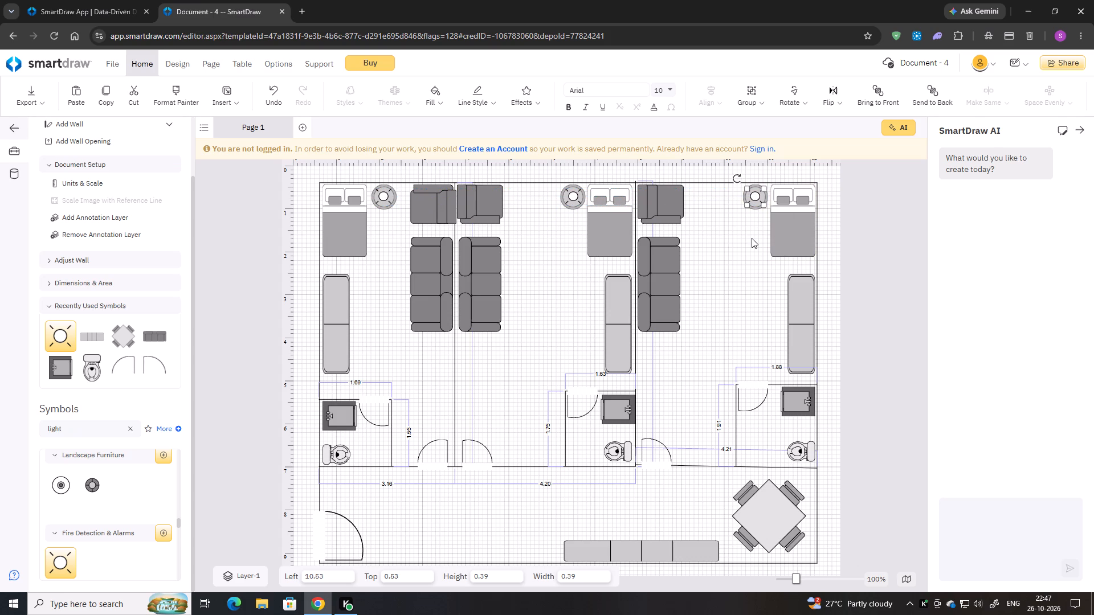
key("Right")
left_click(716, 249)
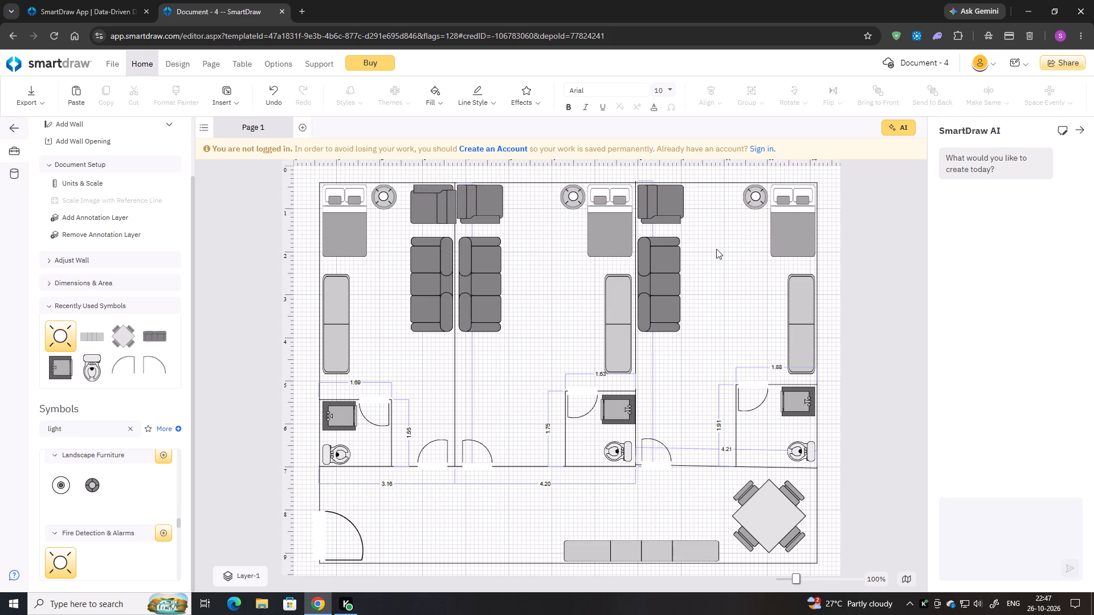
Add a Light symbol from Landscape Furniture and place it in the left bathroom at about left 1.25, top 6.09.
scroll(0, 475, "down", 3)
scroll(92, 515, "up", 2)
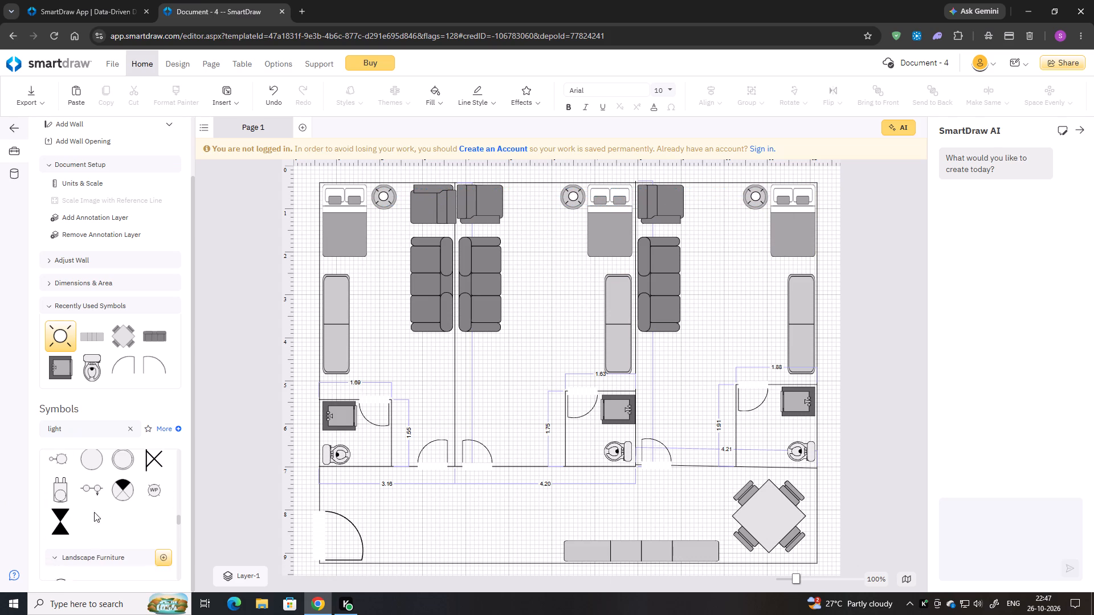
scroll(92, 512, "down", 2)
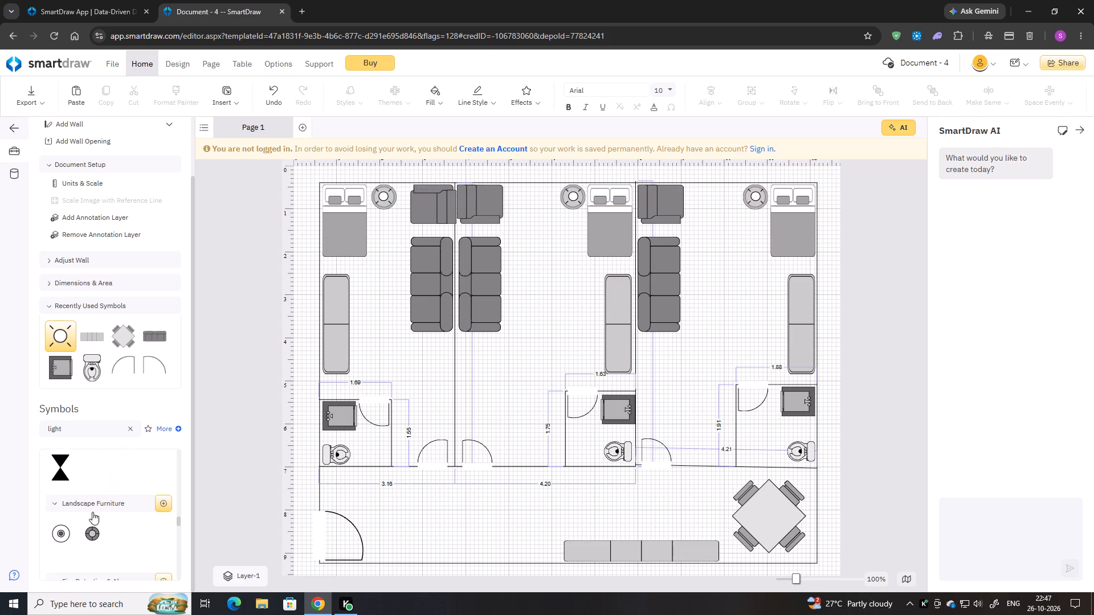
double_click(56, 491)
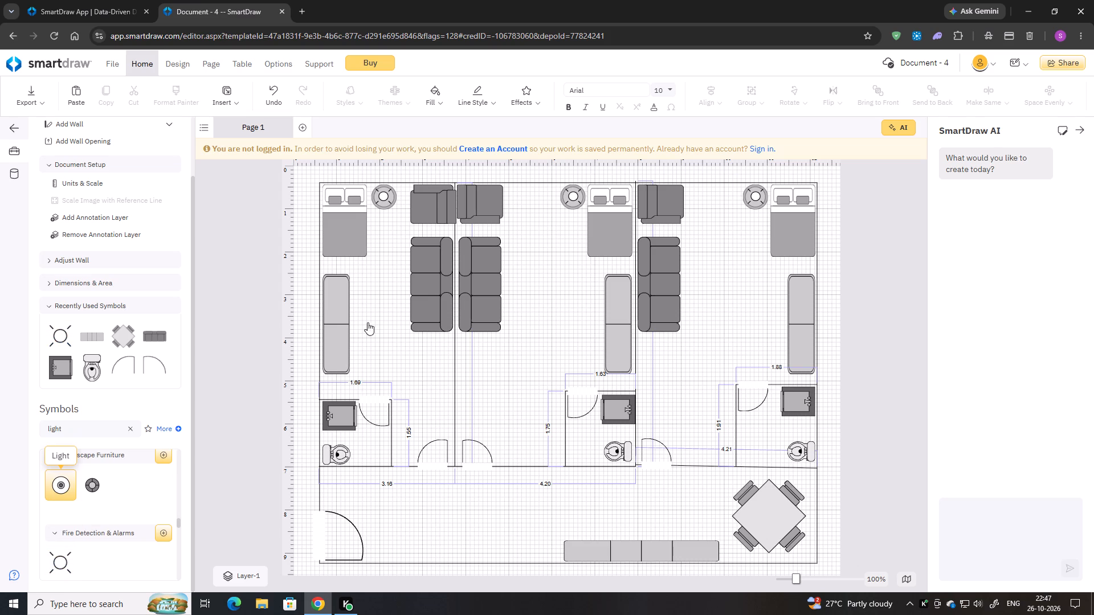
left_click_drag(416, 285, 399, 310)
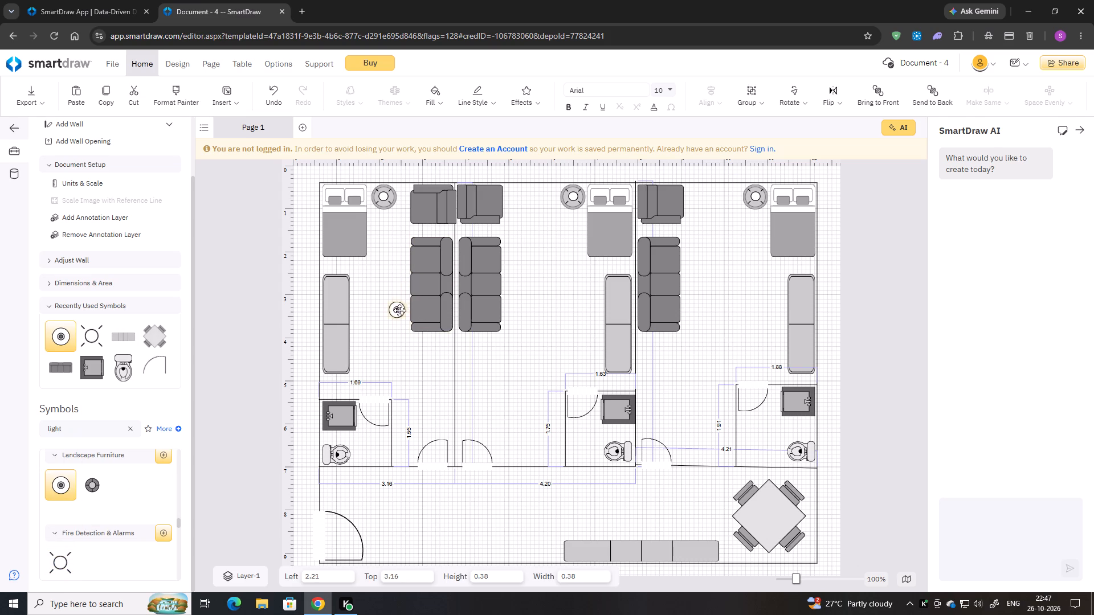
left_click_drag(399, 310, 432, 452)
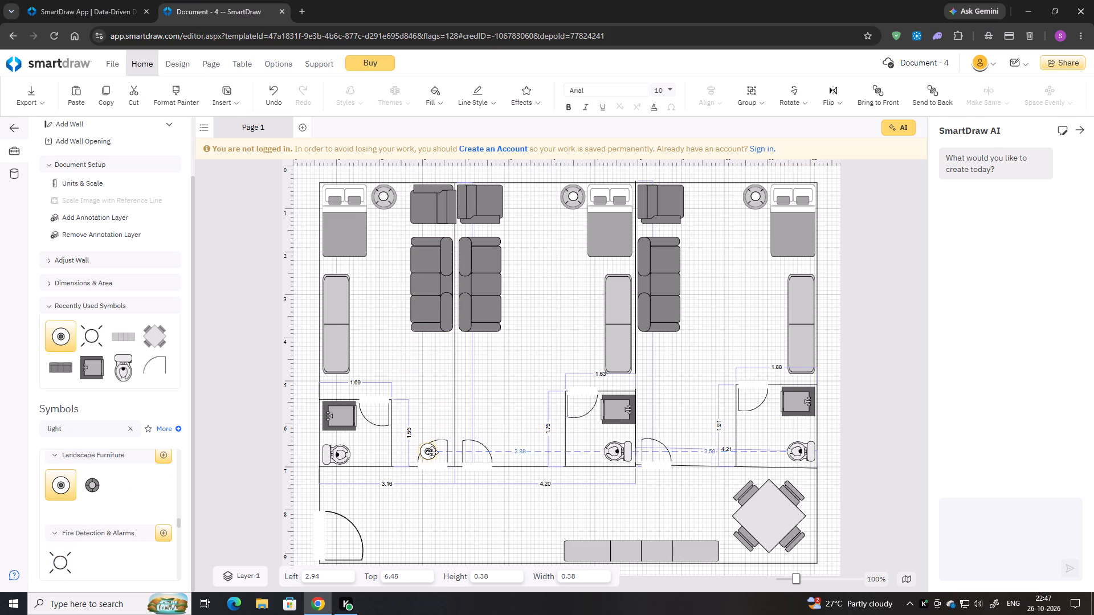
left_click_drag(432, 452, 343, 449)
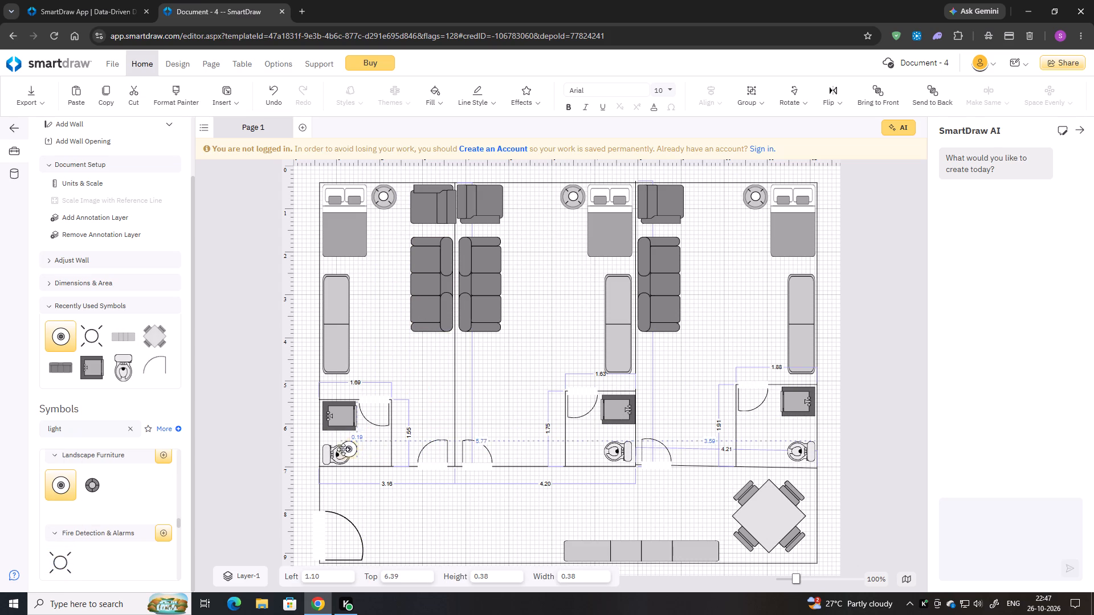
left_click_drag(343, 449, 358, 436)
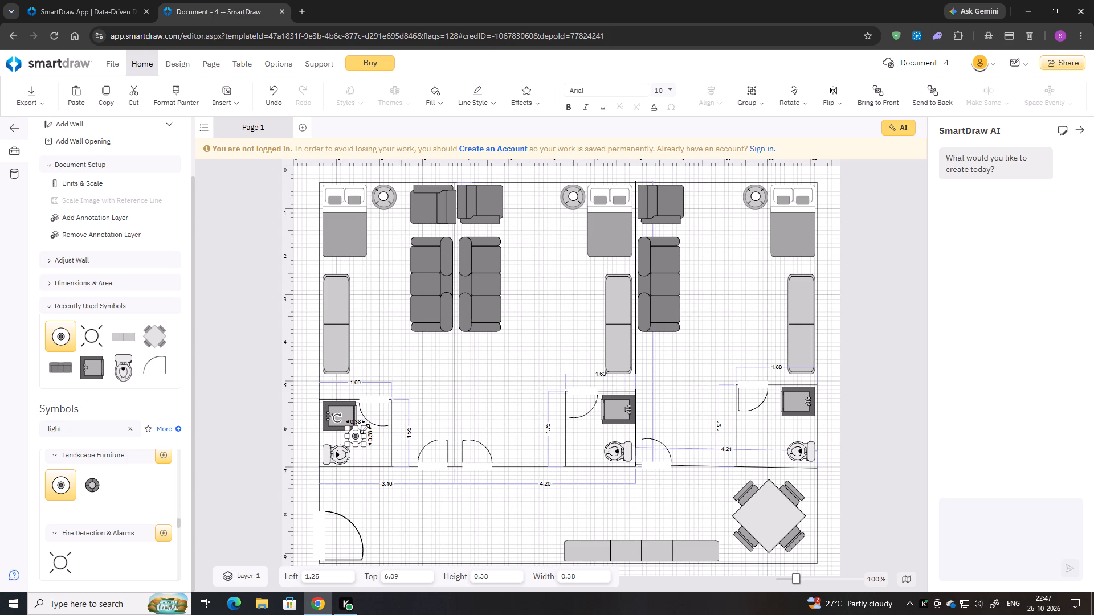
Copy the left bathroom's Light symbol and paste ten copies onto the plan.
key("ctrl+c")
key("ctrl+v")
key("ctrl+v")
key("ctrl+v")
key("ctrl+v")
key("ctrl+v")
key("ctrl+v")
key("ctrl+v")
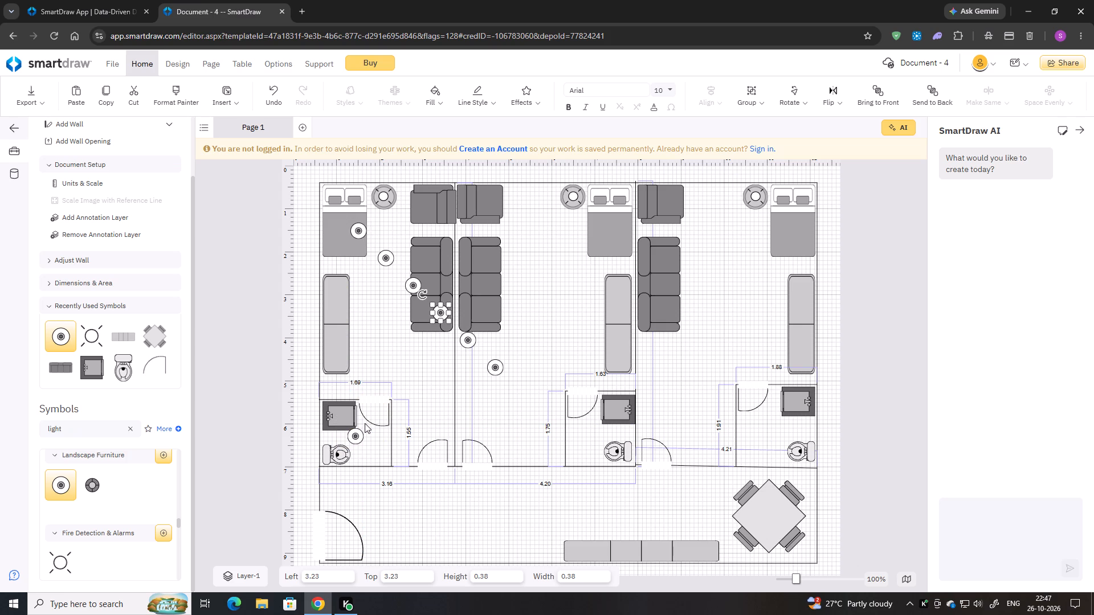
key("ctrl+v")
key("ctrl+v")
key("ctrl+v")
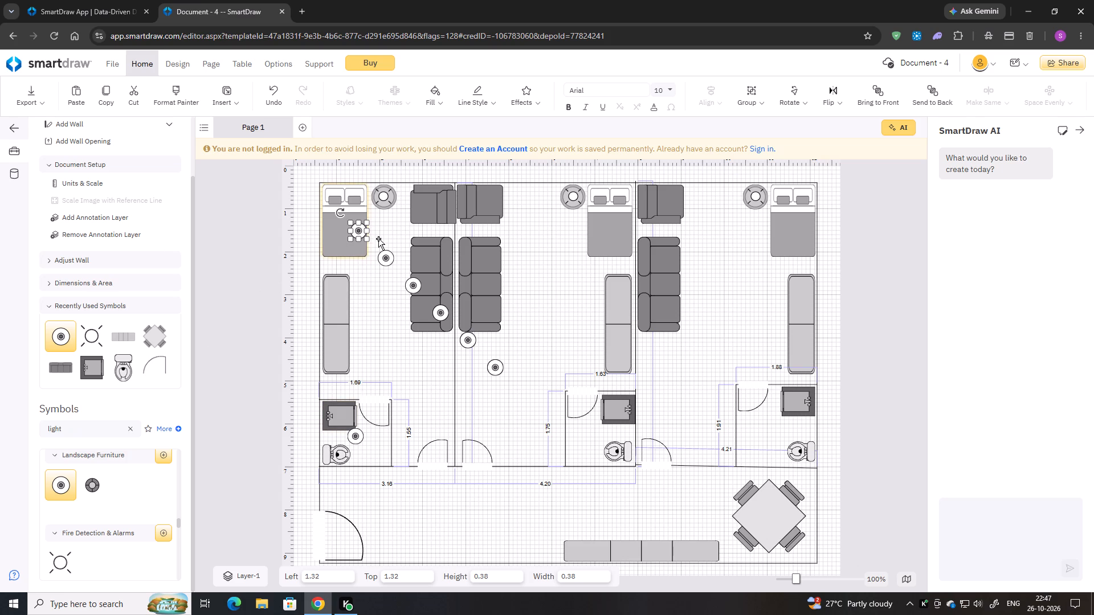
Place three light copies down the left bedroom's sofa side at about left 3.09, with tops at about 0.64, 2.79 and 6.02.
left_click_drag(358, 232, 434, 202)
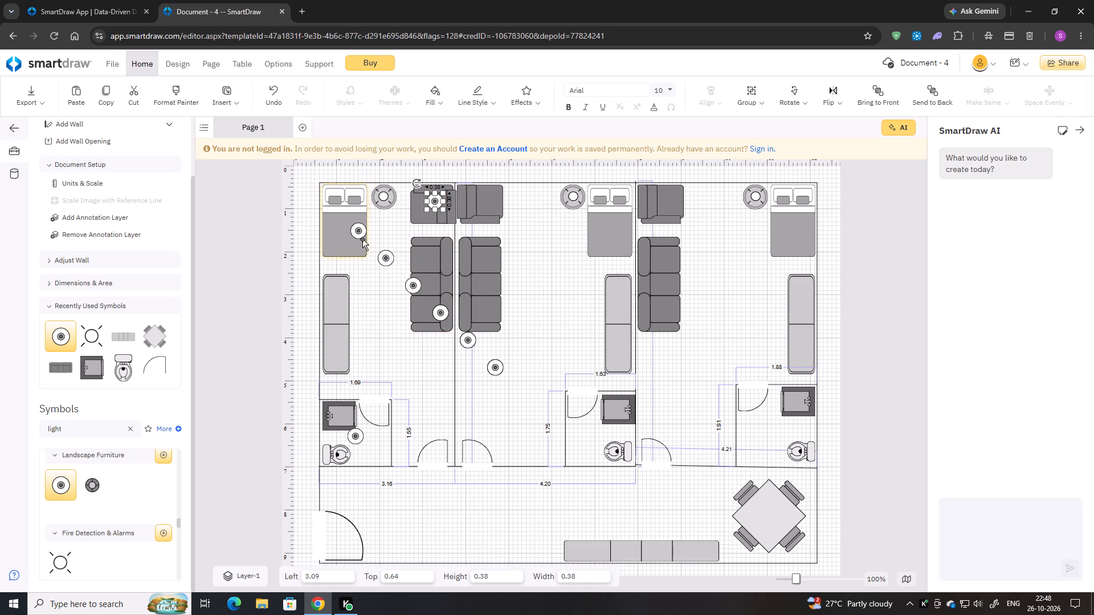
left_click_drag(361, 231, 434, 256)
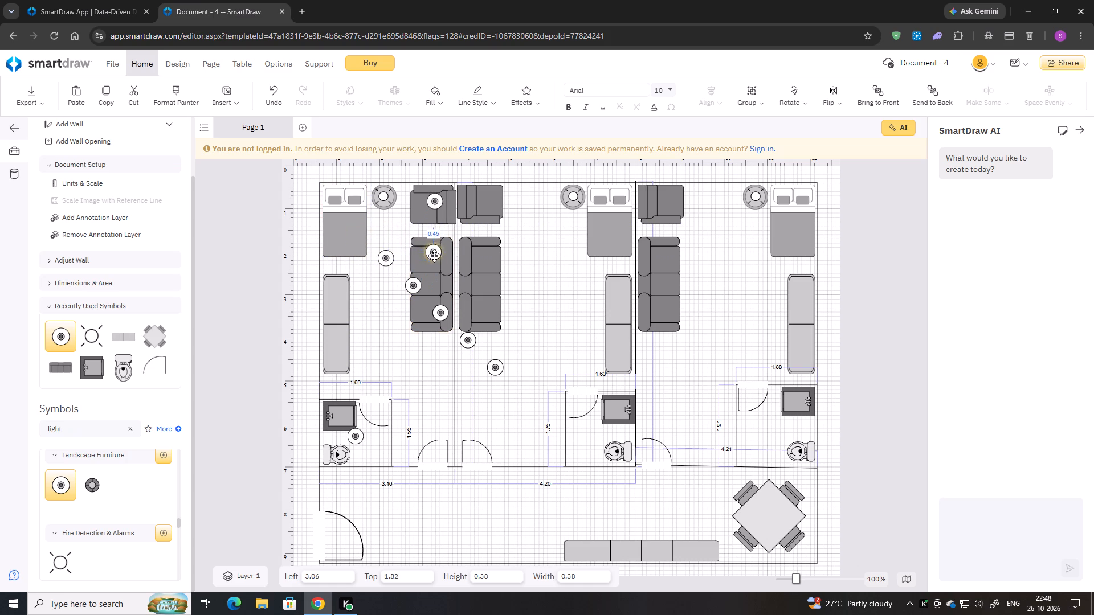
left_click_drag(434, 256, 438, 290)
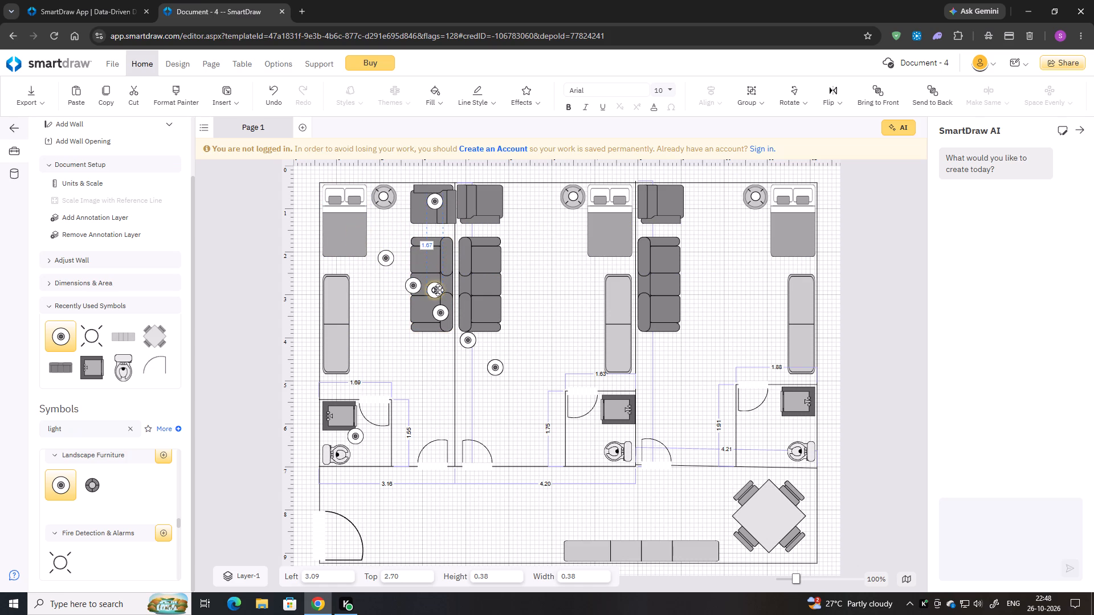
left_click_drag(438, 290, 438, 294)
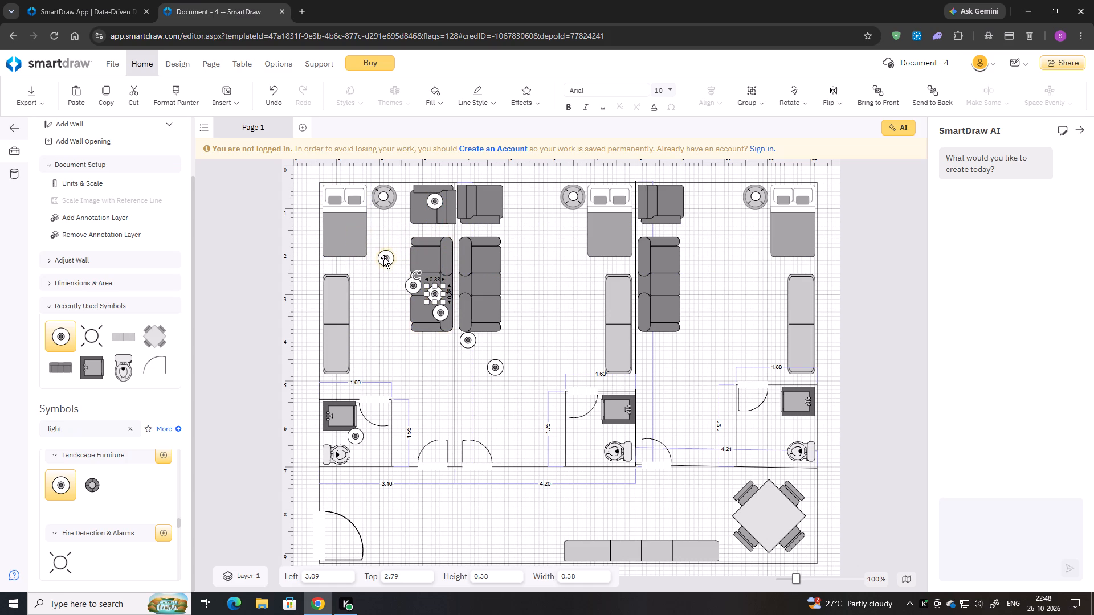
left_click_drag(383, 257, 431, 421)
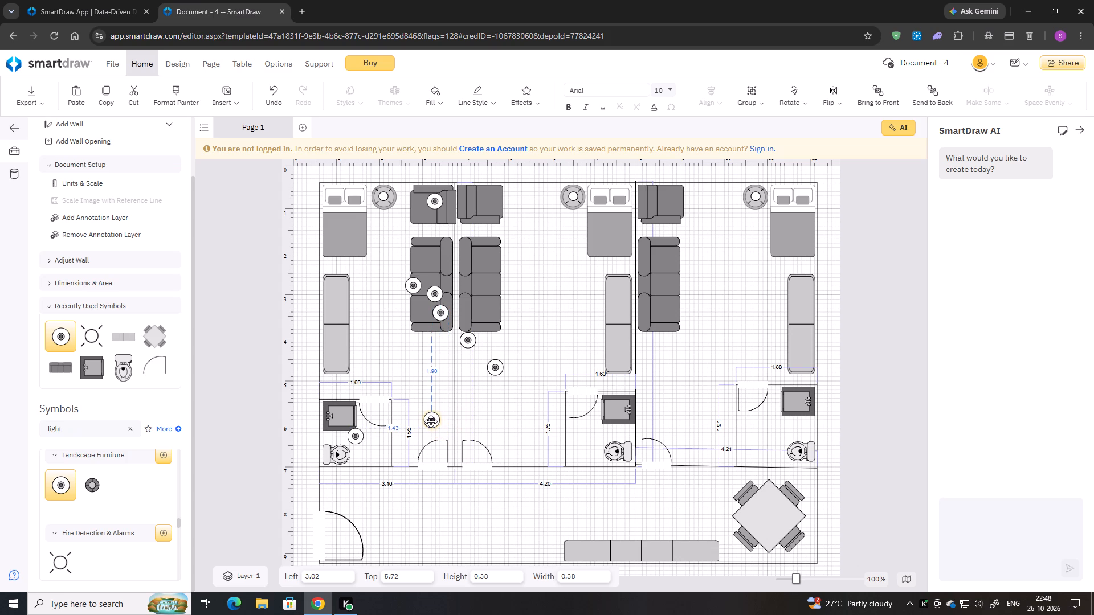
left_click_drag(431, 421, 434, 430)
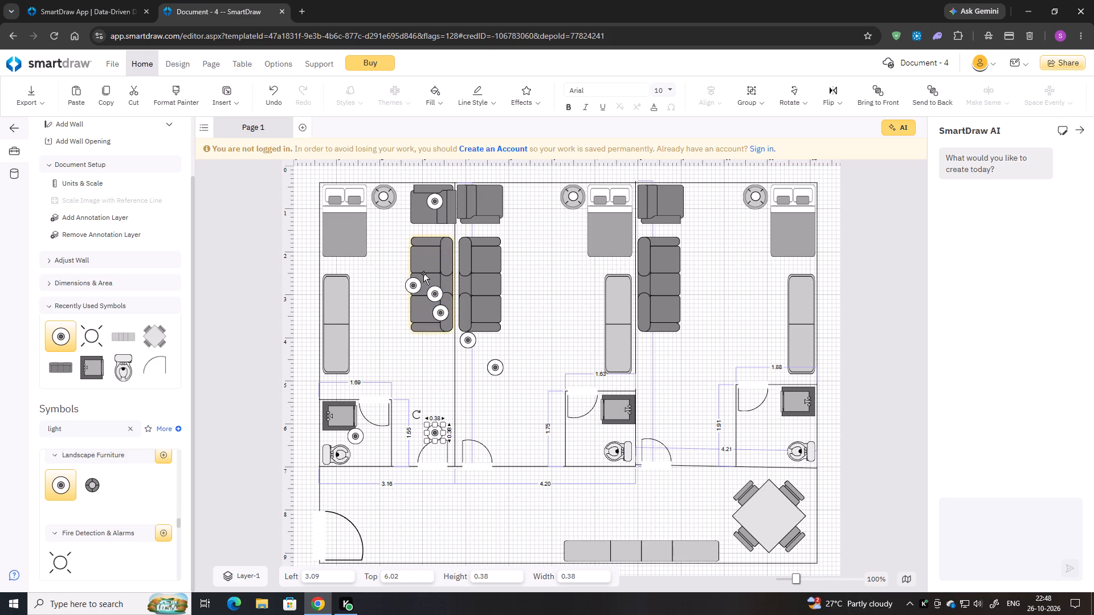
Place two light copies in the left bedroom: on the bed at about left 0.94, top 1.09, and on the wall cabinet at about left 1.00, top 3.86.
left_click_drag(411, 286, 348, 240)
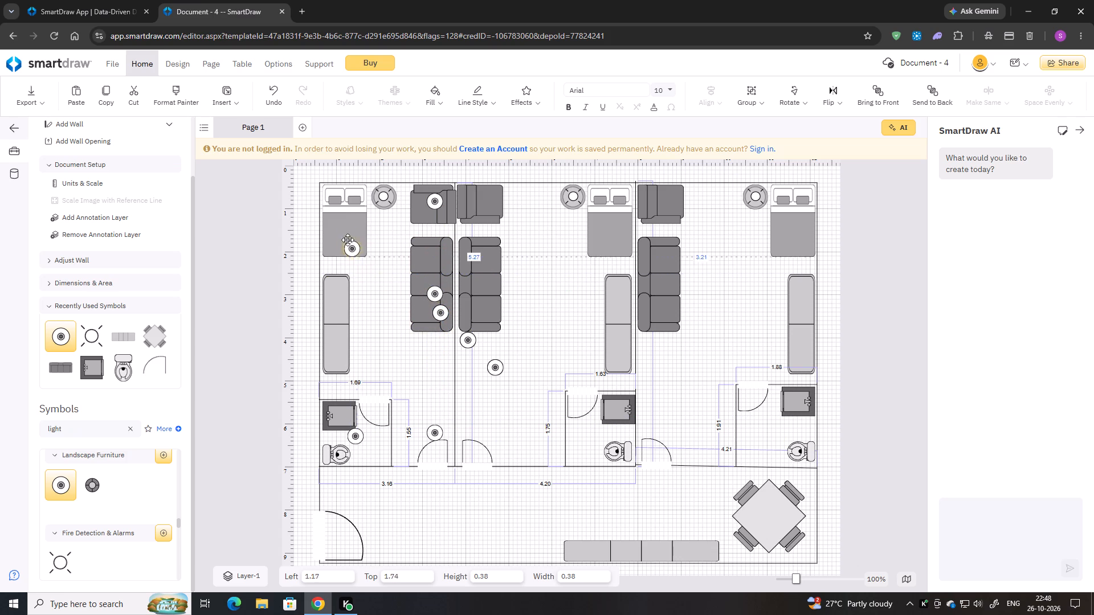
left_click_drag(348, 240, 341, 223)
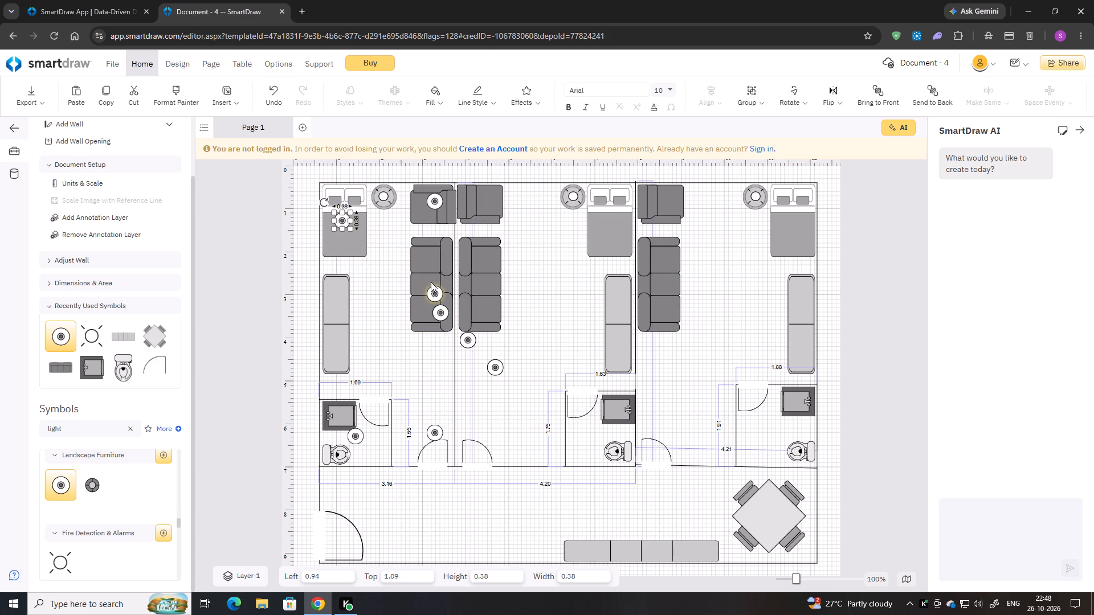
left_click_drag(432, 292, 337, 329)
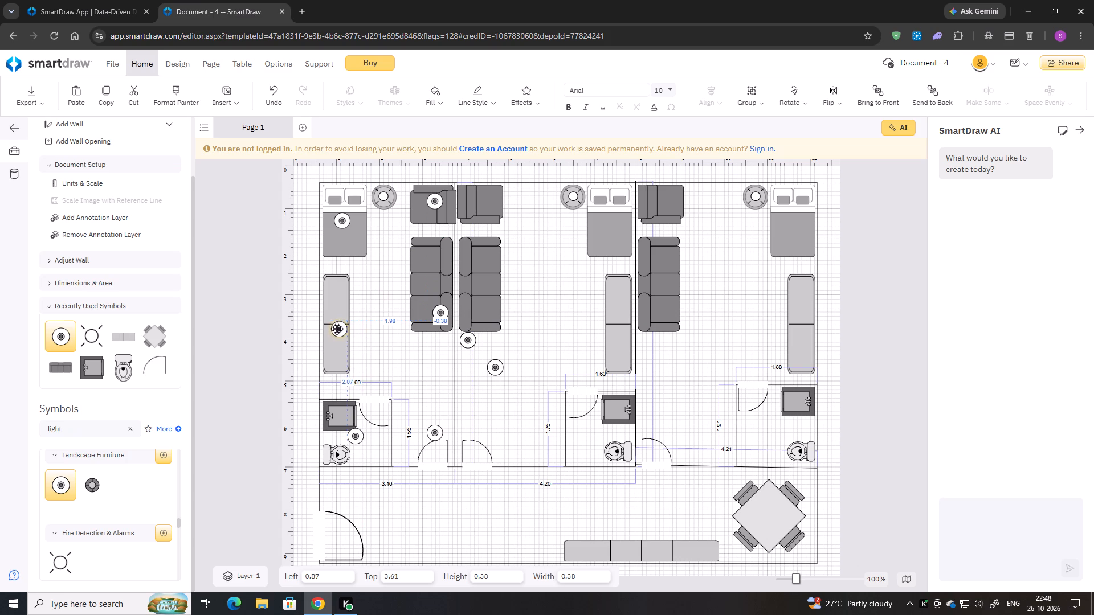
left_click_drag(337, 329, 340, 333)
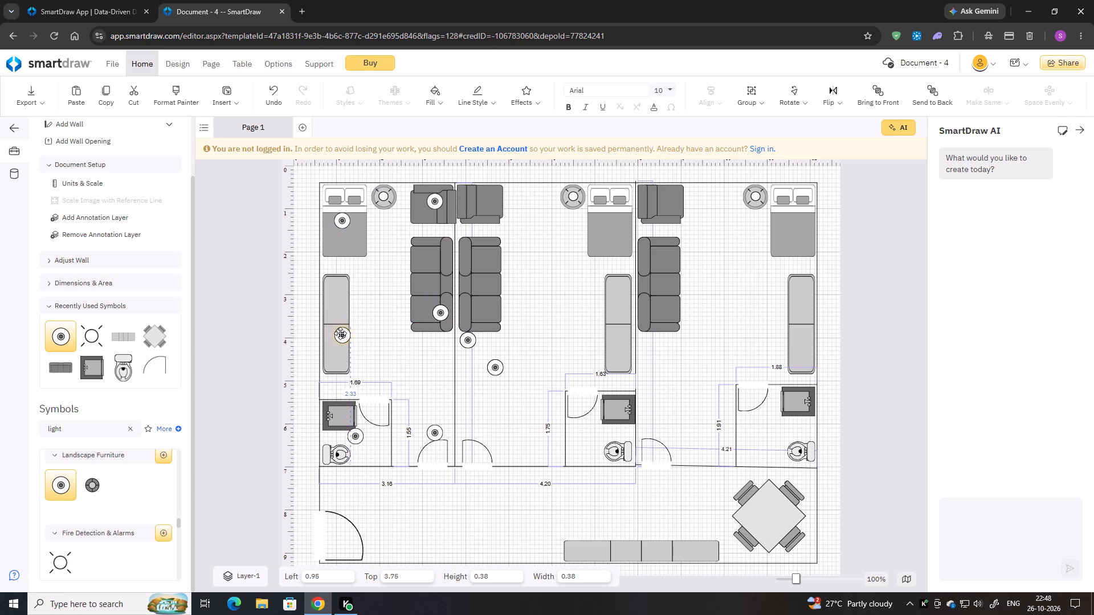
left_click_drag(340, 333, 341, 337)
Place three light copies down the middle bedroom's sofa side at about left 4.12, with tops at about 0.64, 3.23 and 6.02.
left_click_drag(440, 314, 448, 297)
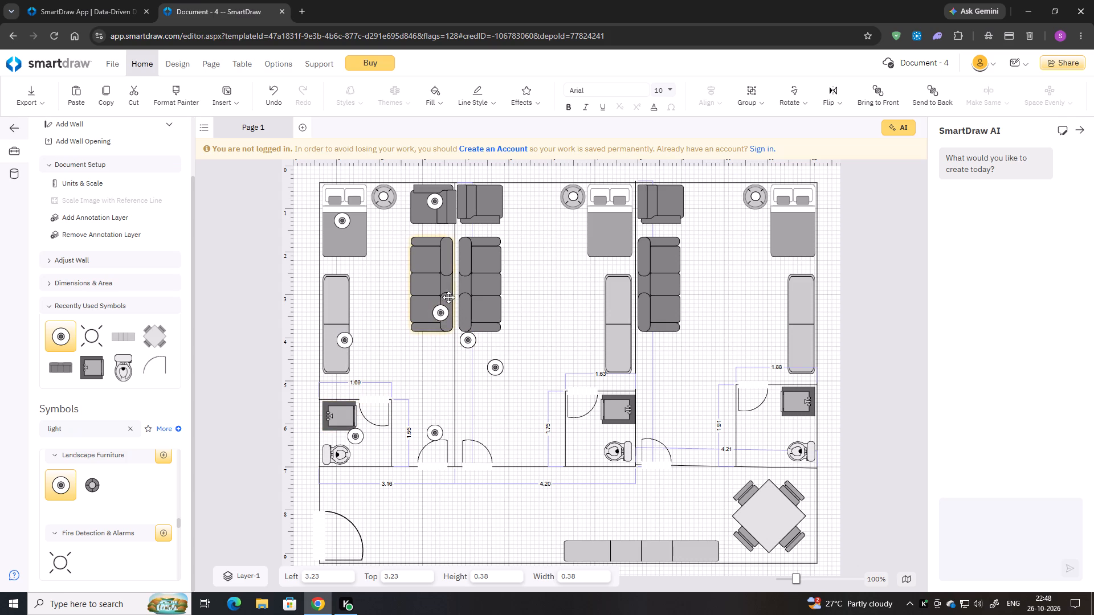
left_click_drag(448, 297, 488, 209)
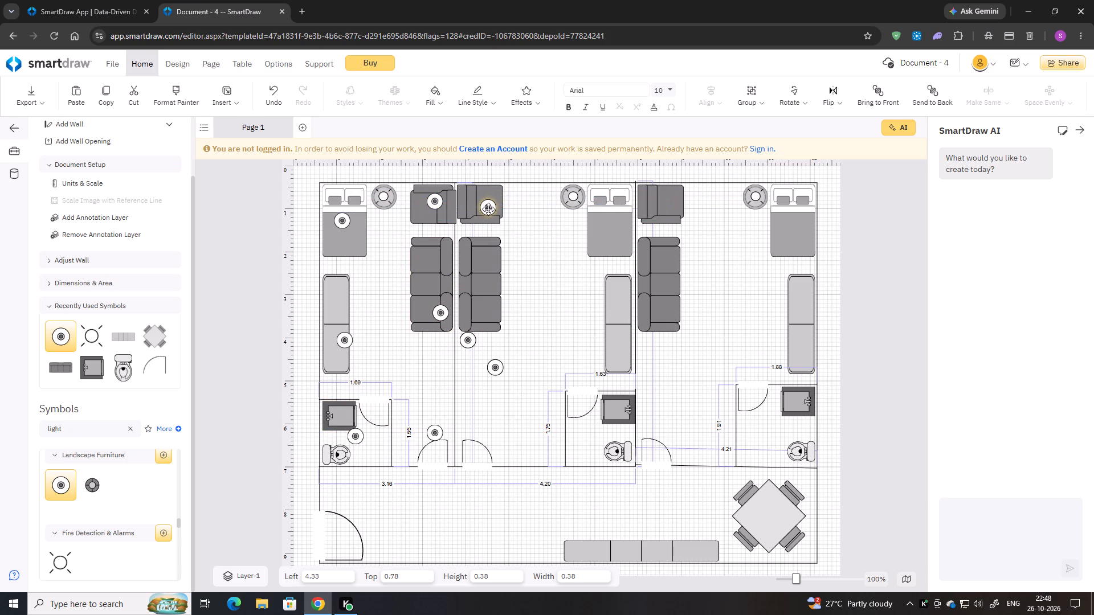
left_click_drag(488, 209, 488, 203)
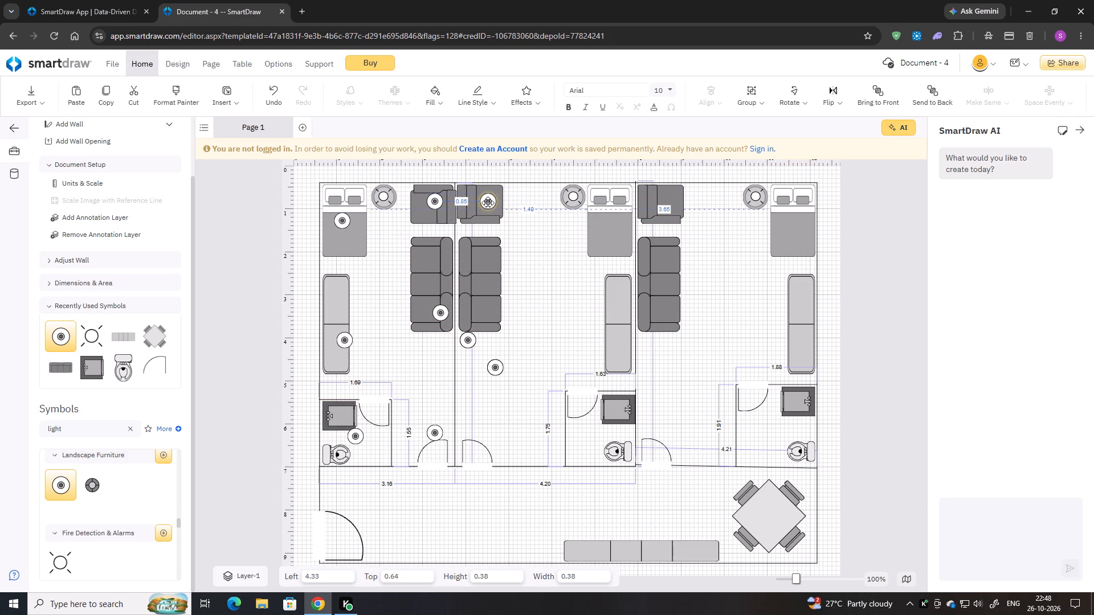
left_click_drag(488, 203, 479, 204)
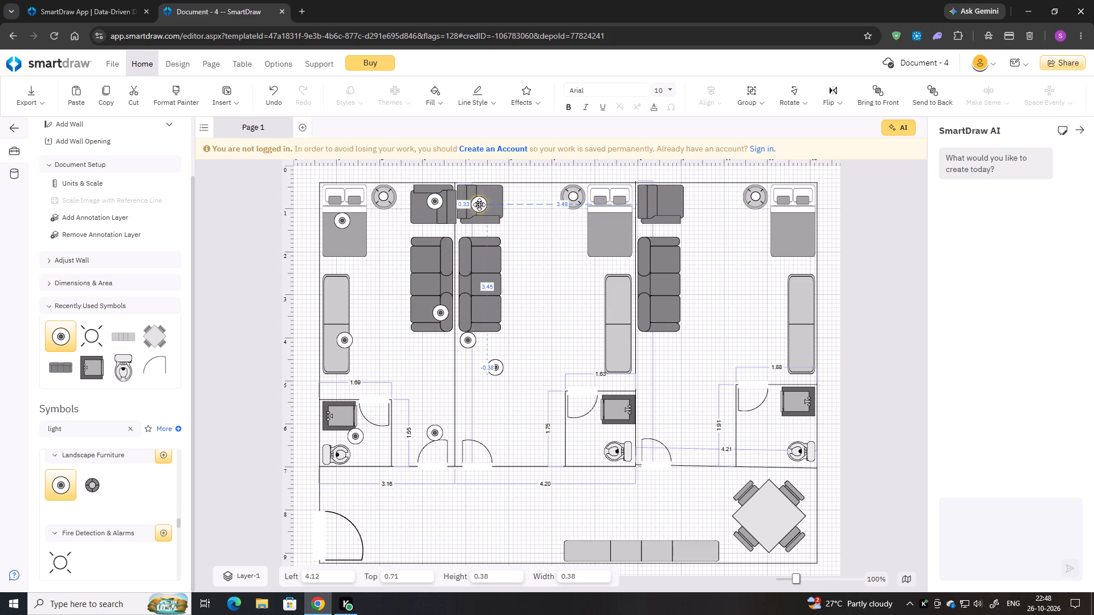
left_click_drag(479, 204, 479, 202)
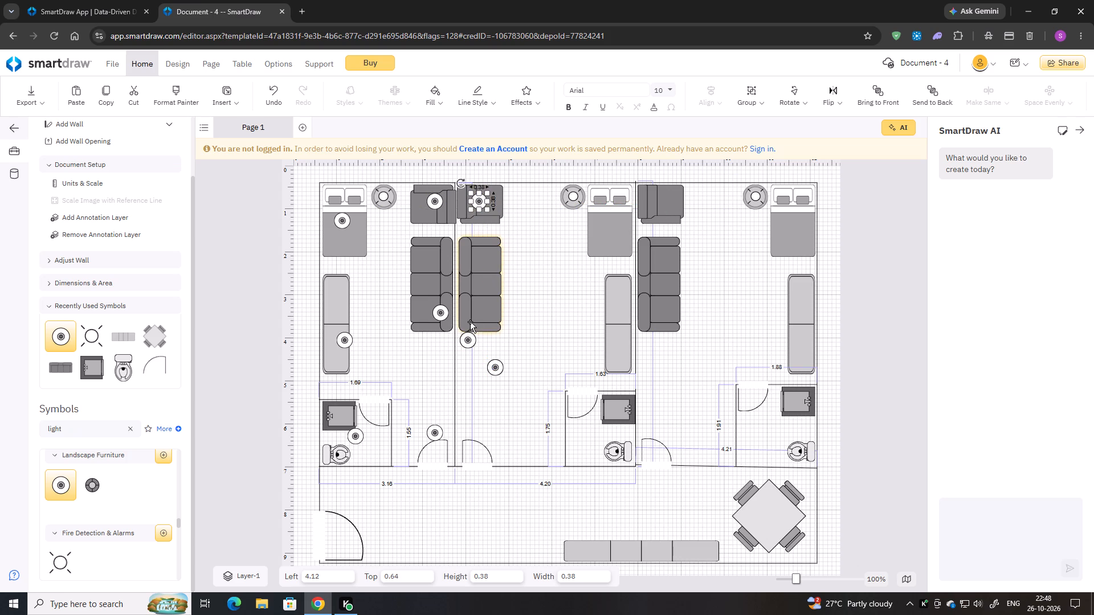
left_click_drag(469, 341, 477, 313)
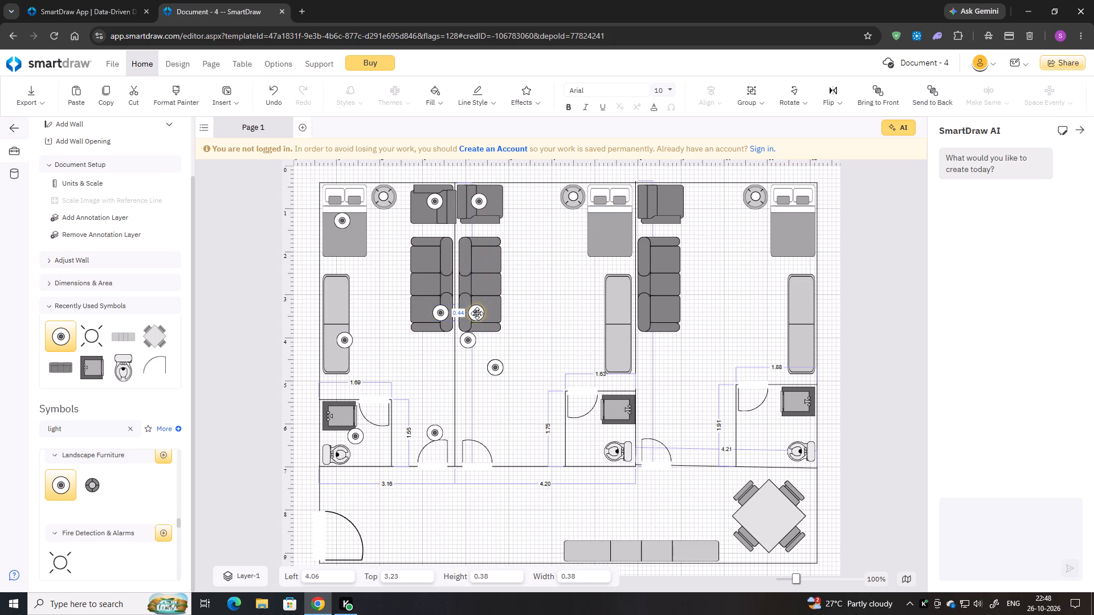
left_click_drag(477, 313, 477, 315)
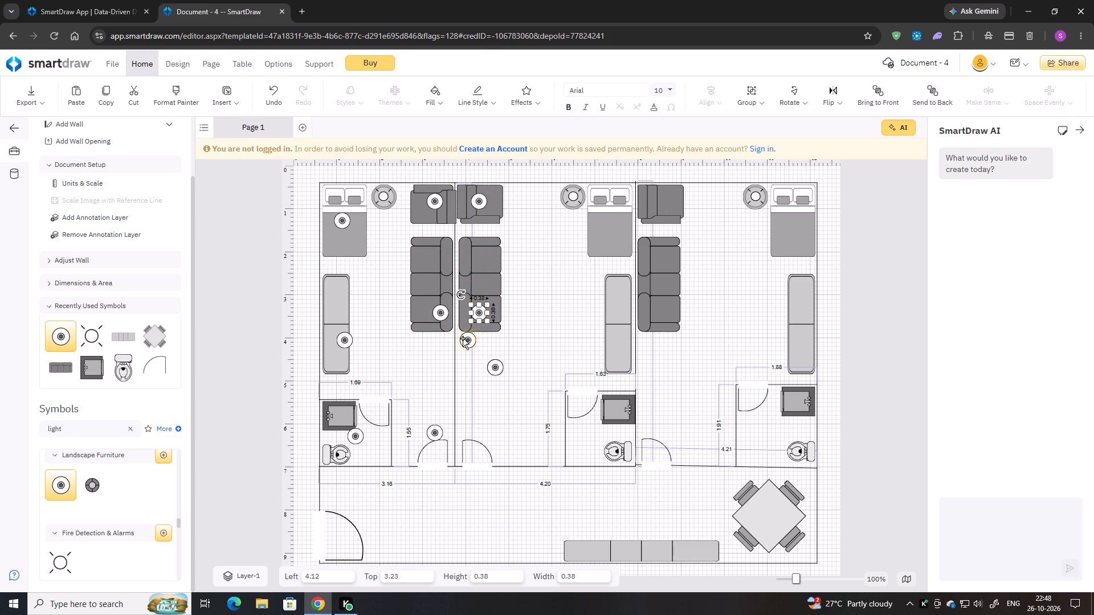
left_click_drag(466, 340, 479, 434)
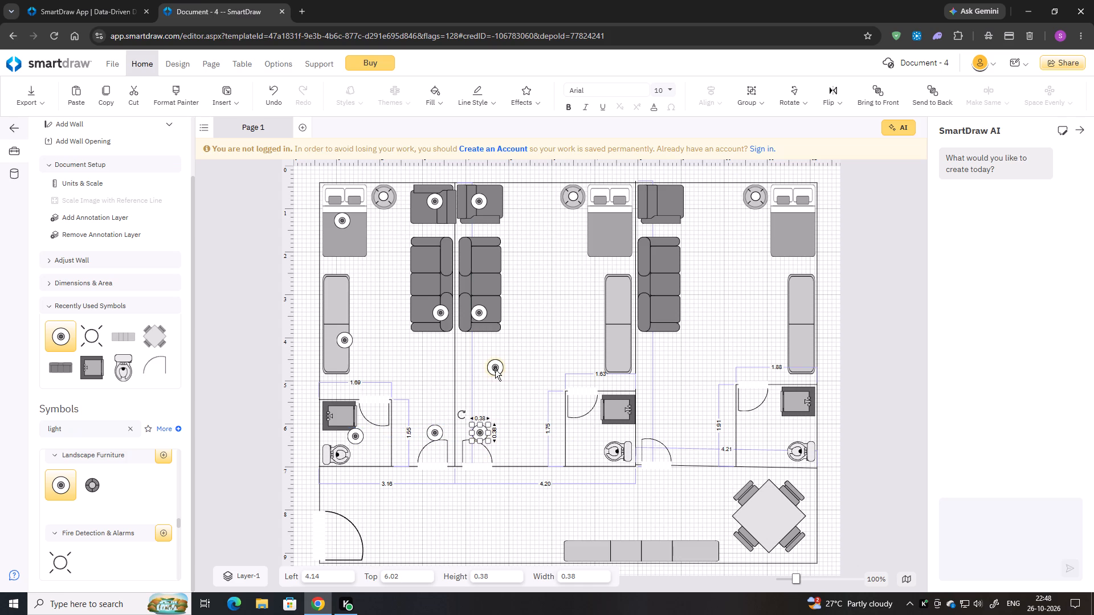
Place light copies in the middle bathroom at about left 6.84, top 6.02, and on the middle bedroom's cabinet at about left 7.16, top 3.23.
left_click_drag(495, 370, 599, 436)
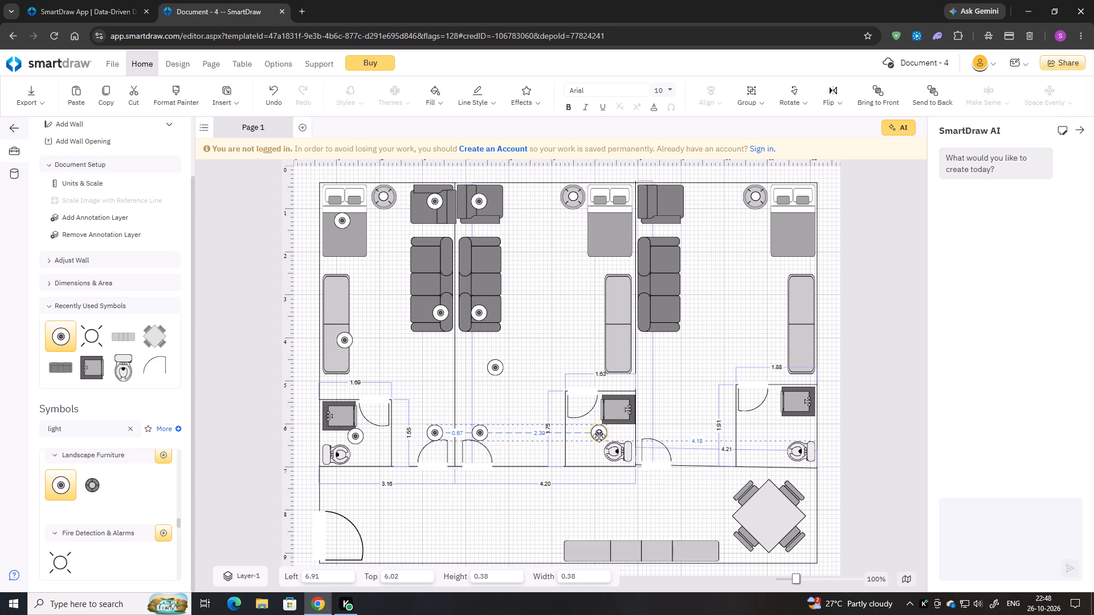
left_click_drag(599, 436, 596, 434)
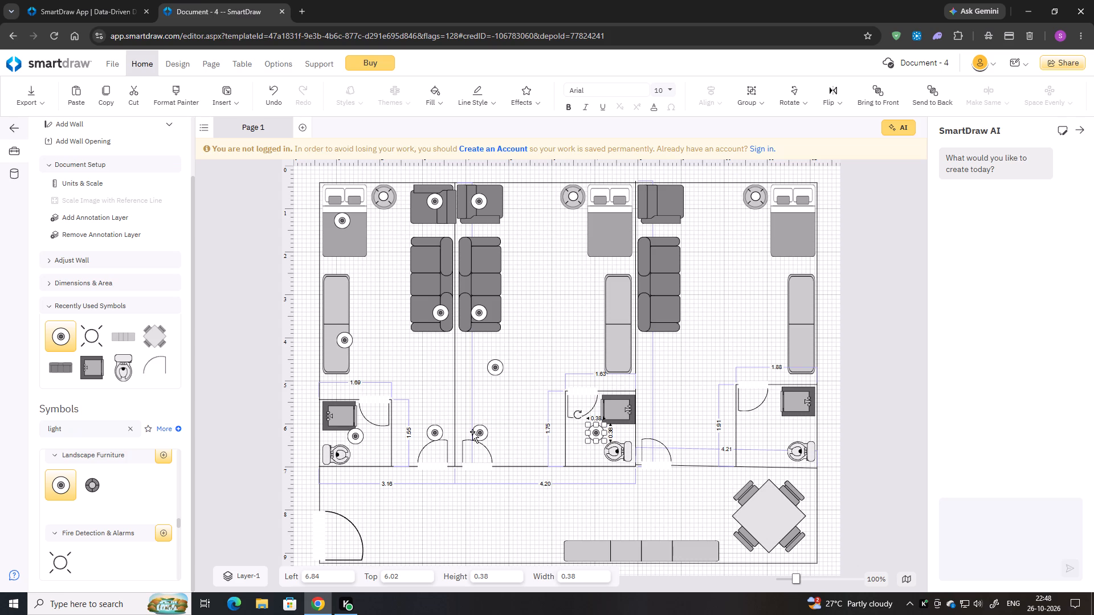
left_click_drag(493, 368, 542, 330)
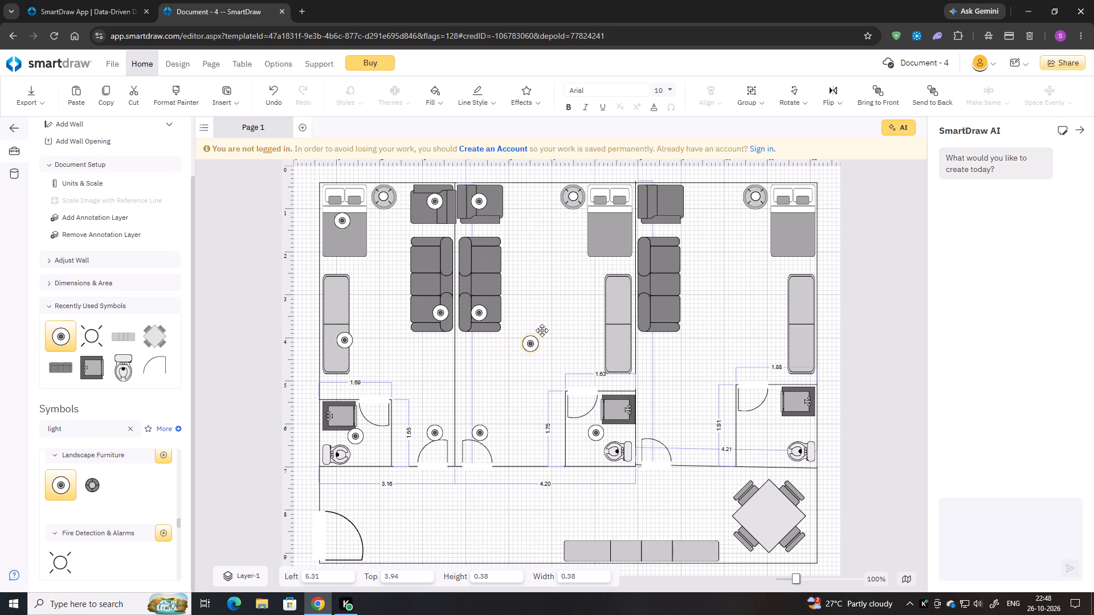
left_click_drag(542, 330, 607, 315)
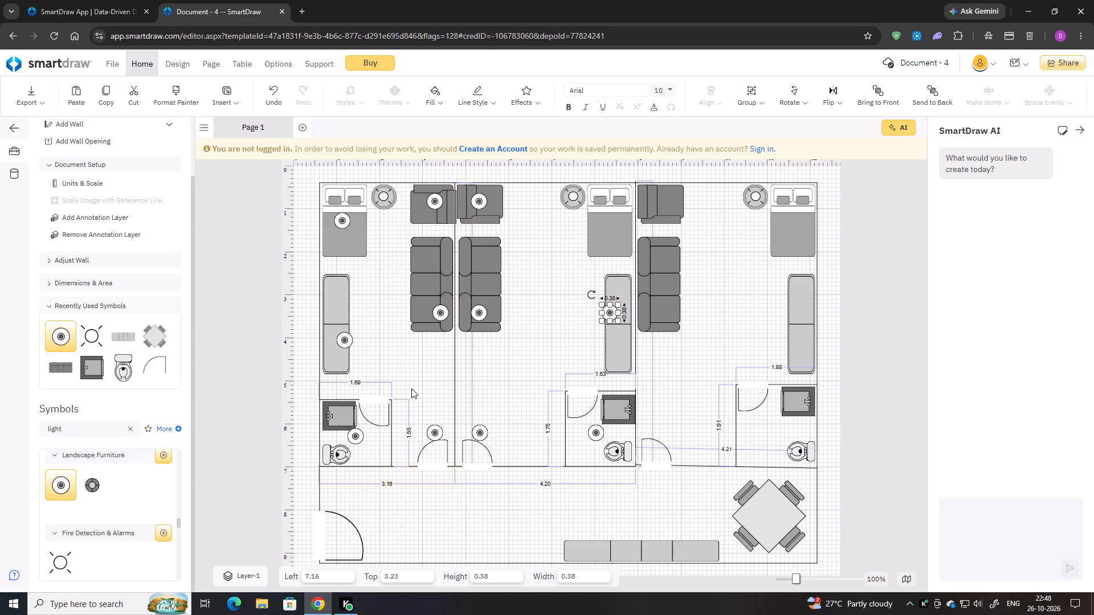
Paste four more light copies and move the one overlapping the left sofa's light to about left 2.97, top 3.86.
key("ctrl+v")
key("ctrl+v")
key("ctrl+v")
key("ctrl+v")
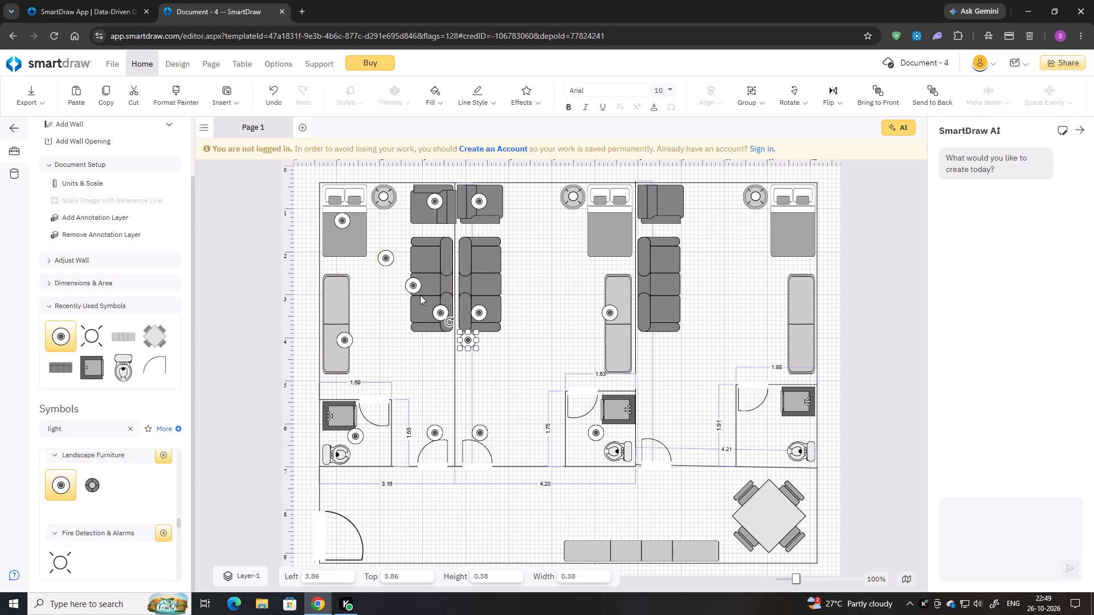
left_click_drag(441, 312, 430, 339)
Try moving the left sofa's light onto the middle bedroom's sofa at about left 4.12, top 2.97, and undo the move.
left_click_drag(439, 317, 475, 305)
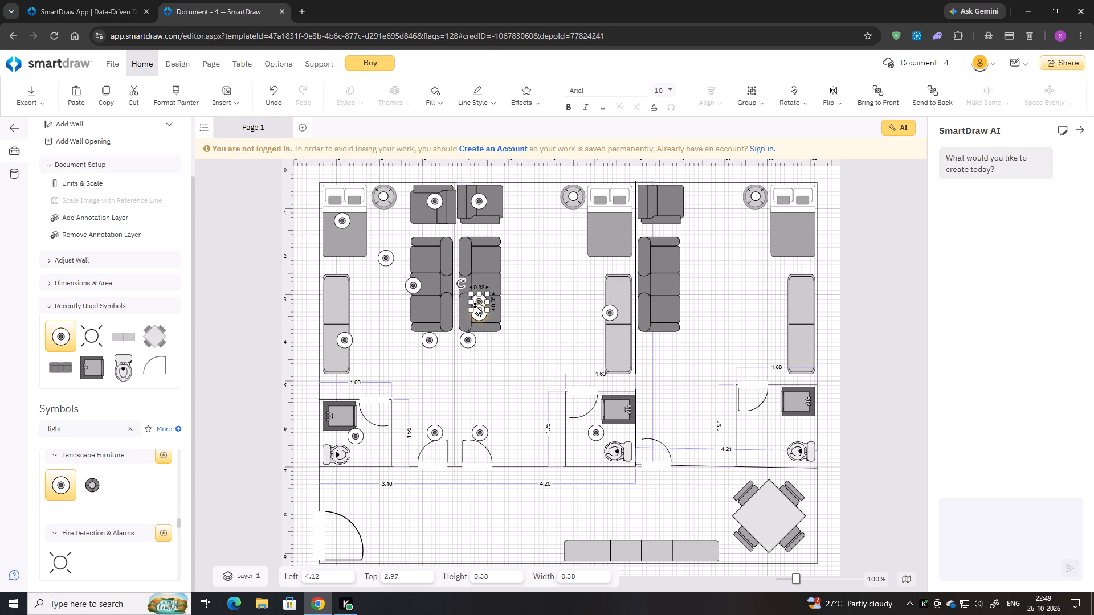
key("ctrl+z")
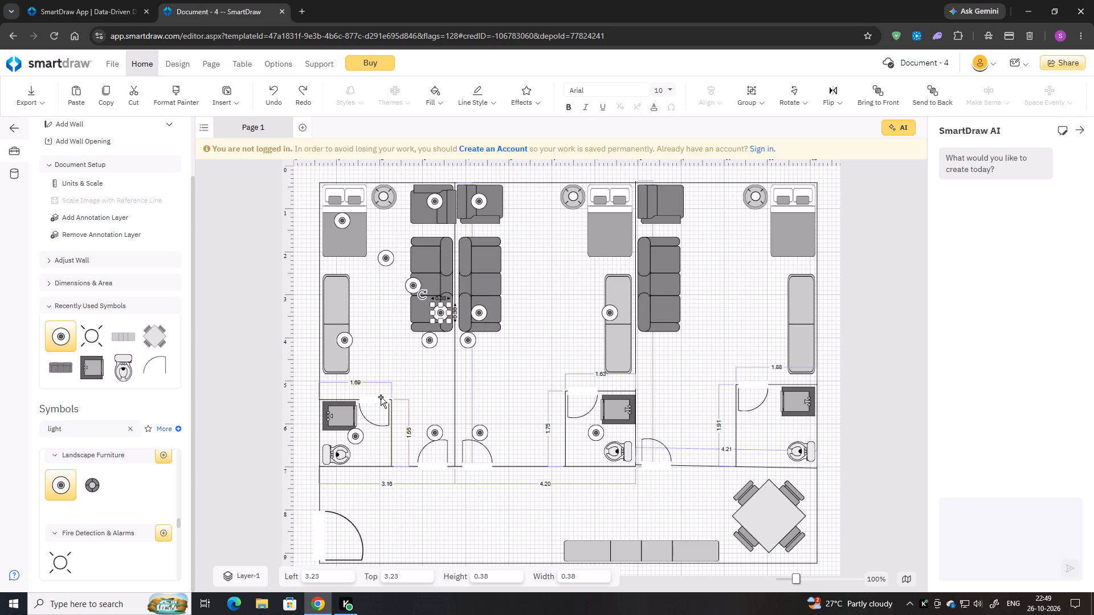
Place a light copy on the middle bedroom's bed at about left 7.16, top 0.71.
left_click_drag(414, 285, 472, 276)
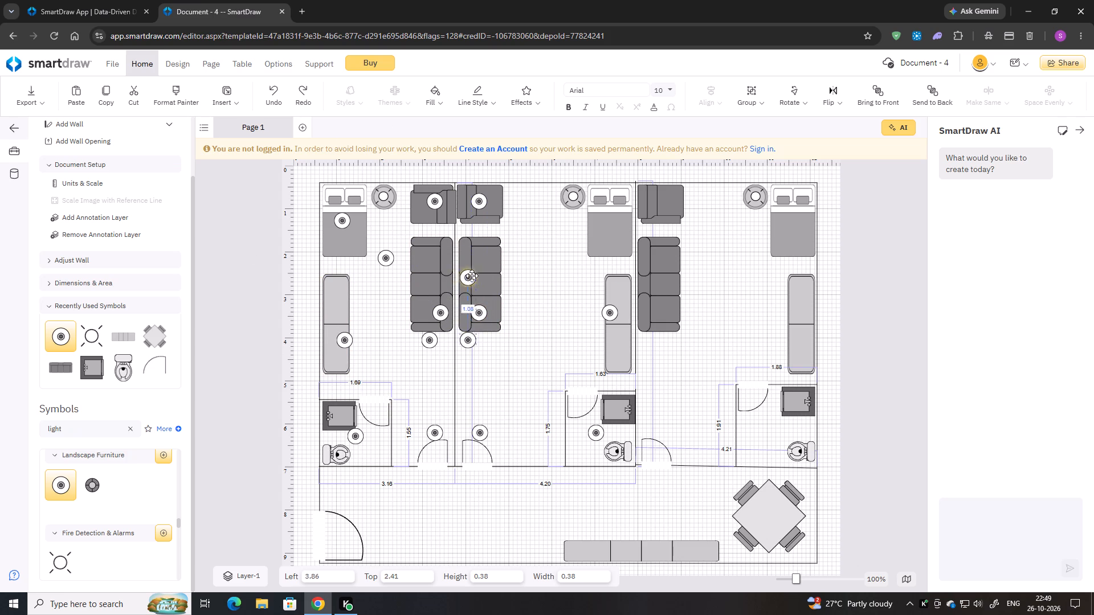
left_click_drag(472, 276, 612, 212)
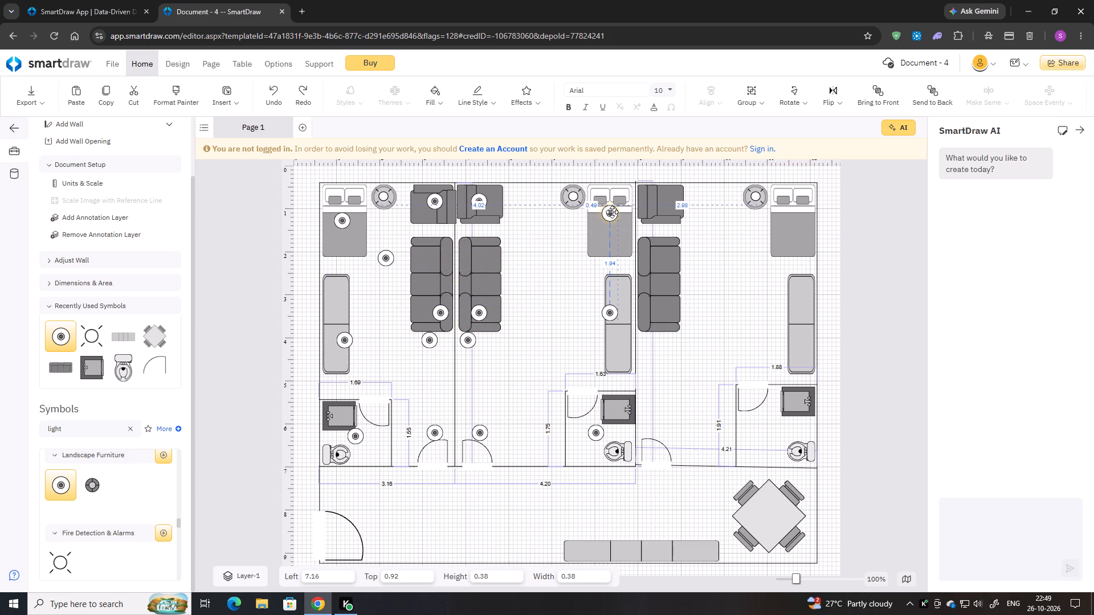
left_click_drag(612, 212, 617, 212)
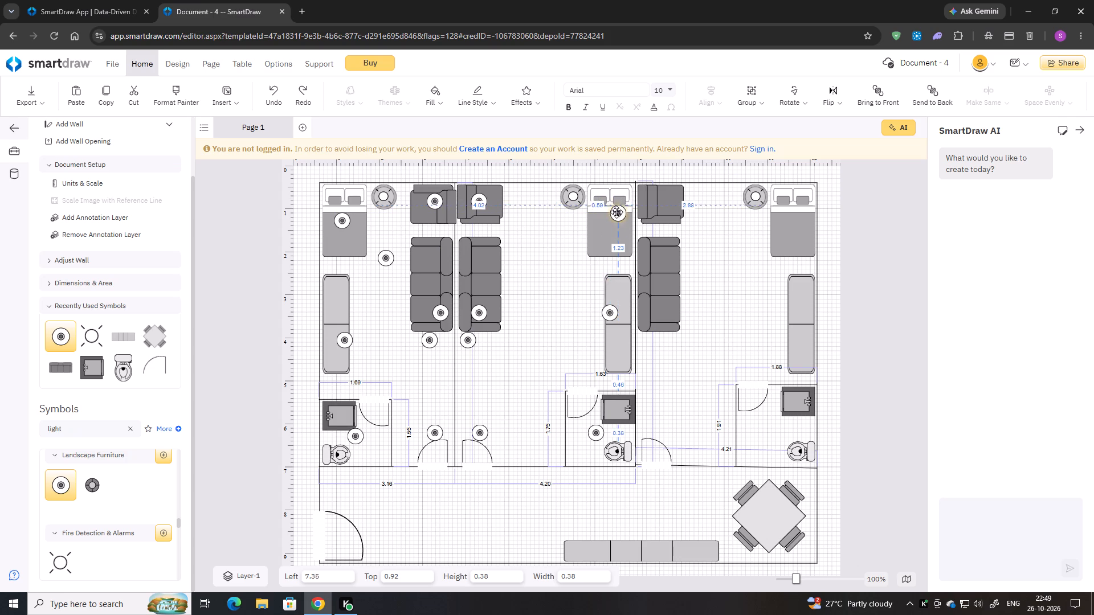
left_click_drag(617, 212, 610, 206)
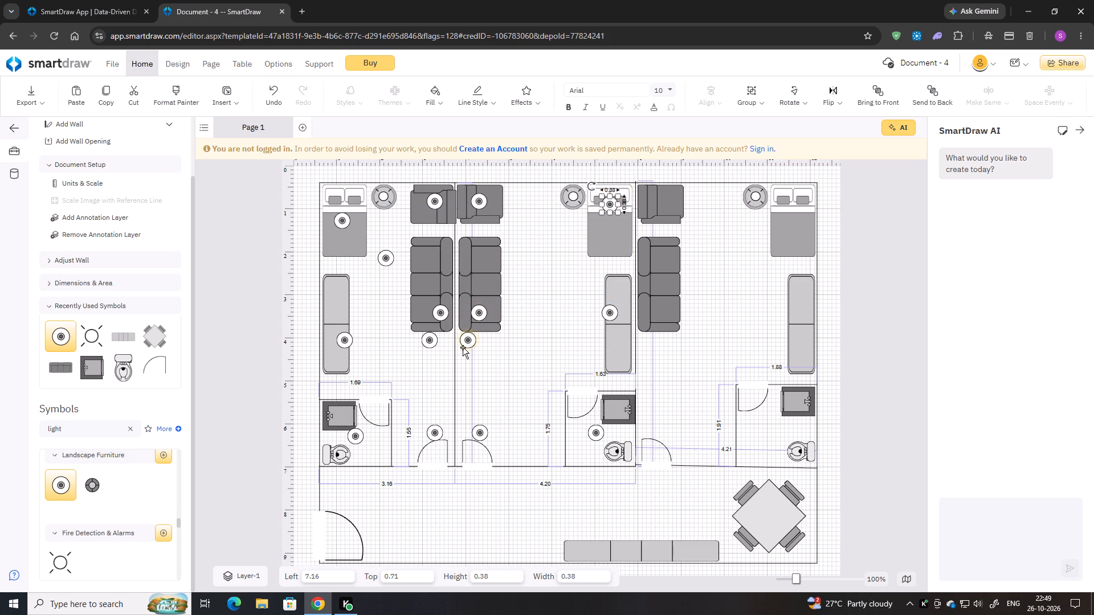
Place the three remaining light copies down the right bedroom's sofa side at about left 8.61, with tops at about 0.71, 3.23 and 6.02.
left_click_drag(467, 343, 551, 347)
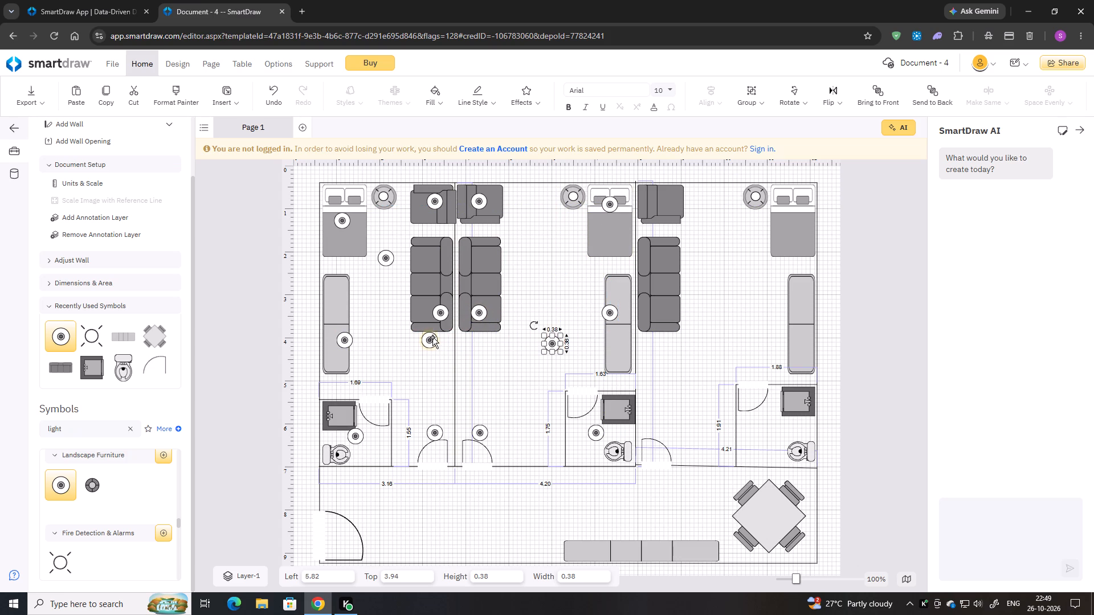
left_click_drag(432, 337, 495, 335)
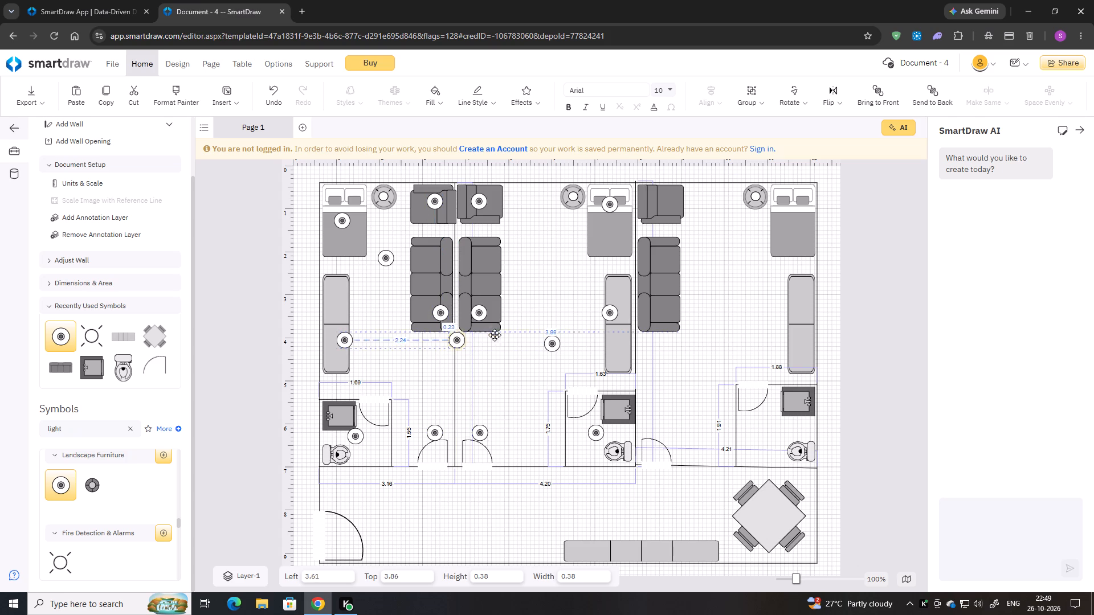
left_click_drag(495, 335, 558, 288)
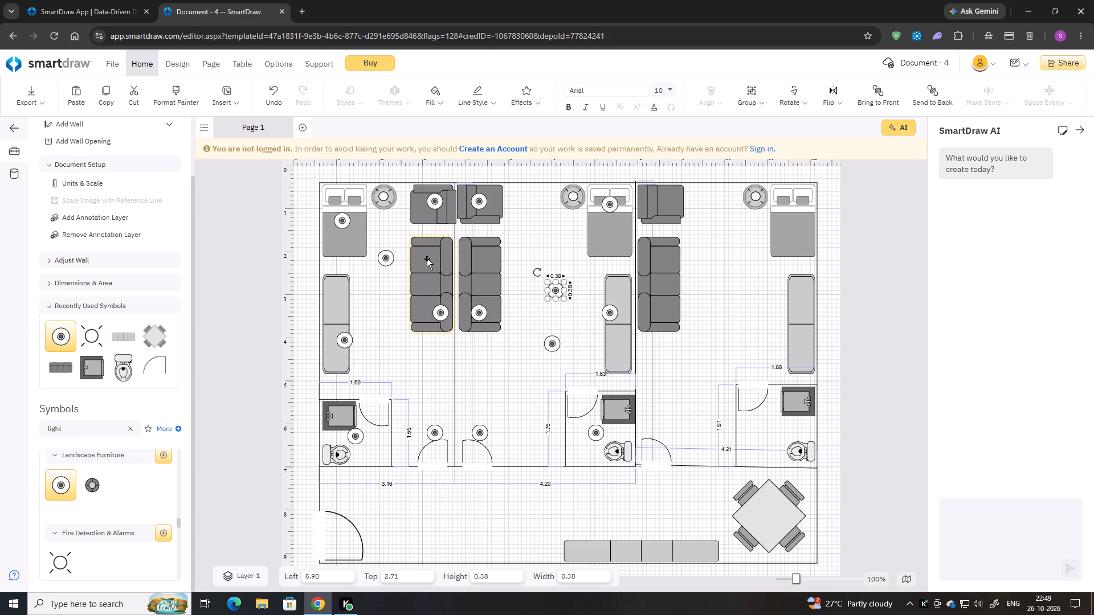
left_click_drag(385, 254, 663, 244)
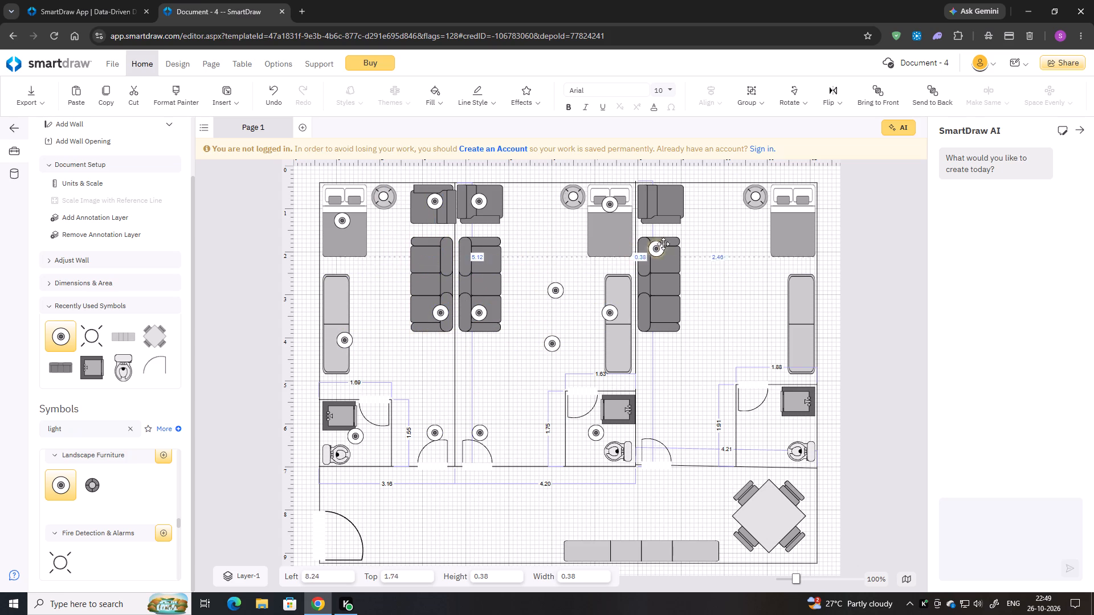
left_click_drag(663, 244, 671, 200)
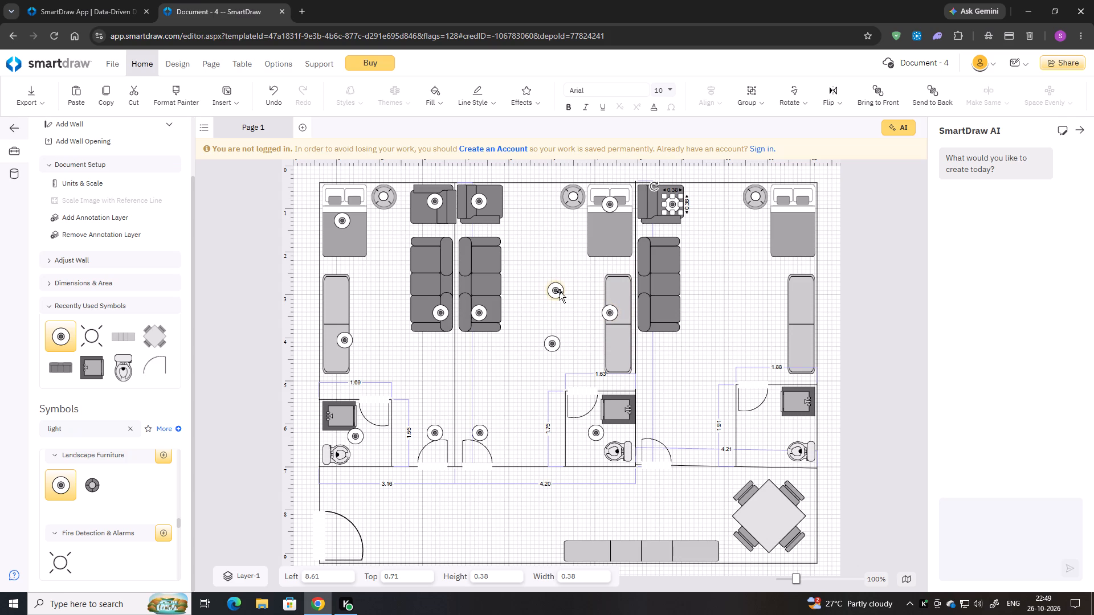
left_click_drag(560, 292, 671, 315)
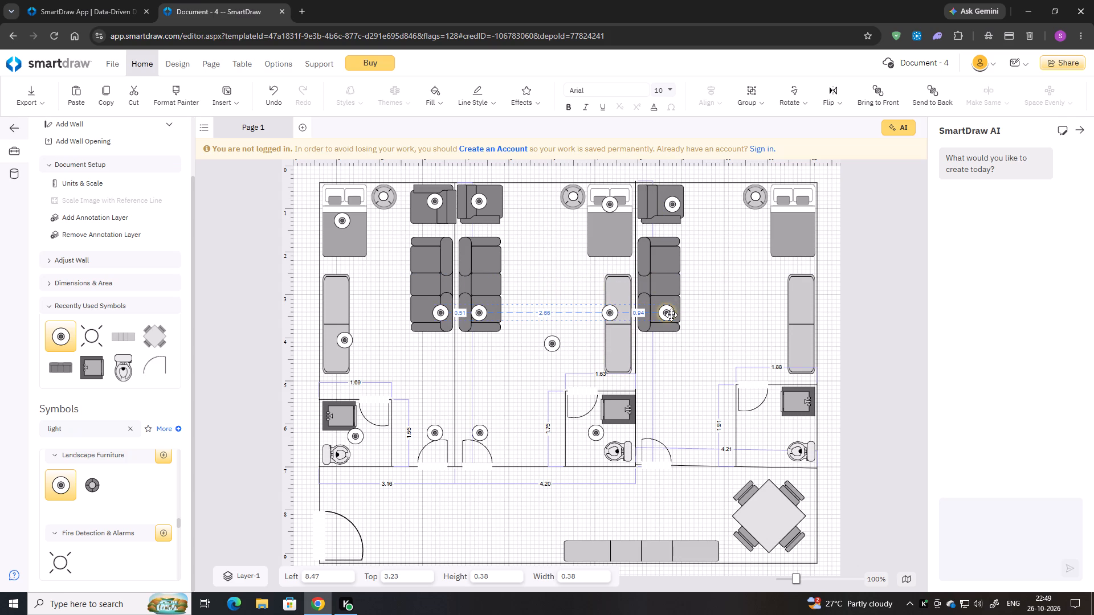
left_click_drag(671, 315, 677, 317)
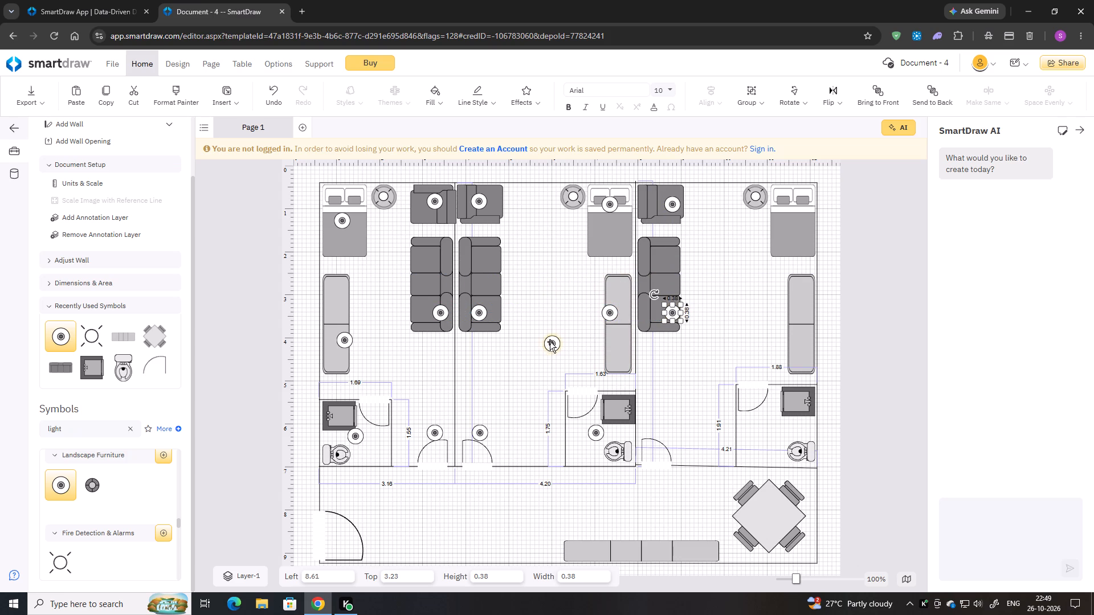
left_click_drag(550, 342, 667, 430)
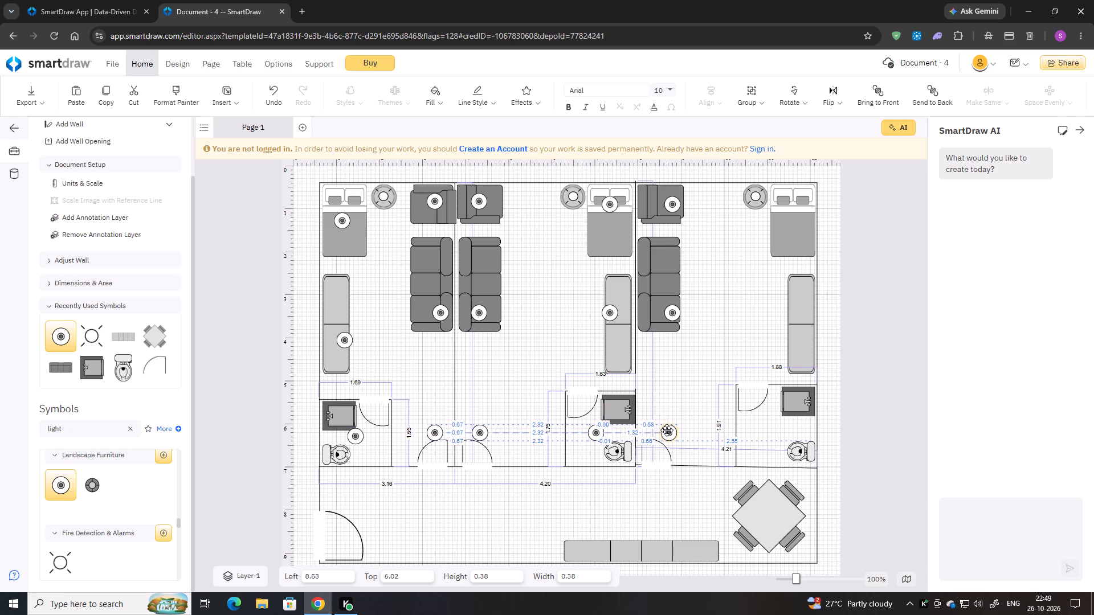
left_click_drag(667, 430, 670, 432)
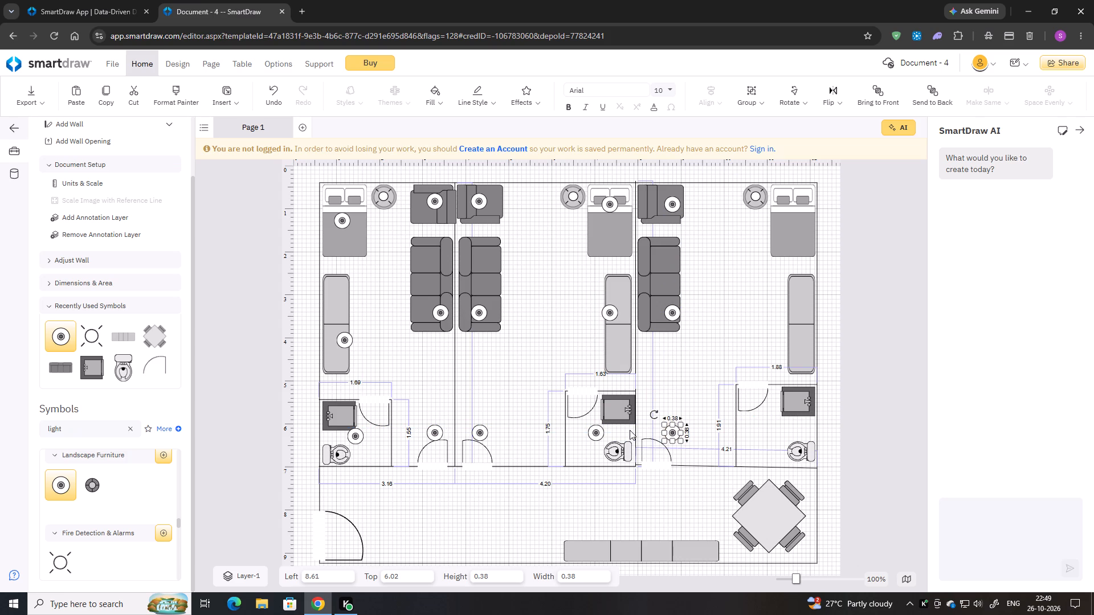
Paste two more copies of the Light symbol onto the plan.
key("ctrl+v")
key("ctrl+v")
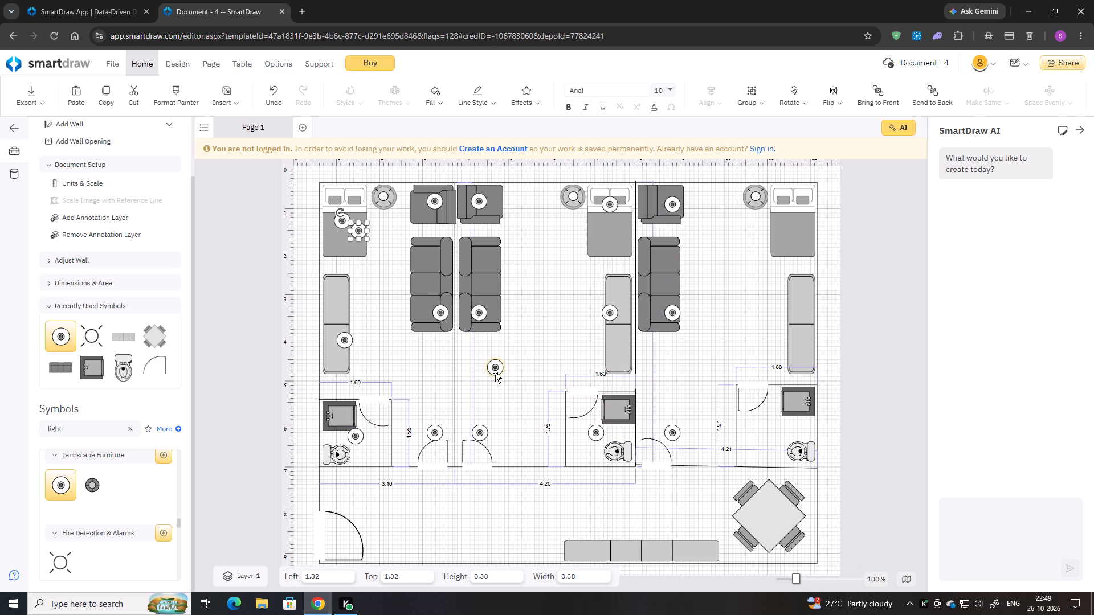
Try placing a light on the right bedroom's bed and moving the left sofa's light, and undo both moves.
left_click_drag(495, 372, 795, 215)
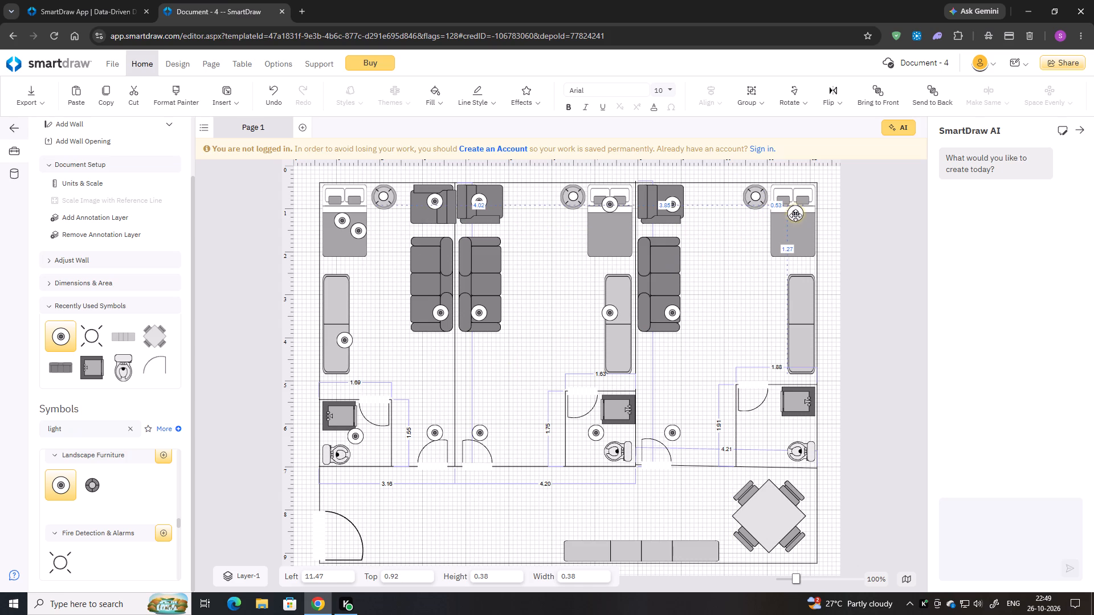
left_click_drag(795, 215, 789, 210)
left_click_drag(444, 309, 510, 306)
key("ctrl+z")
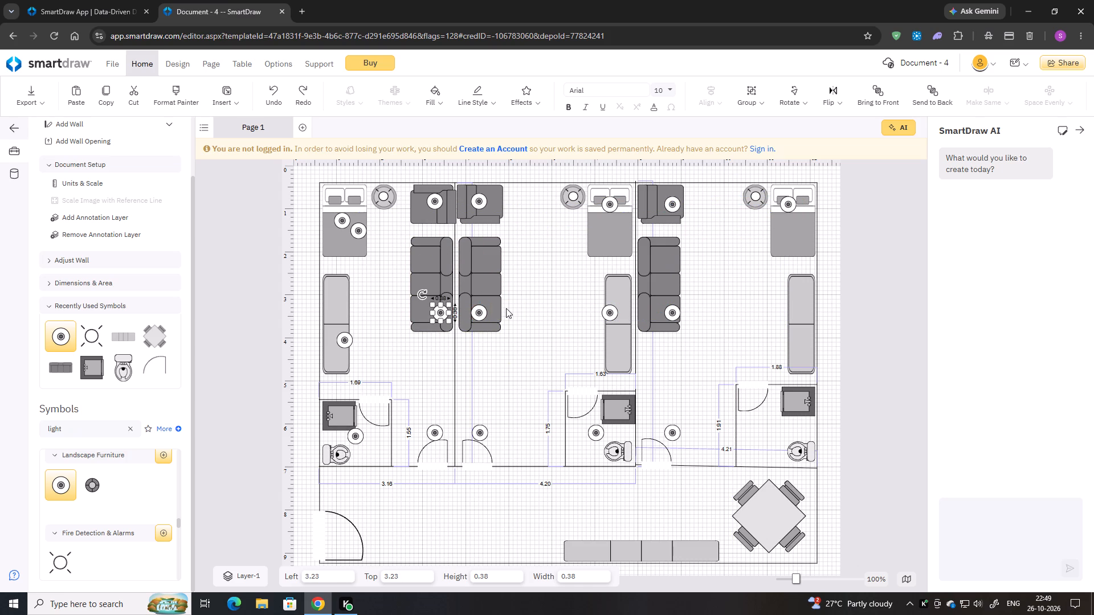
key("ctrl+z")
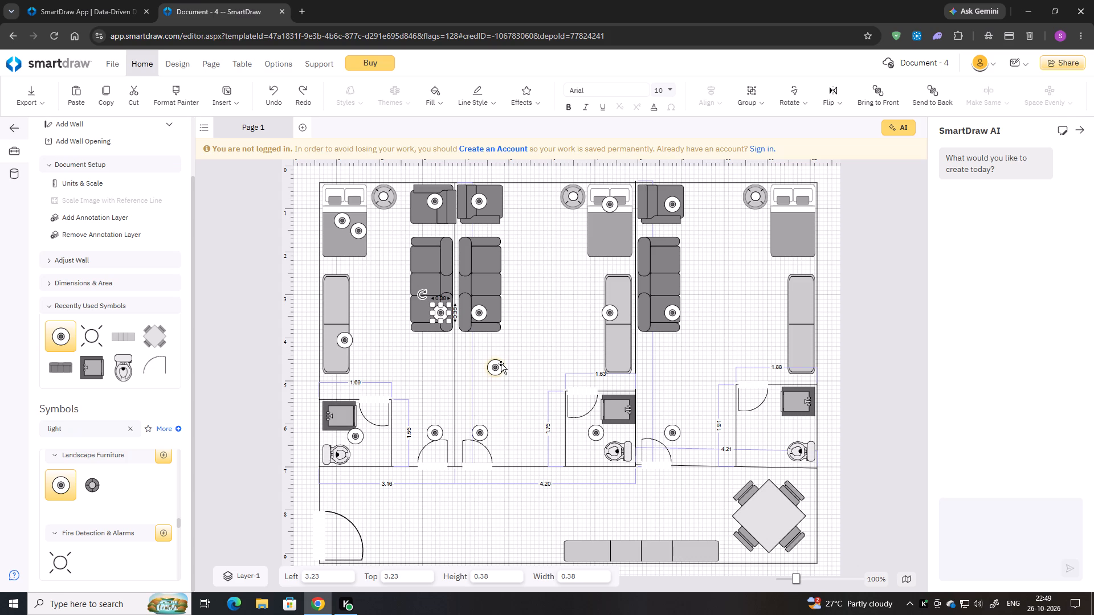
Paste another Light copy and move the left bed's extra light into the middle bedroom at about left 5.74, top 2.57.
key("ctrl+v")
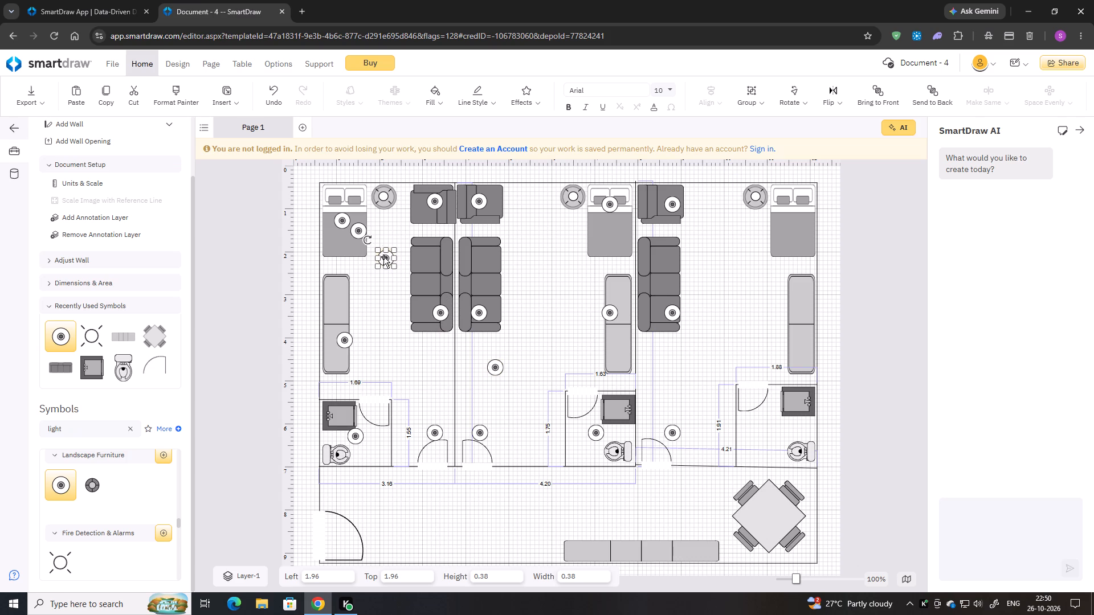
left_click_drag(356, 230, 546, 285)
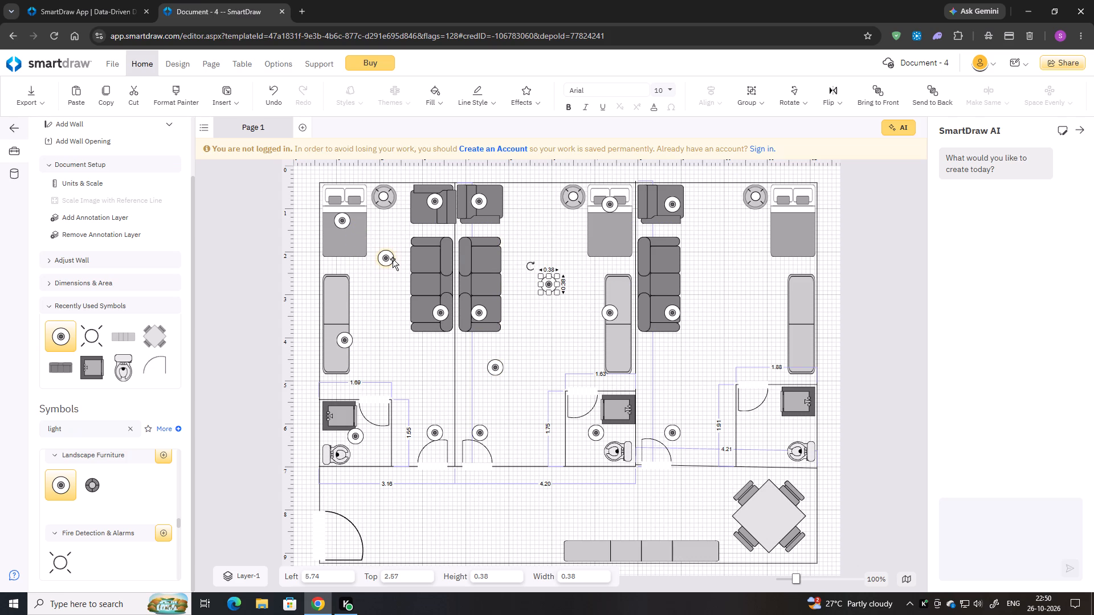
Reposition the remaining light on the left bedroom's bed to about left 1.00, top 1.36.
left_click_drag(345, 224, 345, 212)
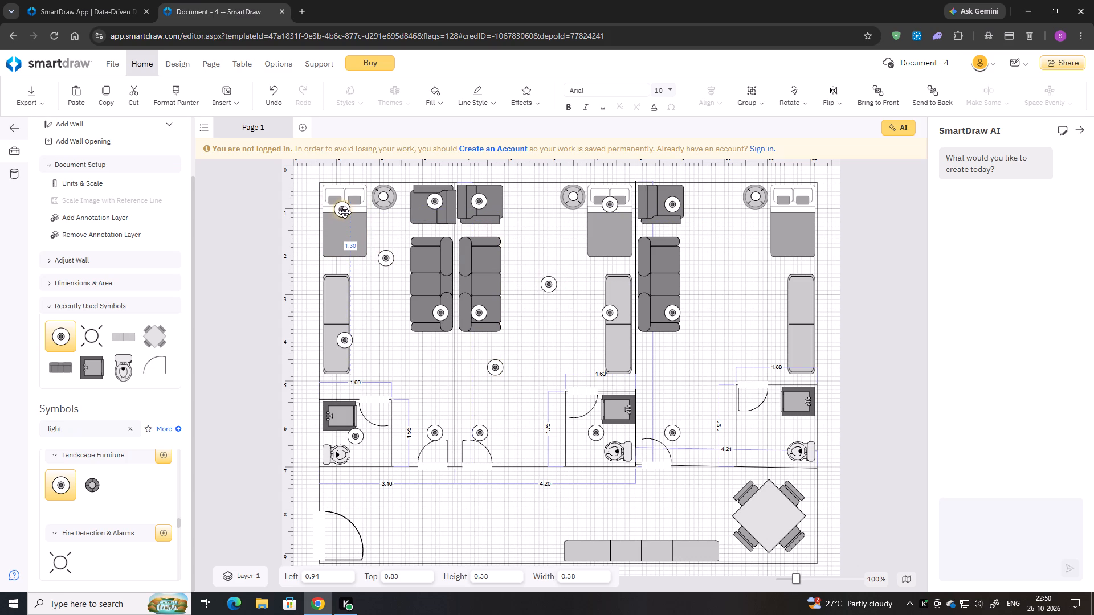
left_click_drag(345, 212, 343, 233)
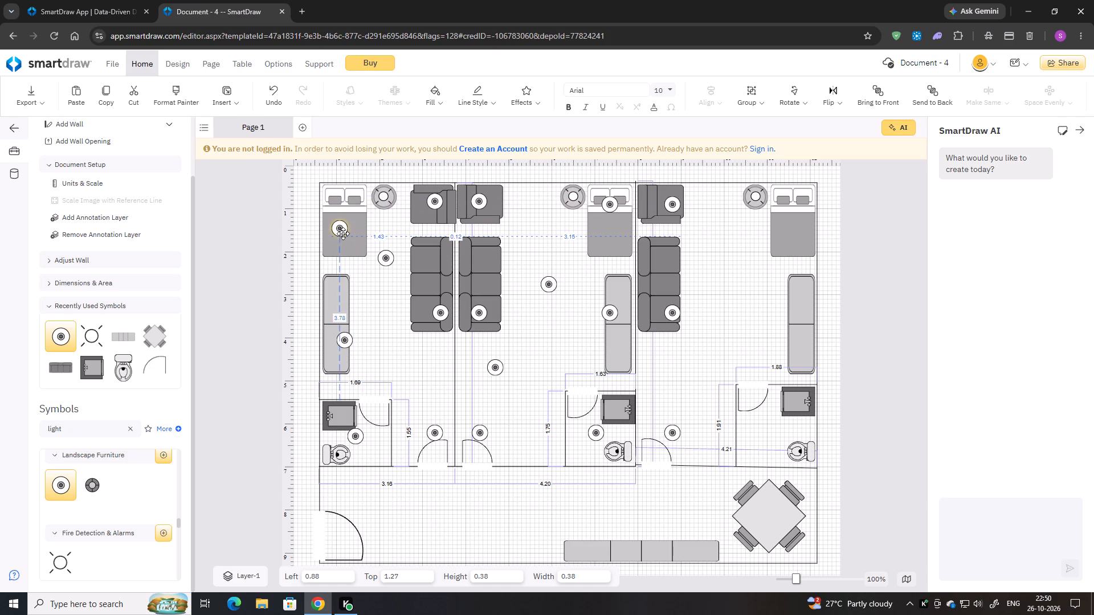
left_click_drag(343, 233, 348, 234)
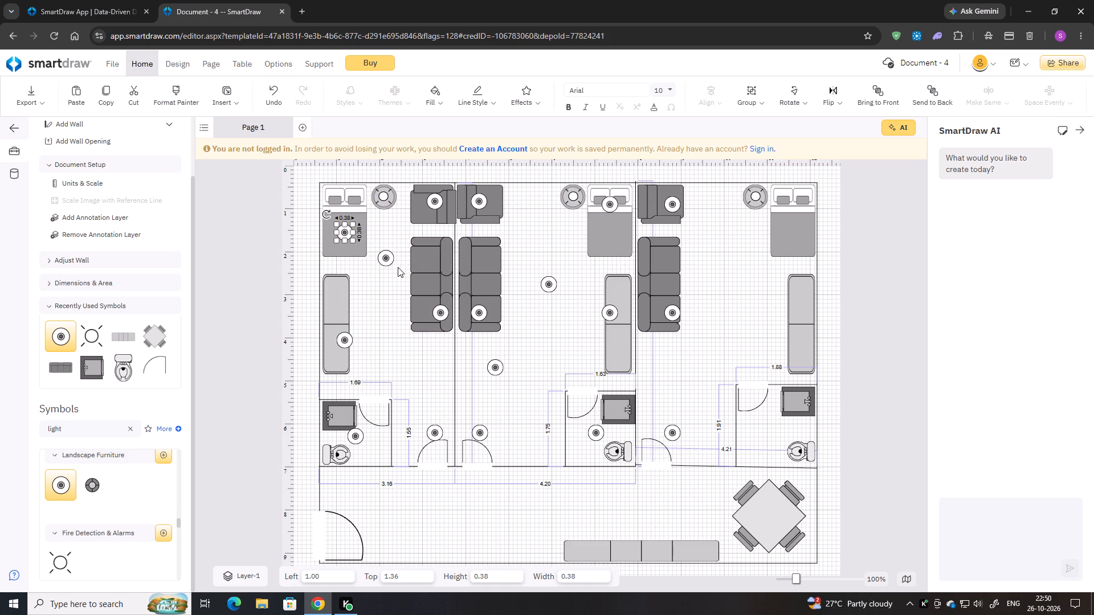
Move the middle bedroom's two loose lights onto the right bedroom's bed and its long cabinet, the latter at about left 11.41, top 3.23.
left_click_drag(497, 371, 738, 326)
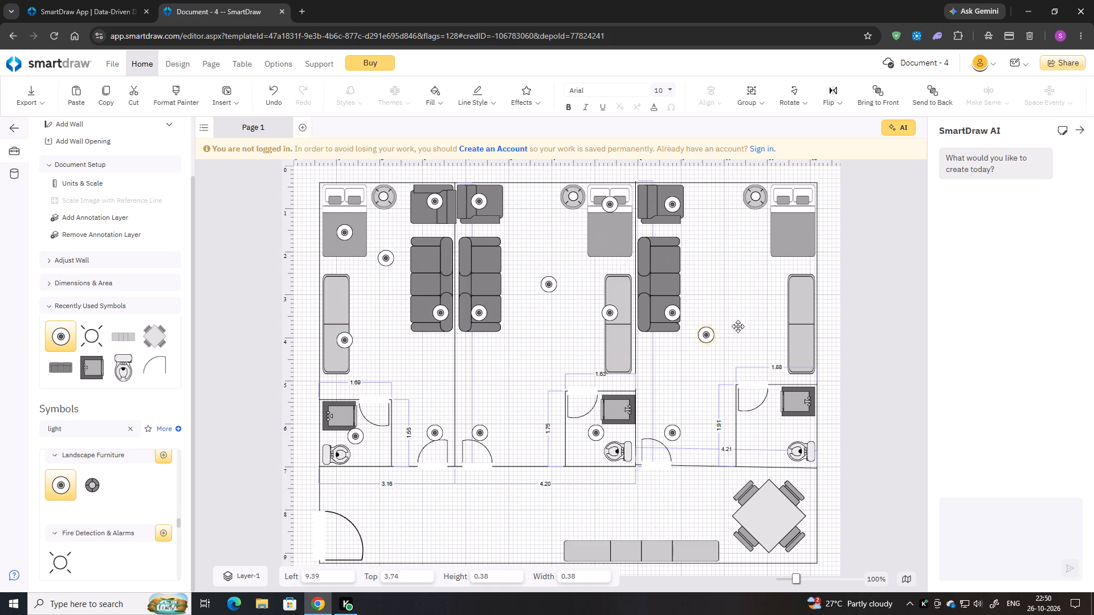
left_click_drag(738, 326, 795, 217)
left_click_drag(553, 288, 783, 331)
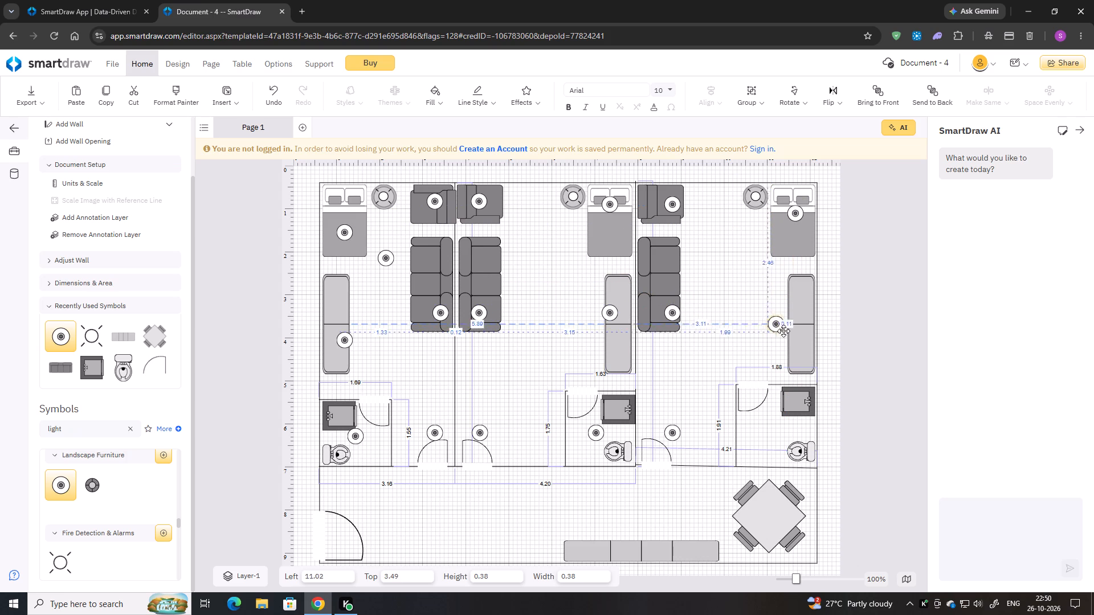
left_click_drag(783, 331, 805, 317)
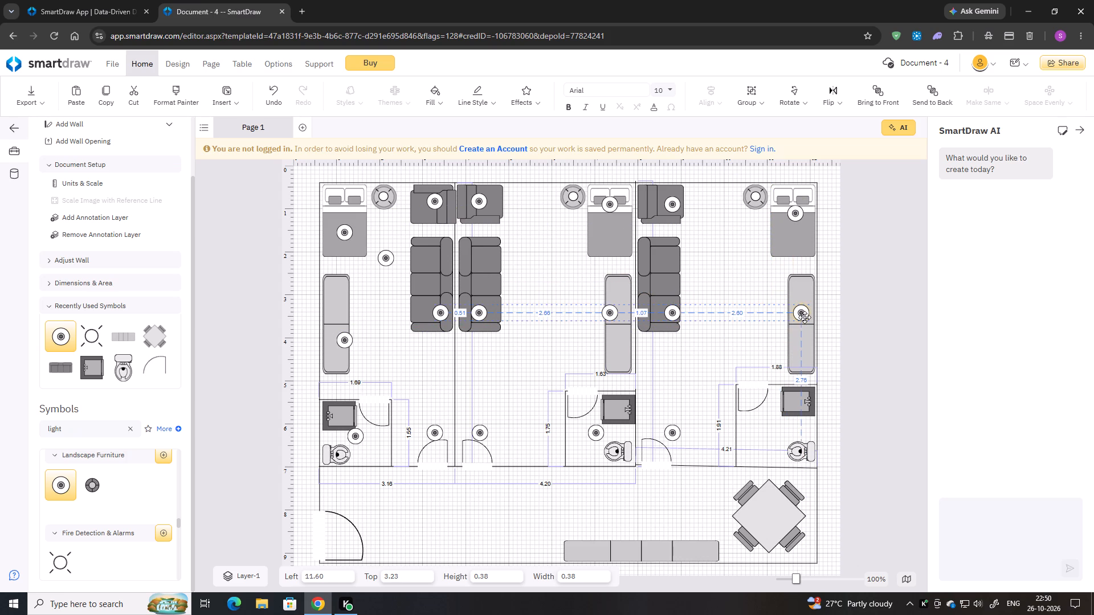
left_click_drag(805, 317, 805, 317)
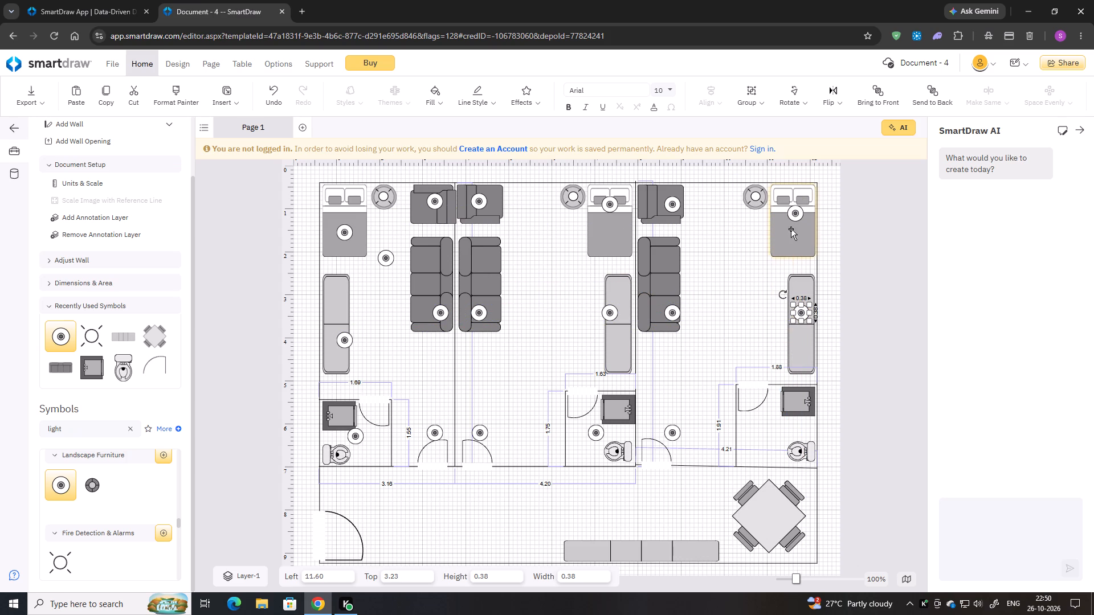
left_click_drag(802, 314, 791, 314)
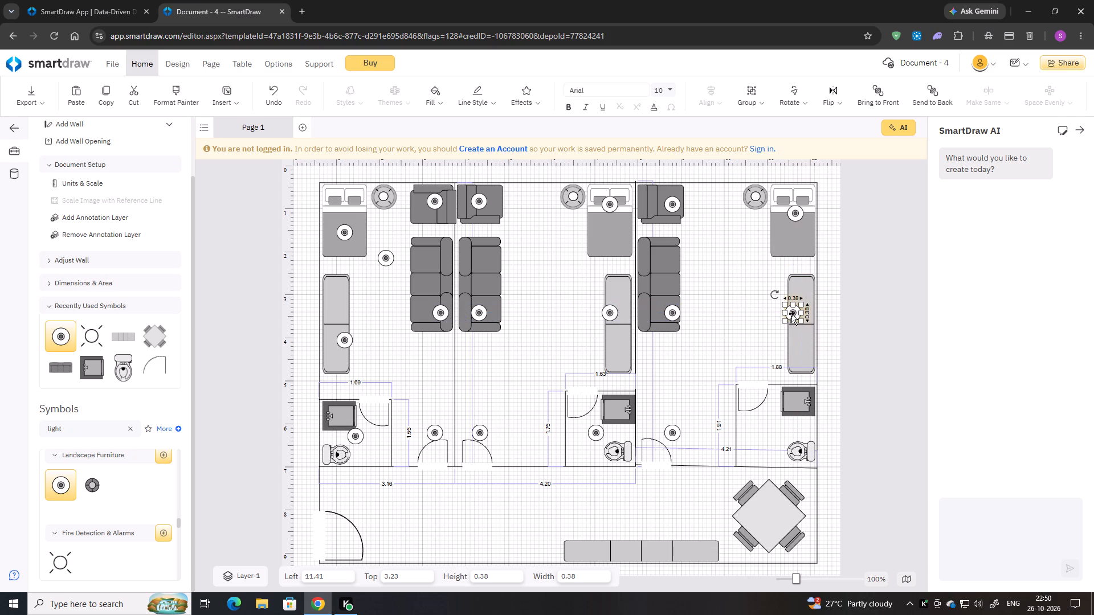
left_click(791, 314)
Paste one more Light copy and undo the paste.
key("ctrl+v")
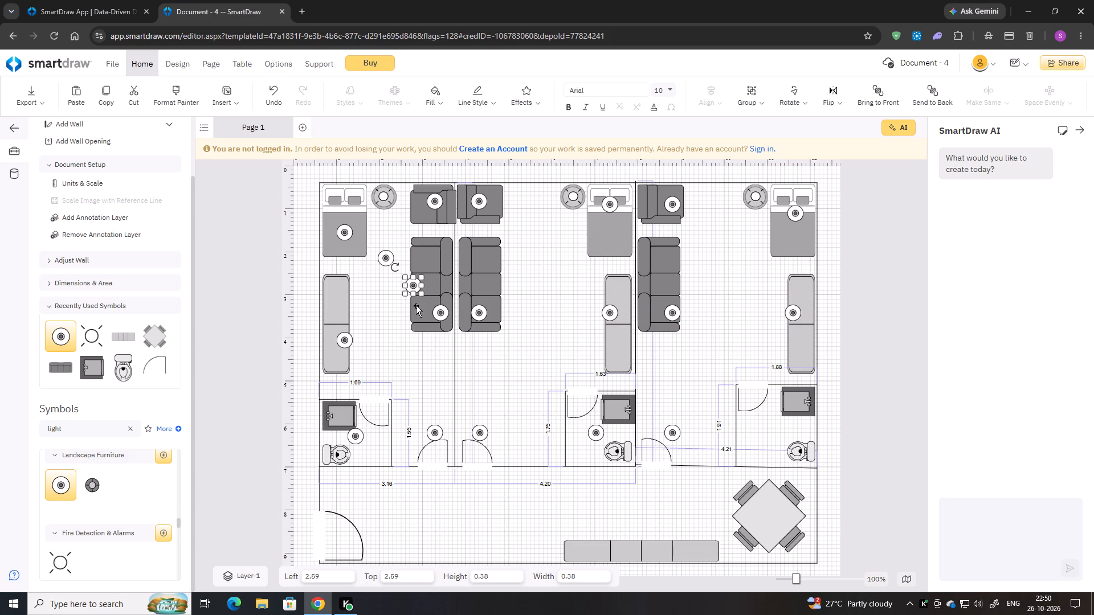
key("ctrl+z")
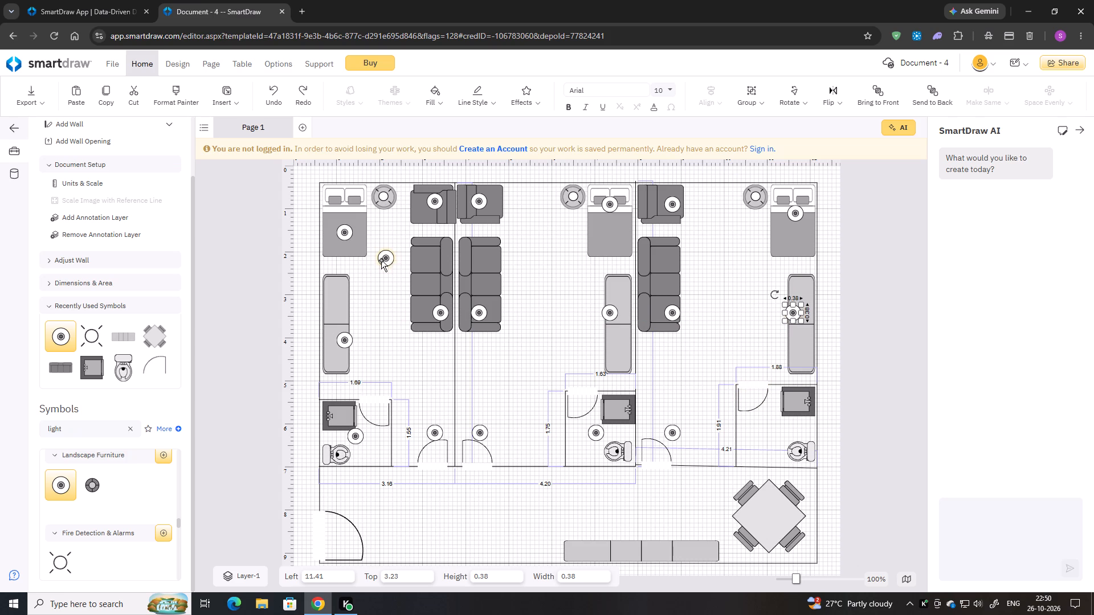
Move the left bedroom's loose light into the right bathroom at about left 11.09, top 6.02.
left_click_drag(381, 260, 779, 431)
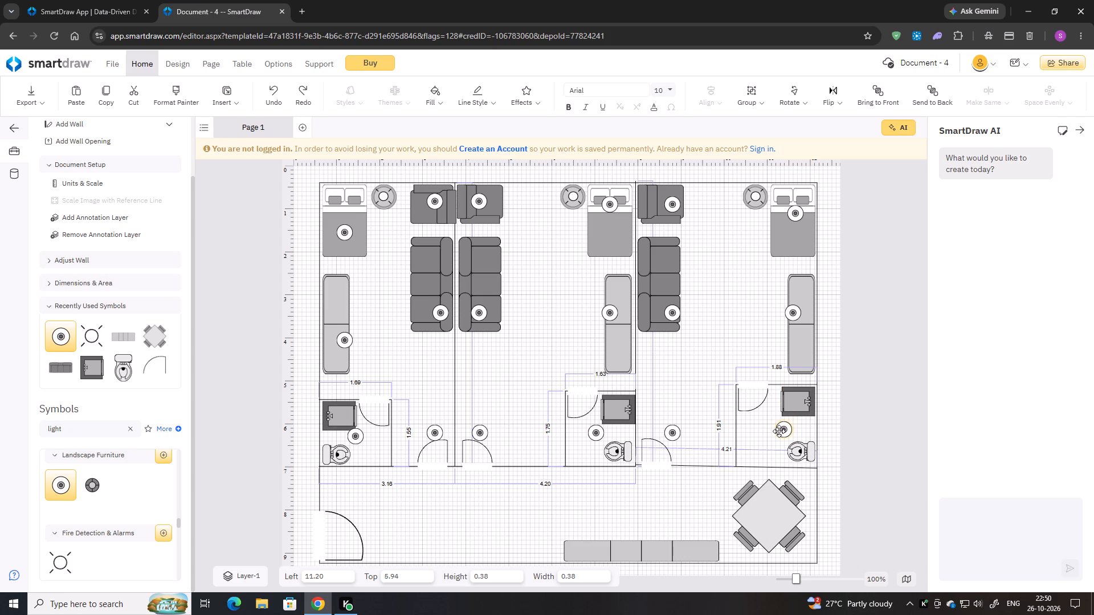
left_click_drag(779, 431, 779, 437)
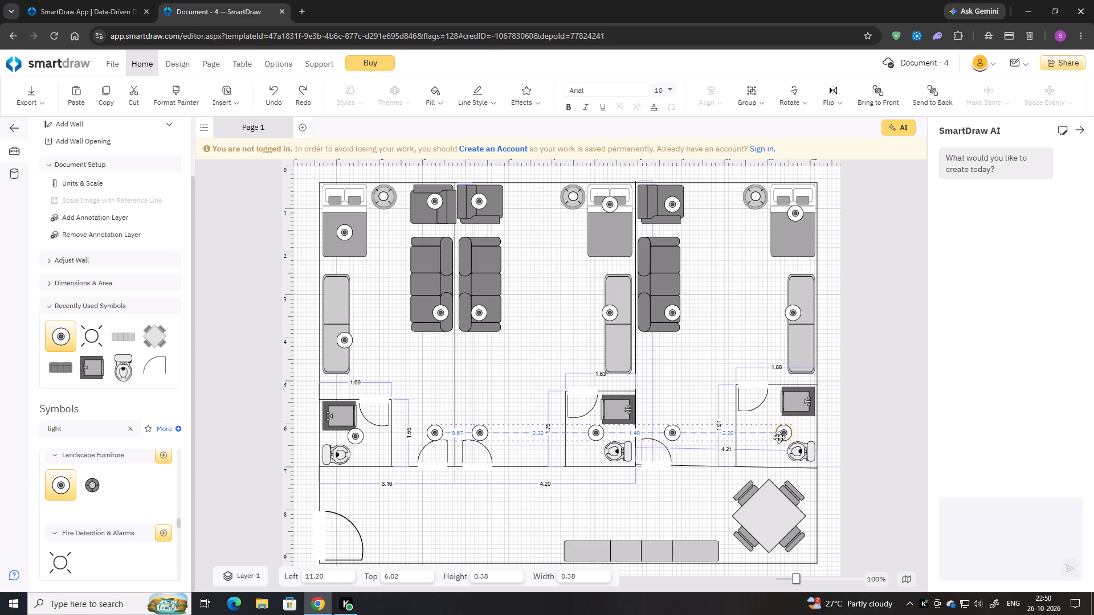
left_click_drag(779, 437, 774, 433)
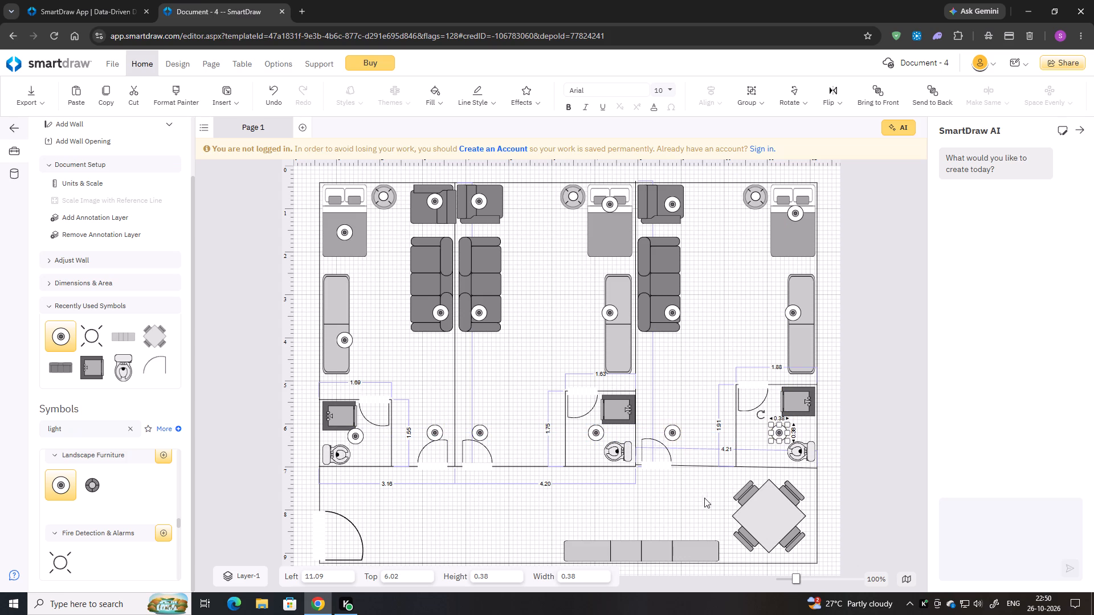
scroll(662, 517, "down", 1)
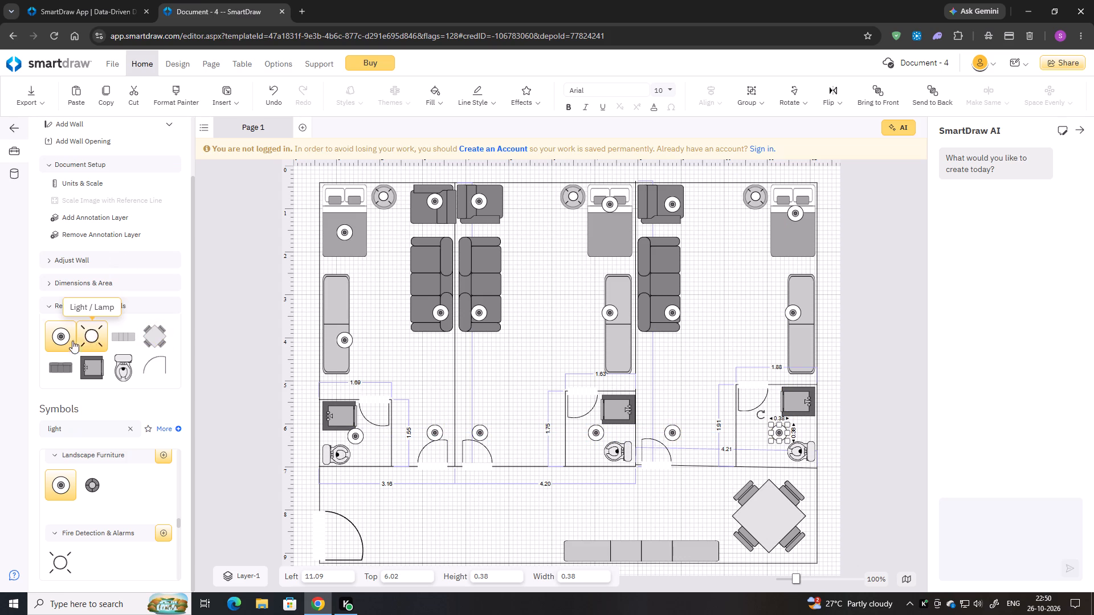
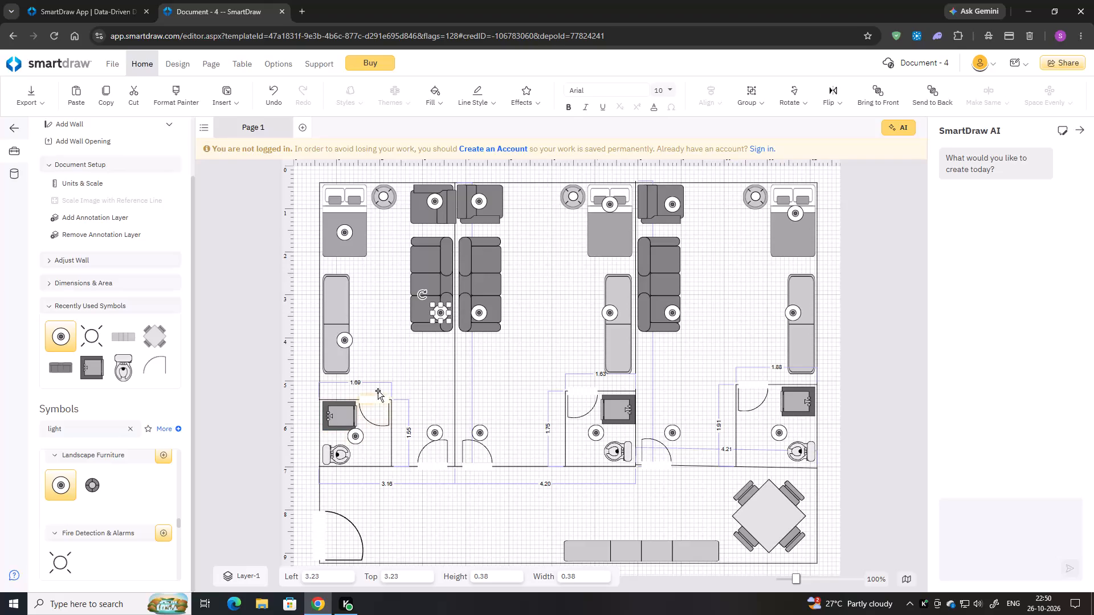
Paste three Light copies and place them in the hall at about left 1.00, top 7.43; left 1.00, top 8.32; and left 3.71, top 7.43.
key("ctrl+v")
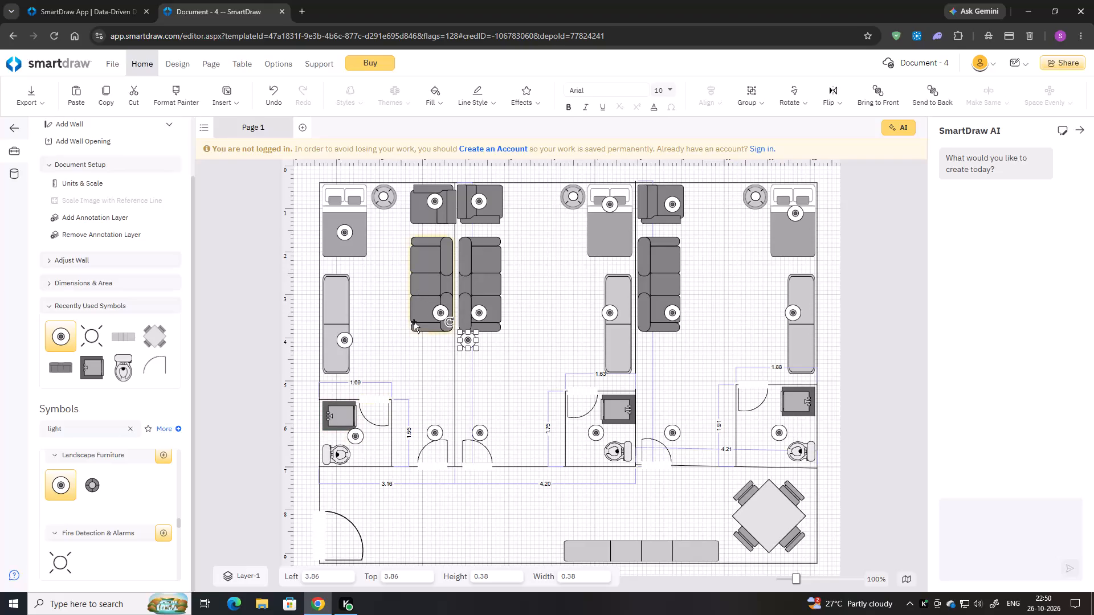
key("ctrl+v")
key("ctrl+v")
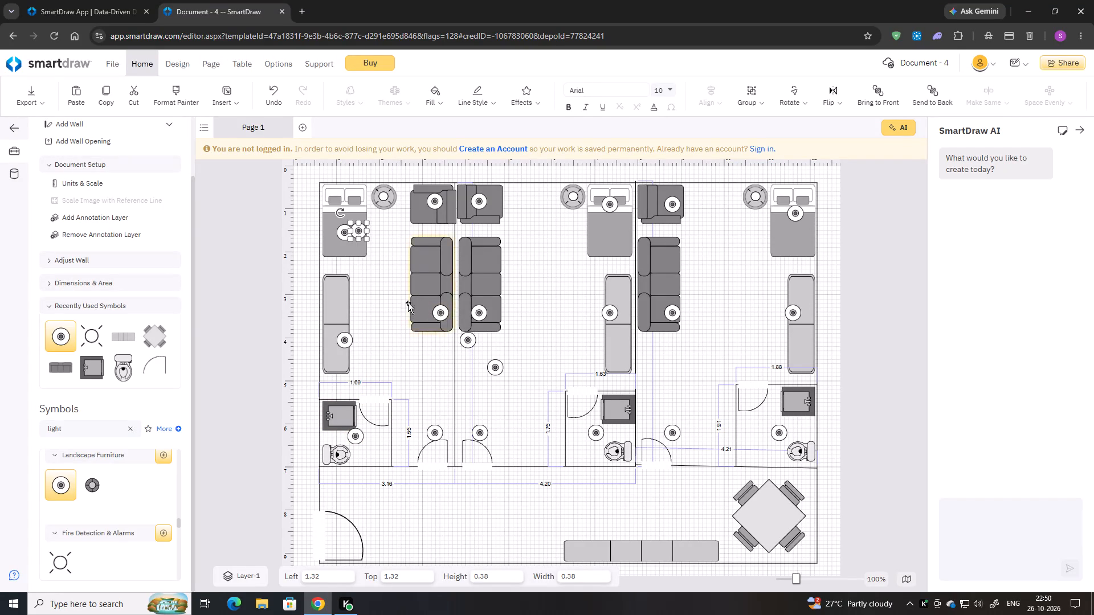
left_click_drag(362, 231, 369, 525)
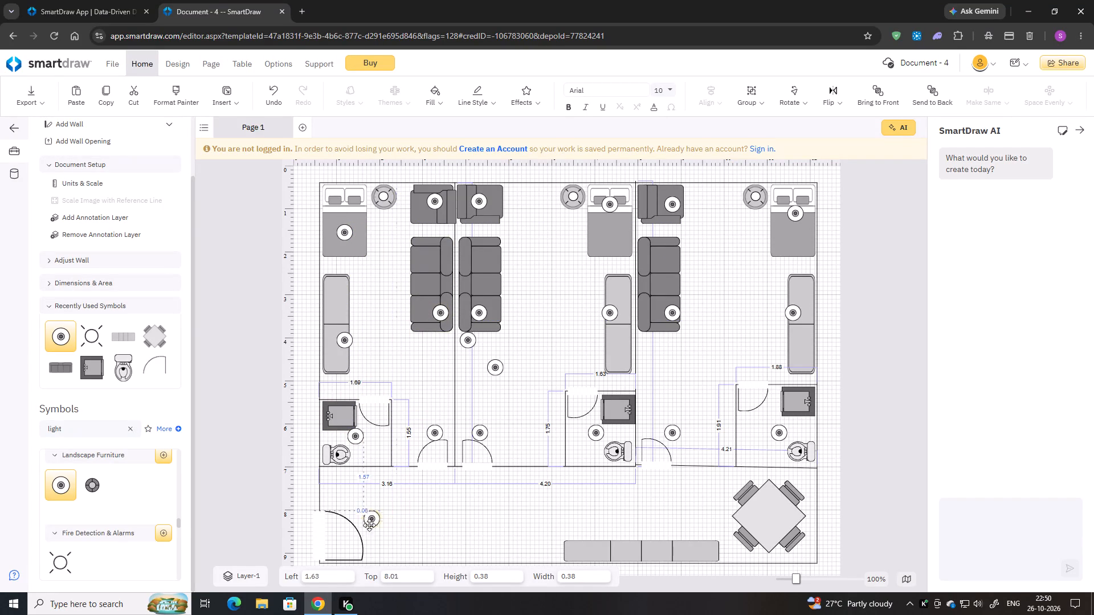
left_click_drag(369, 525, 350, 494)
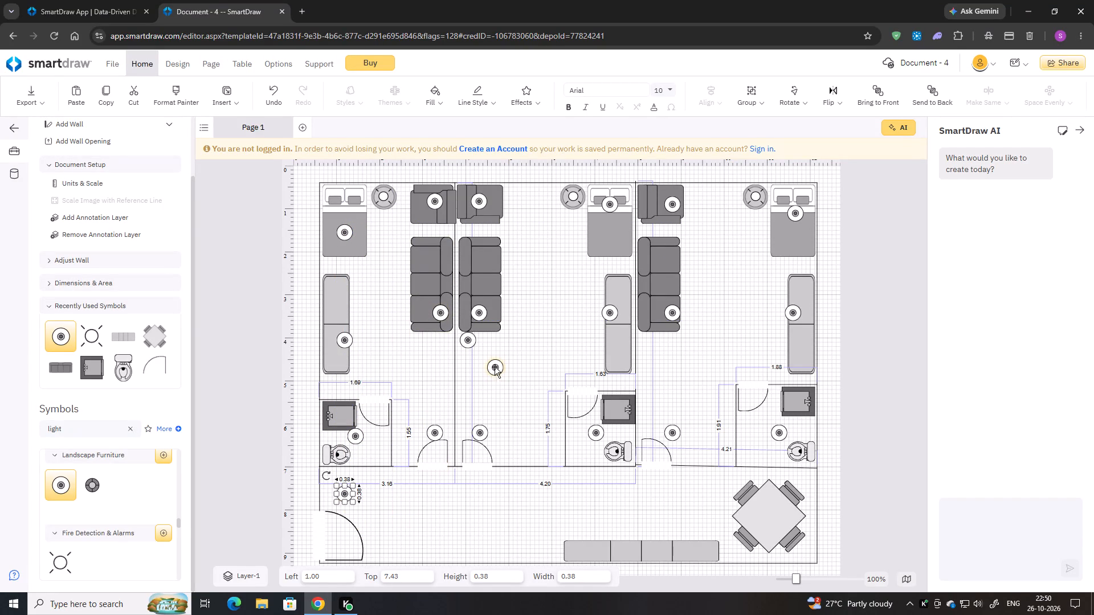
left_click_drag(495, 367, 343, 531)
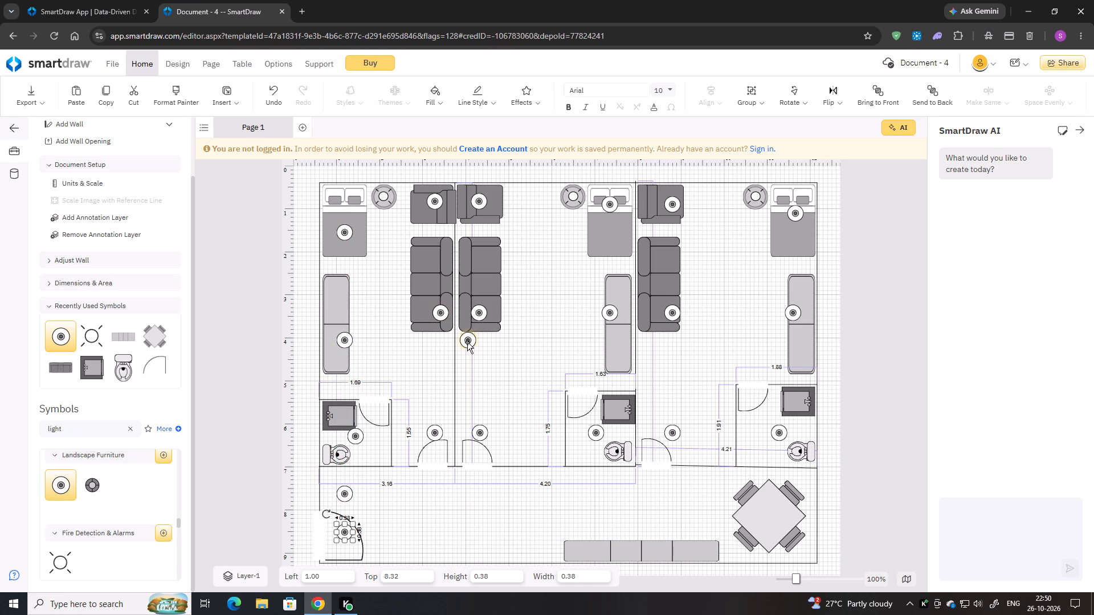
left_click_drag(467, 342, 459, 496)
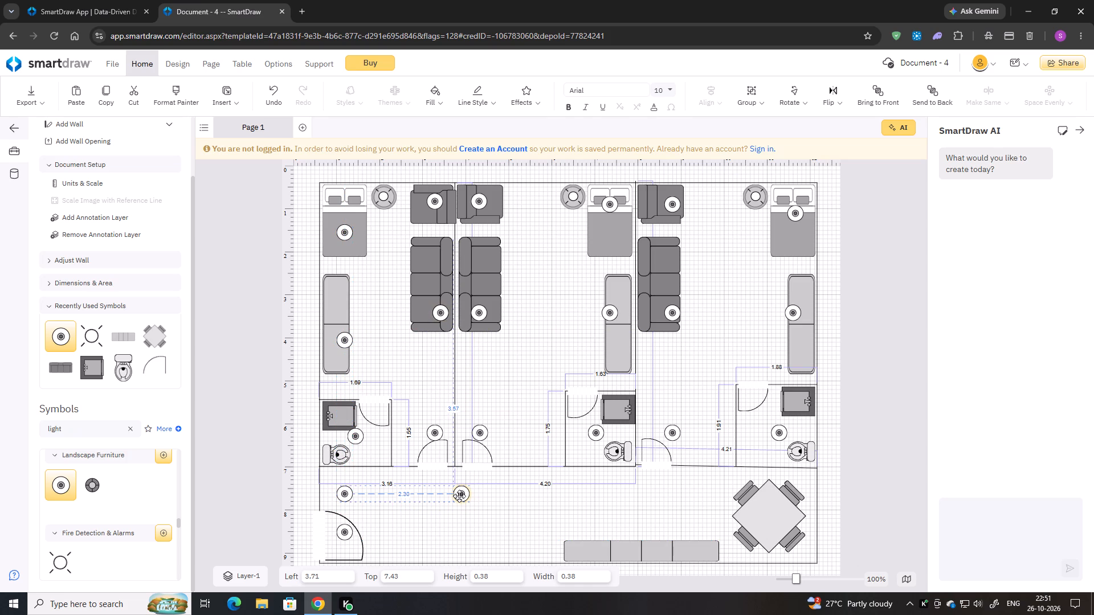
left_click_drag(459, 496, 458, 495)
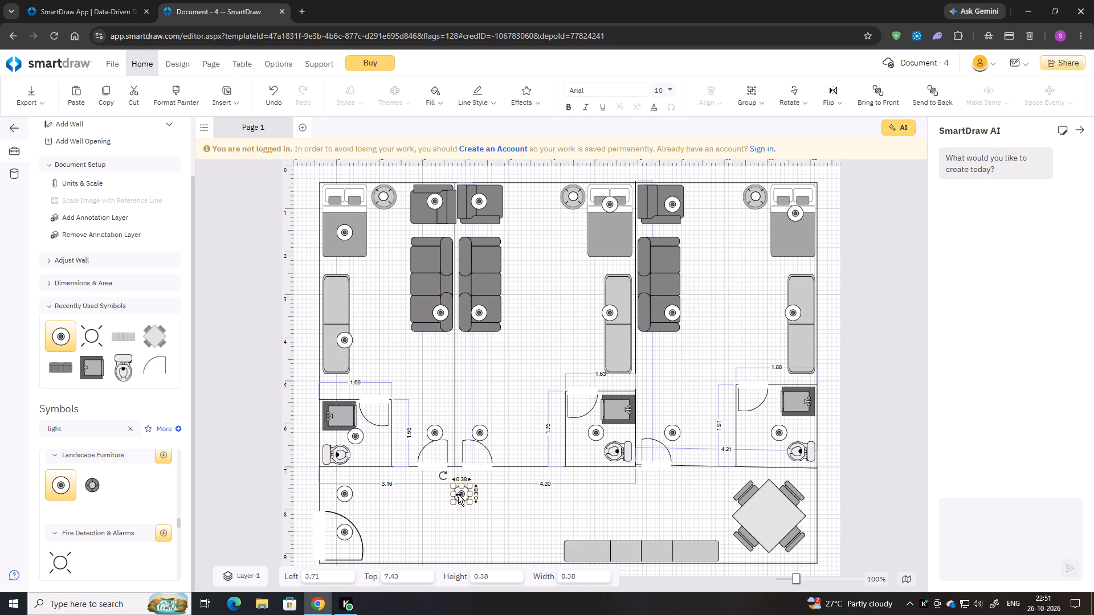
Paste two more Light copies and place them in the hall at about left 3.71, top 8.24 and left 6.61, top 7.43.
key("ctrl+v")
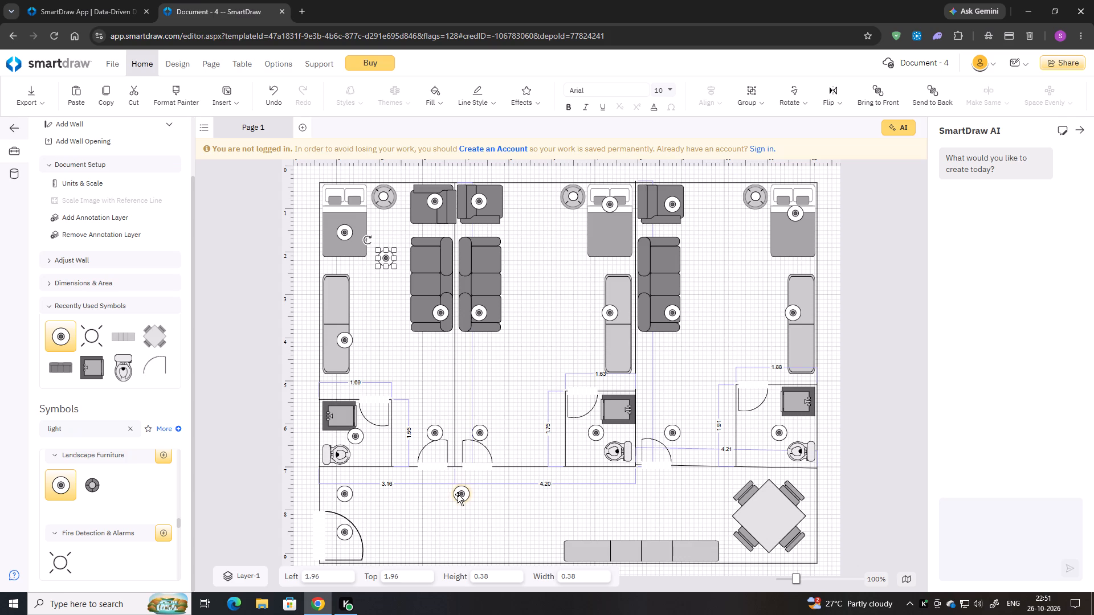
key("ctrl+v")
left_click_drag(381, 259, 459, 514)
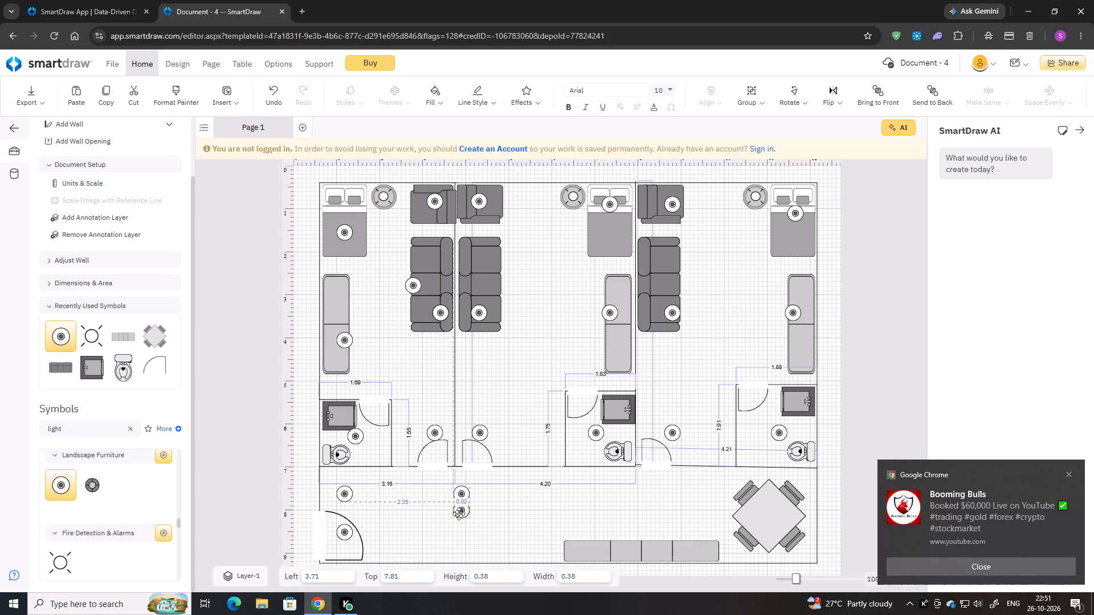
left_click_drag(459, 514, 457, 532)
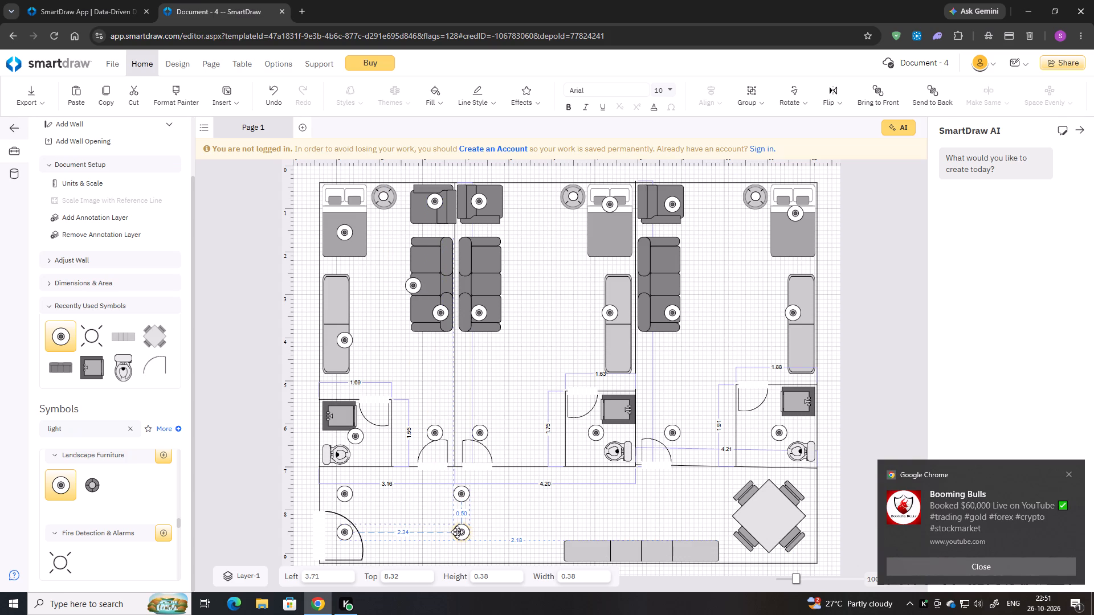
left_click_drag(457, 532, 457, 529)
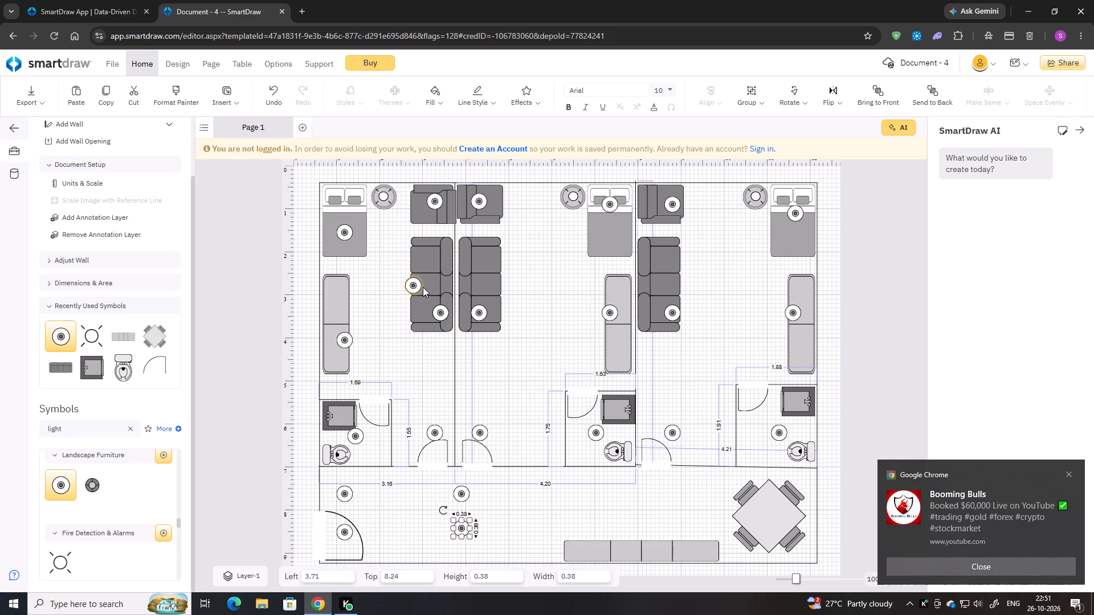
left_click_drag(417, 287, 565, 505)
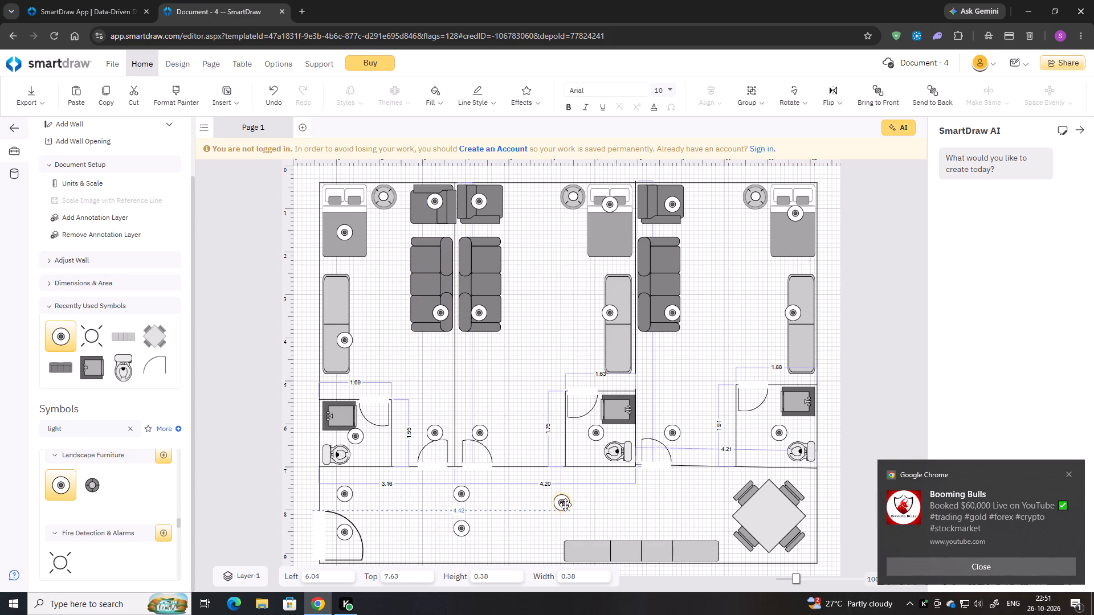
left_click_drag(565, 505, 590, 494)
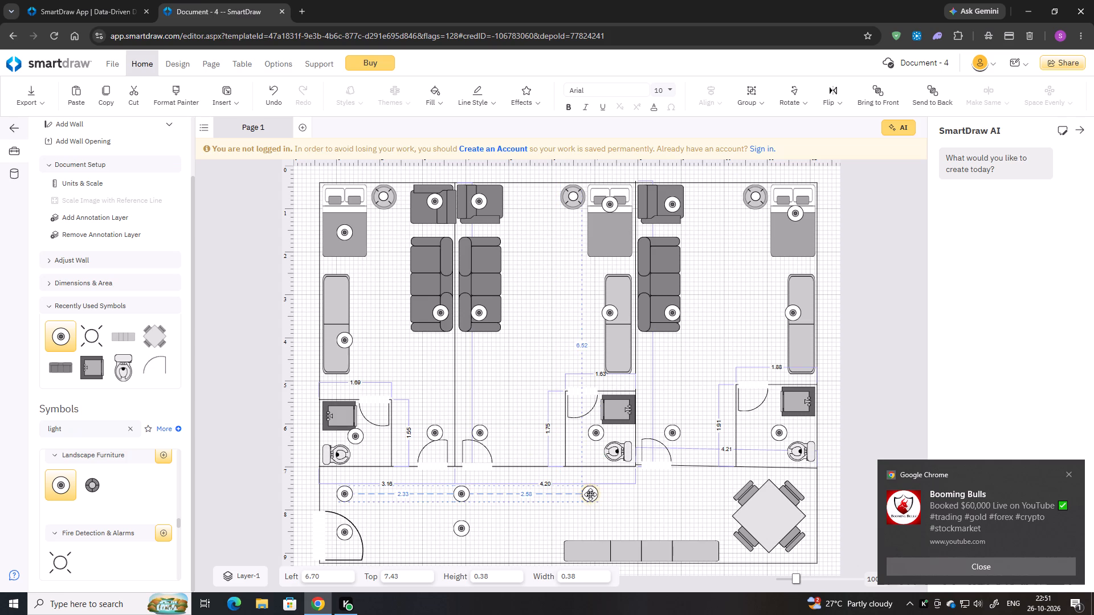
left_click_drag(590, 494, 589, 494)
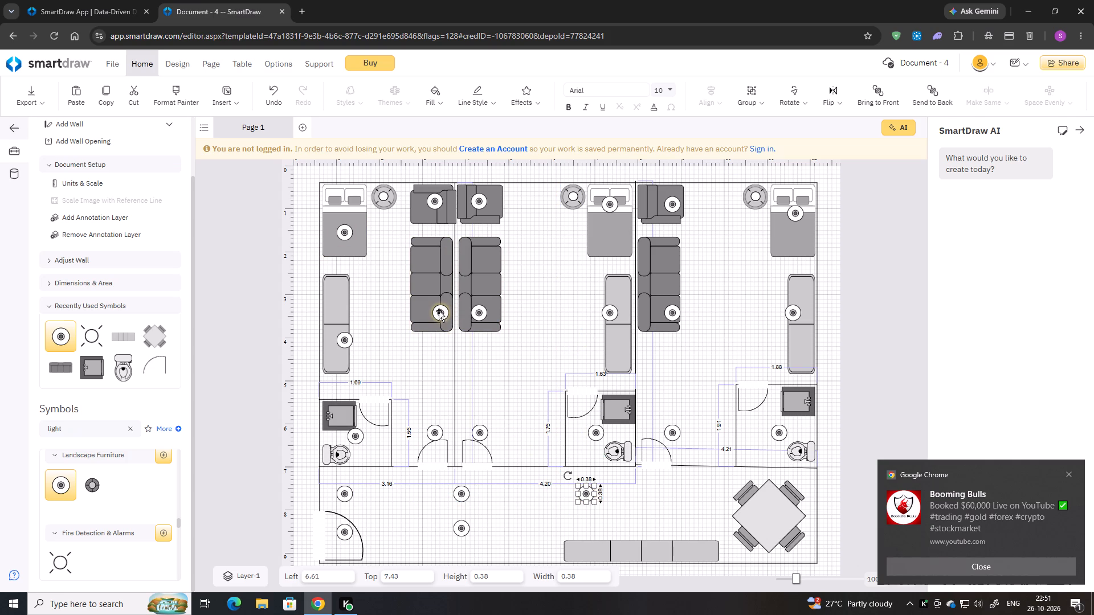
Paste another Light copy and place it just above the hall's long cabinet at about left 6.61, top 8.24.
key("ctrl+v")
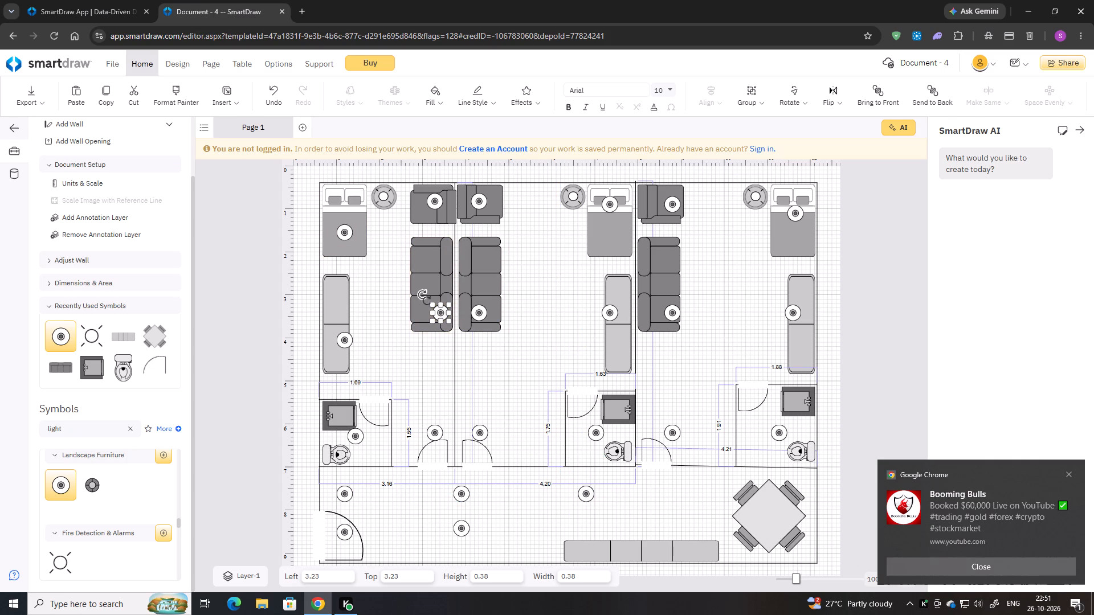
left_click_drag(439, 309, 584, 534)
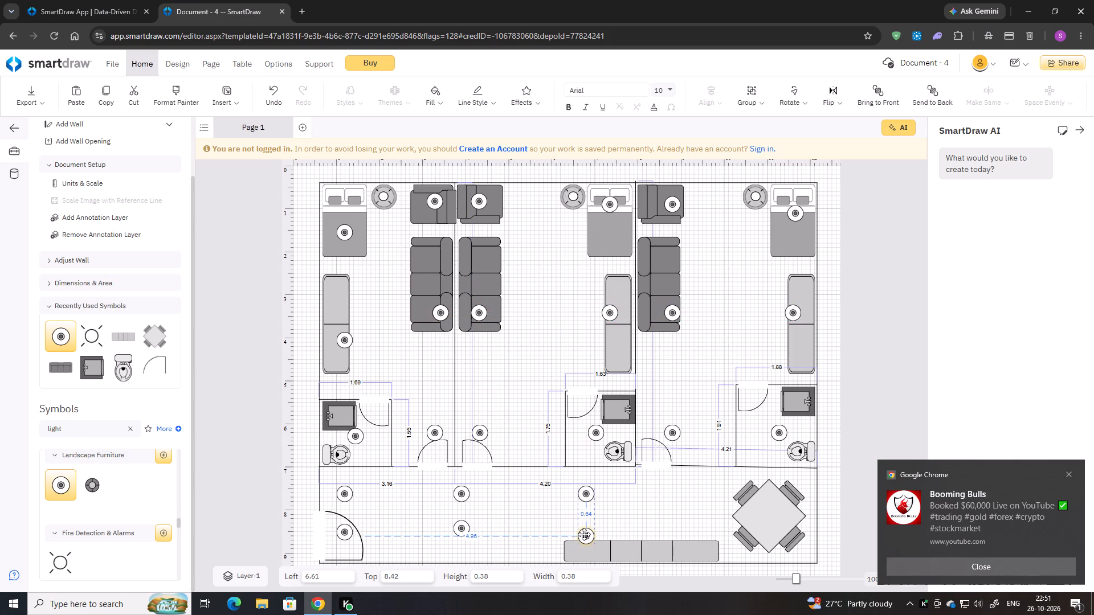
left_click_drag(584, 534, 588, 528)
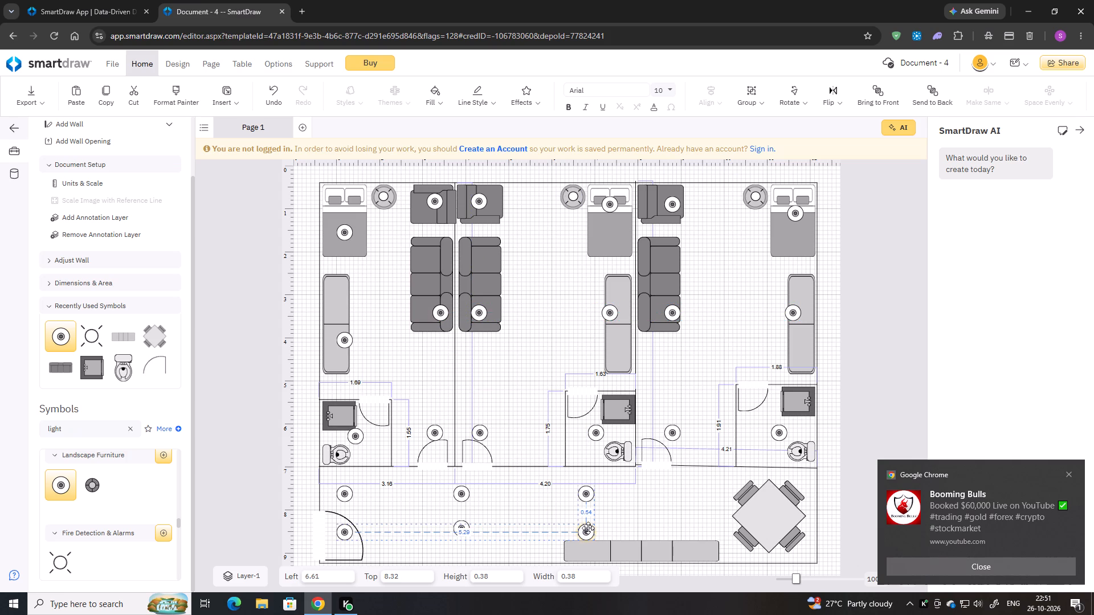
left_click_drag(588, 528, 582, 526)
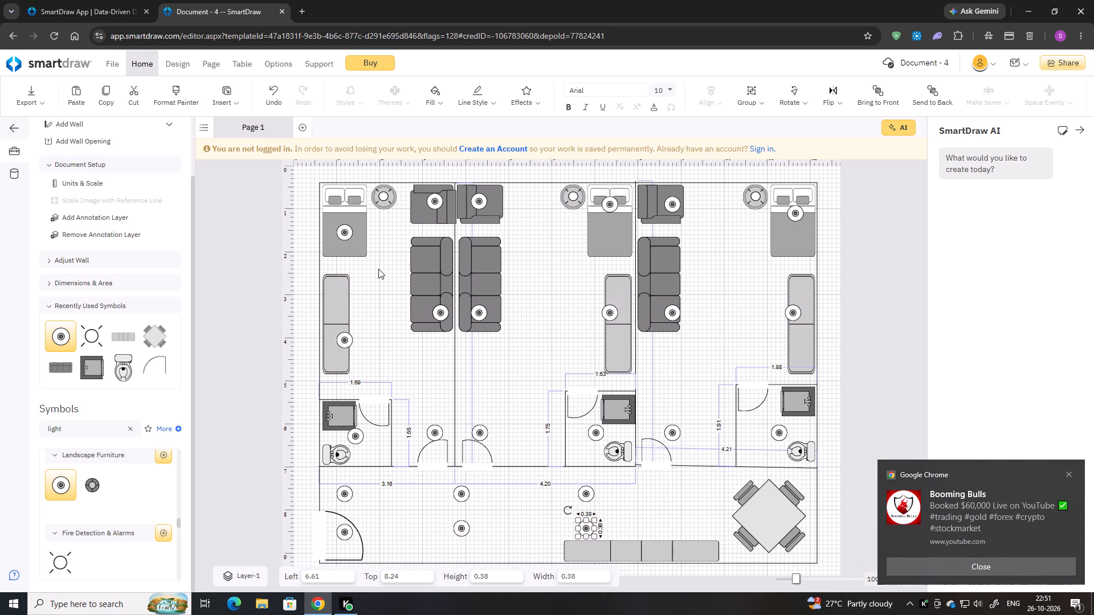
Paste two Light copies and place them on the hall's dining table at left 10.92, with tops of about 7.43 and 8.32.
key("ctrl+v")
key("ctrl+v")
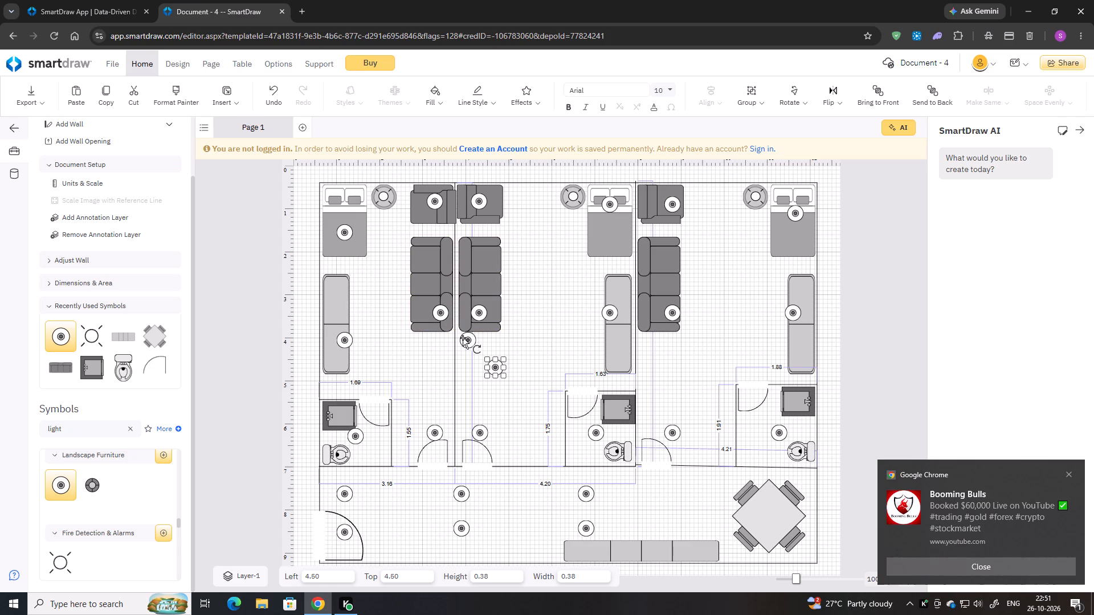
left_click_drag(463, 342, 775, 490)
left_click_drag(775, 490, 767, 497)
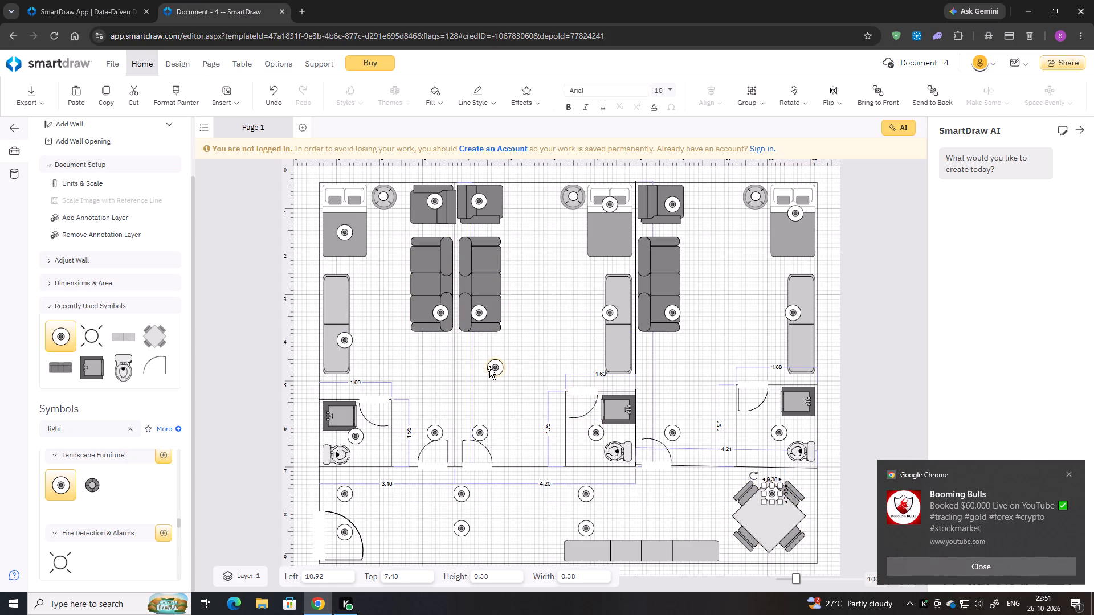
left_click_drag(490, 368, 772, 532)
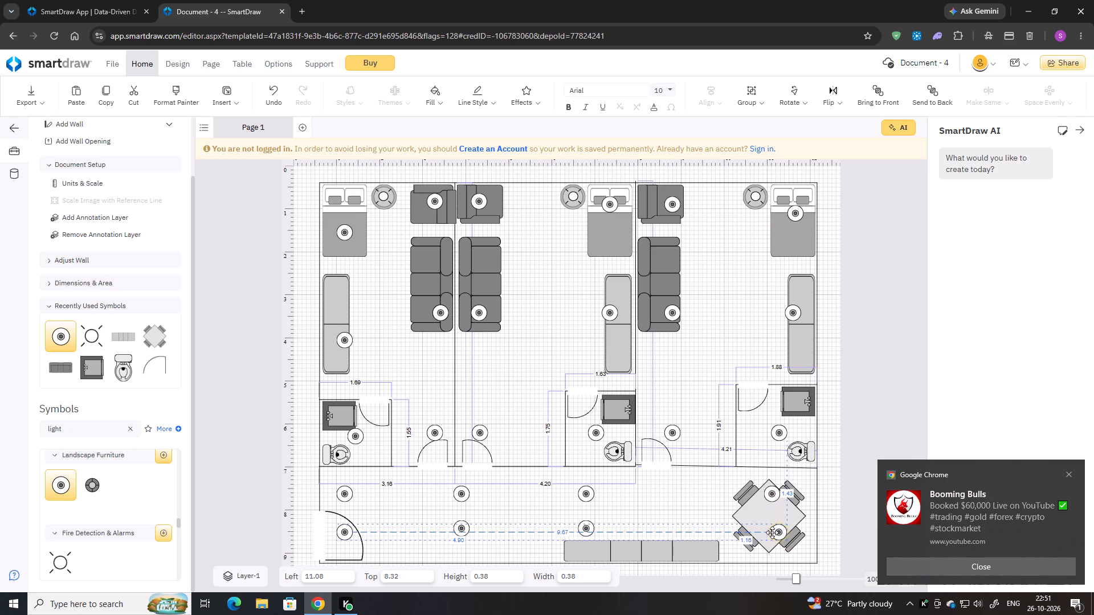
left_click_drag(772, 532, 767, 532)
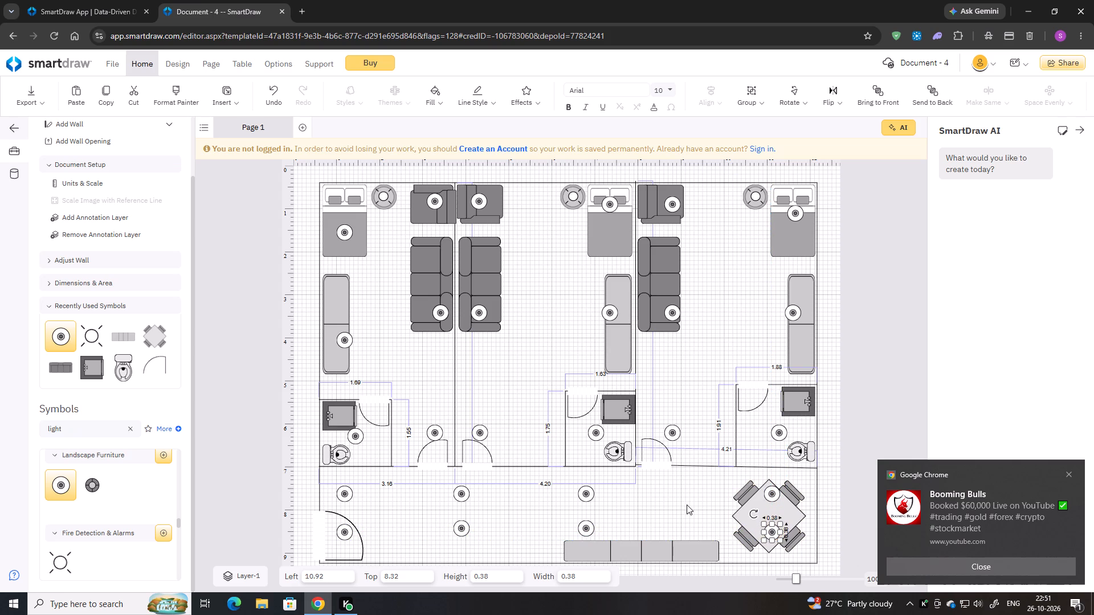
left_click(686, 505)
scroll(589, 492, "down", 1)
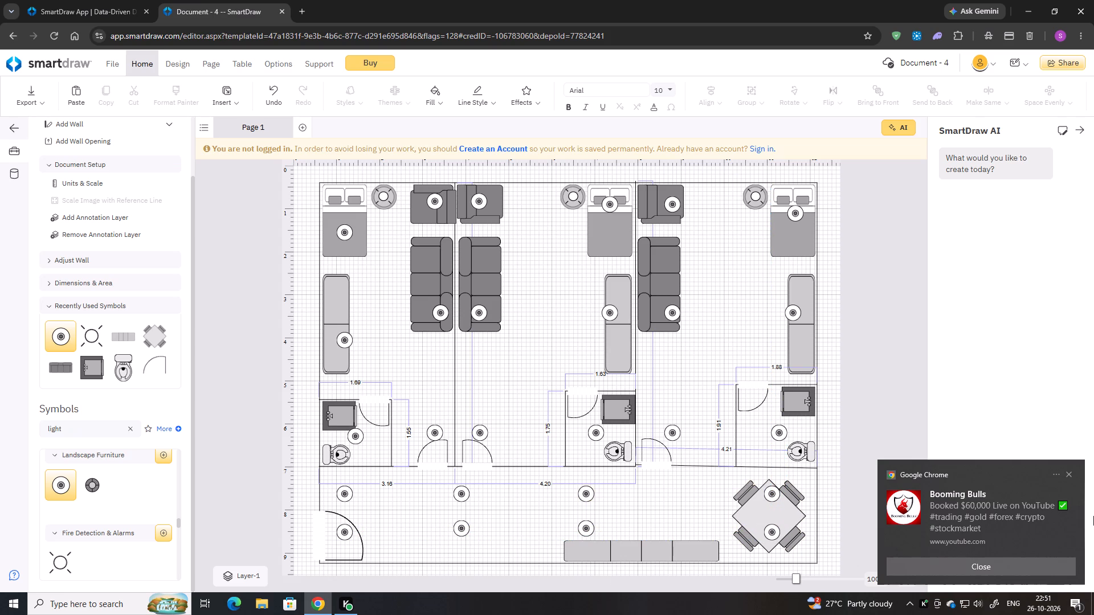
left_click(1067, 474)
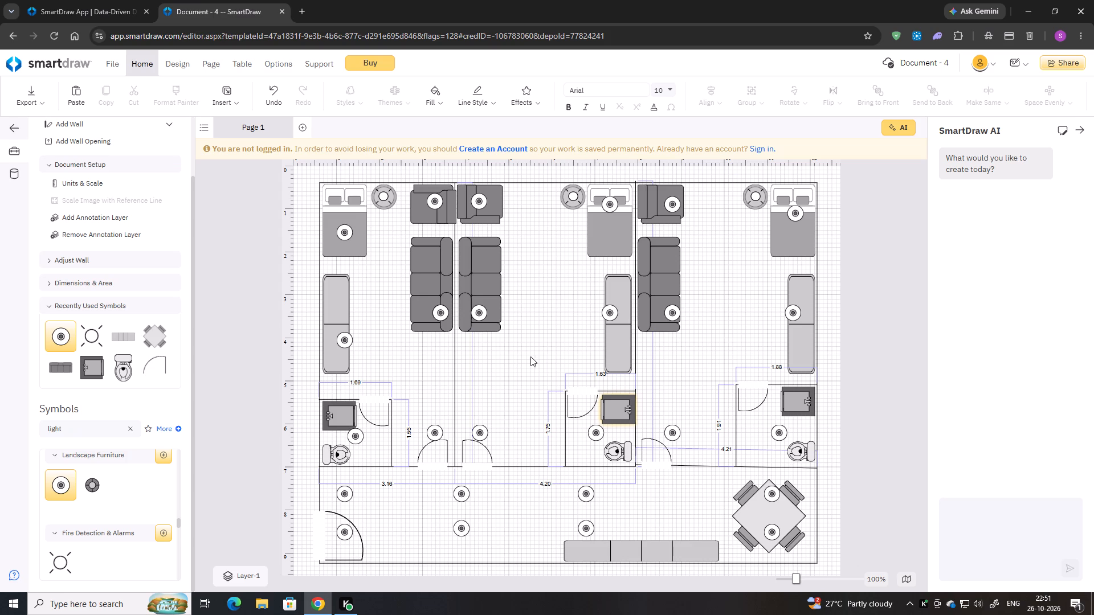
Add a Night light symbol below the left bedroom's bedside lamp at about left 1.91, top 1.11.
scroll(561, 342, "up", 1)
scroll(137, 466, "down", 3)
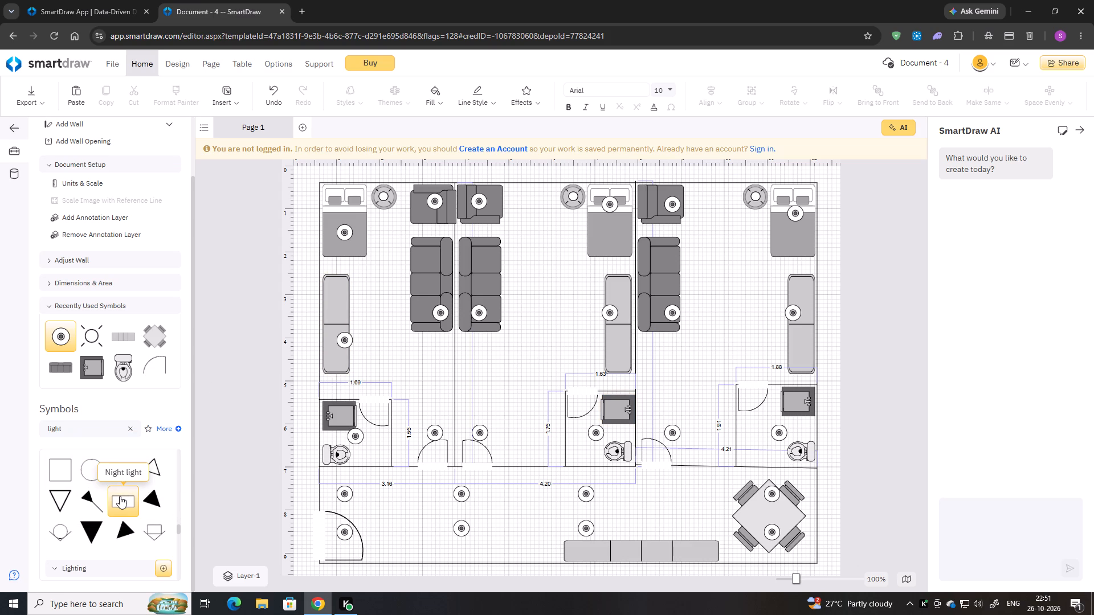
left_click_drag(126, 505, 394, 337)
double_click(121, 503)
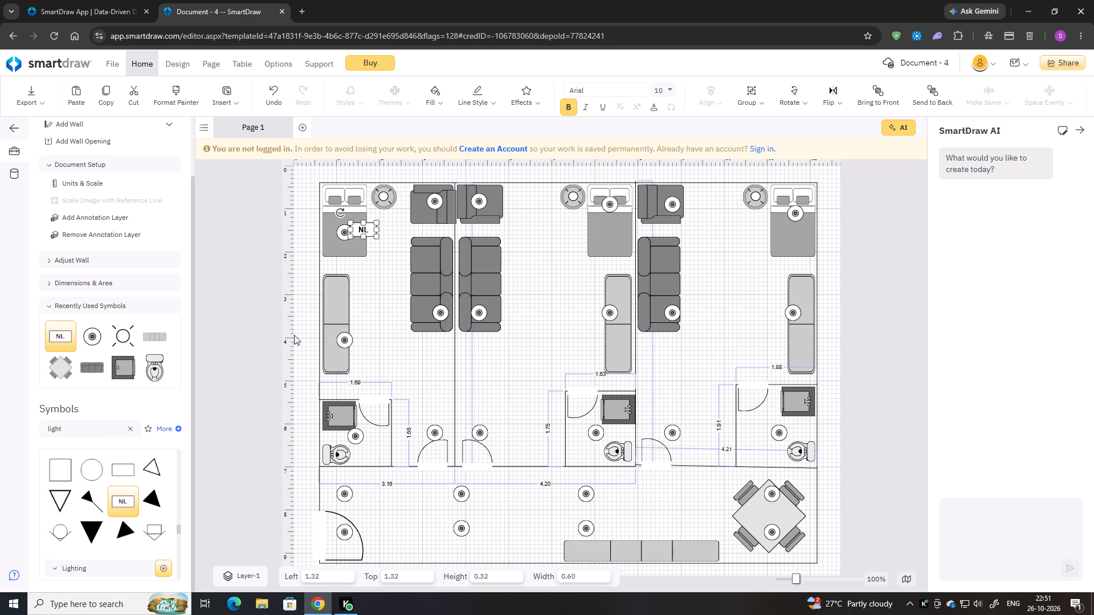
left_click_drag(366, 232, 389, 220)
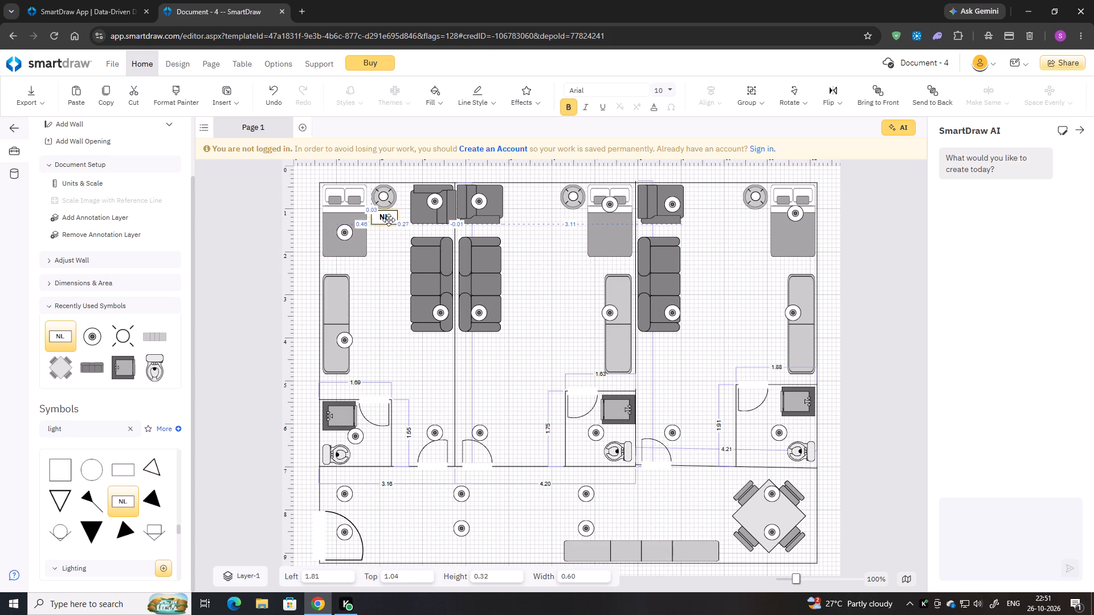
left_click_drag(389, 220, 392, 366)
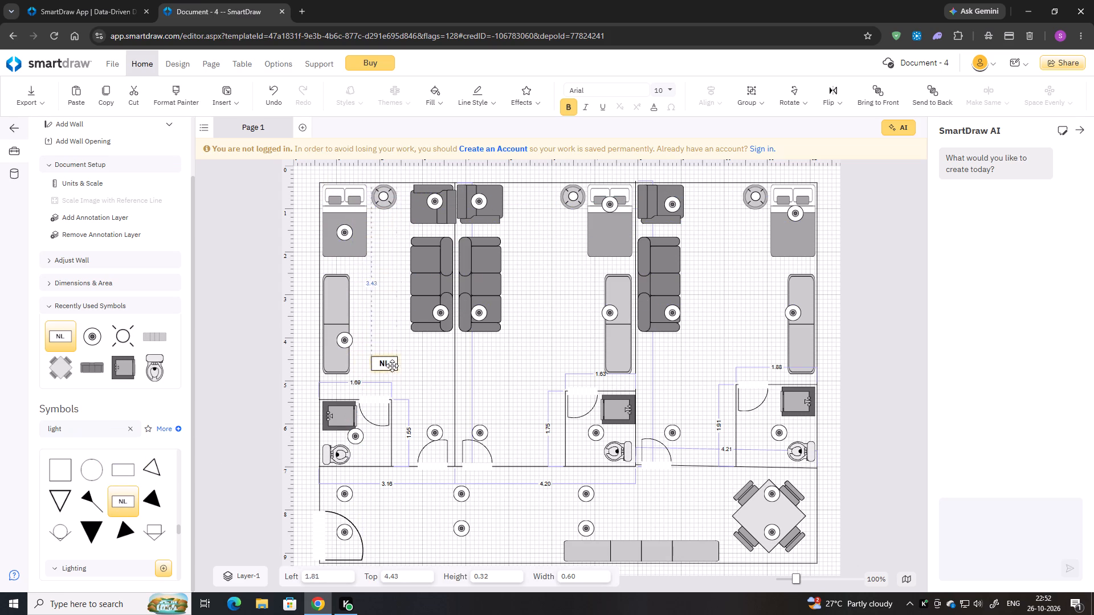
left_click_drag(392, 366, 391, 225)
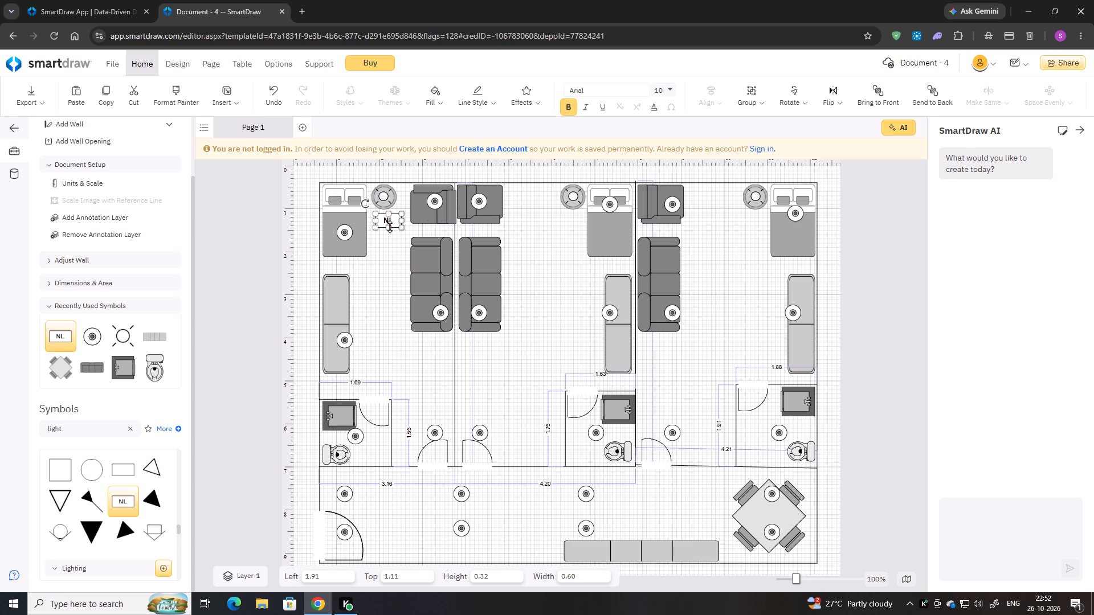
Paste three Night light copies, placing one beside the left bedroom's long cabinet and one above its bathroom door at about left 1.81, top 4.86.
key("ctrl+c")
key("ctrl+v")
key("ctrl+v")
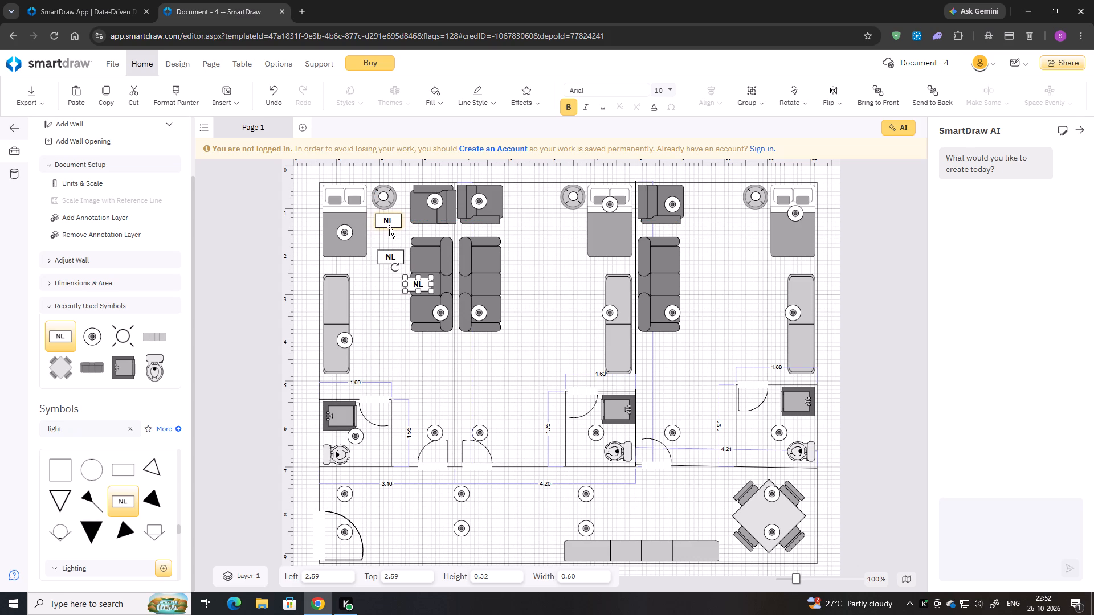
key("ctrl+v")
left_click_drag(391, 260, 389, 301)
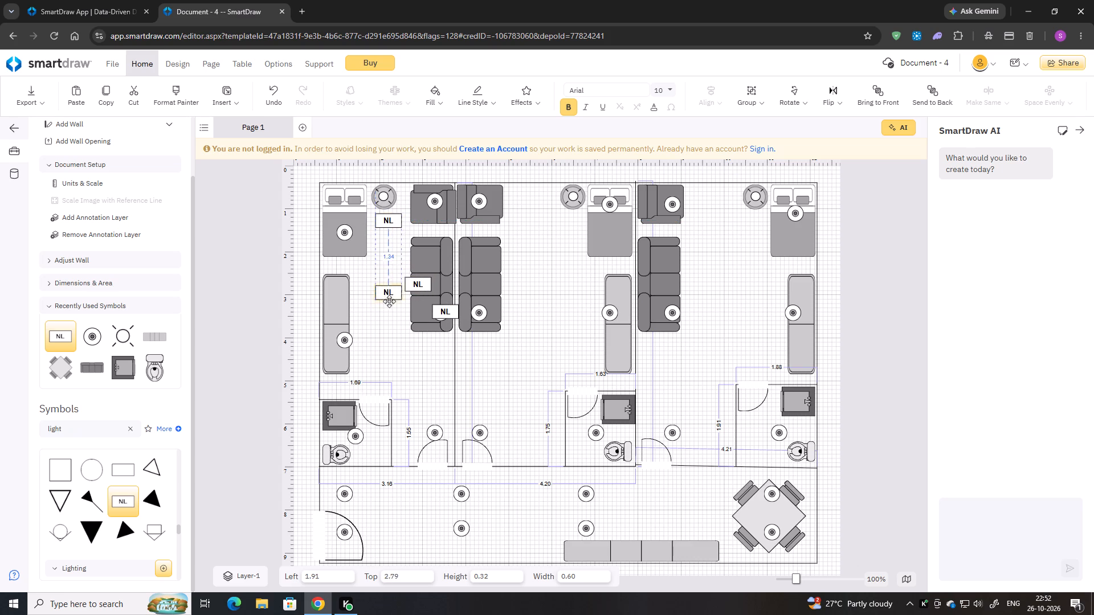
left_click_drag(389, 301, 388, 310)
left_click_drag(419, 286, 417, 296)
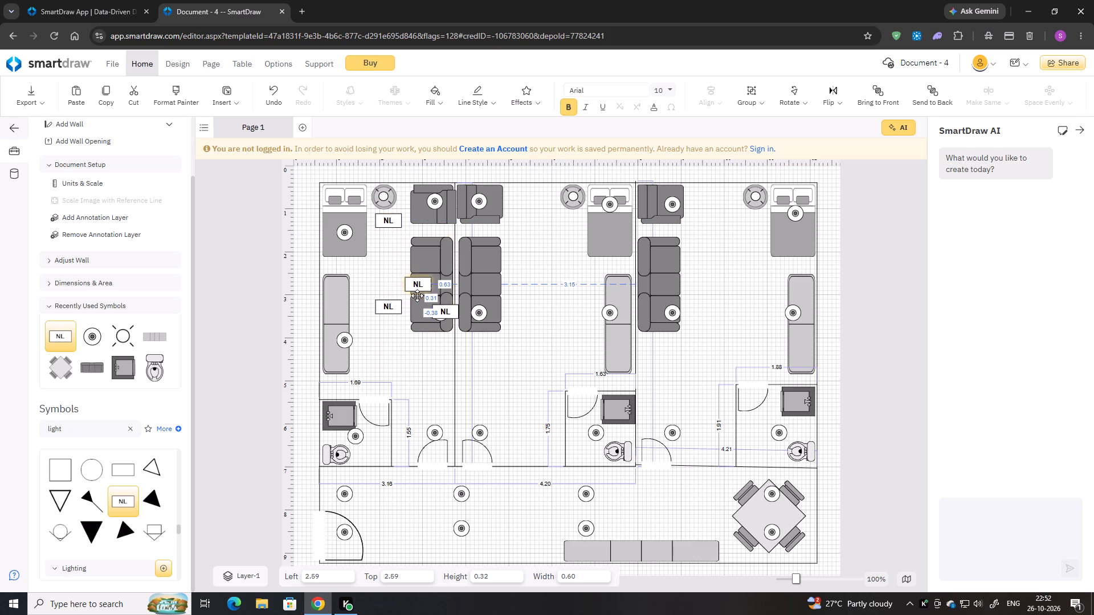
left_click_drag(417, 296, 395, 379)
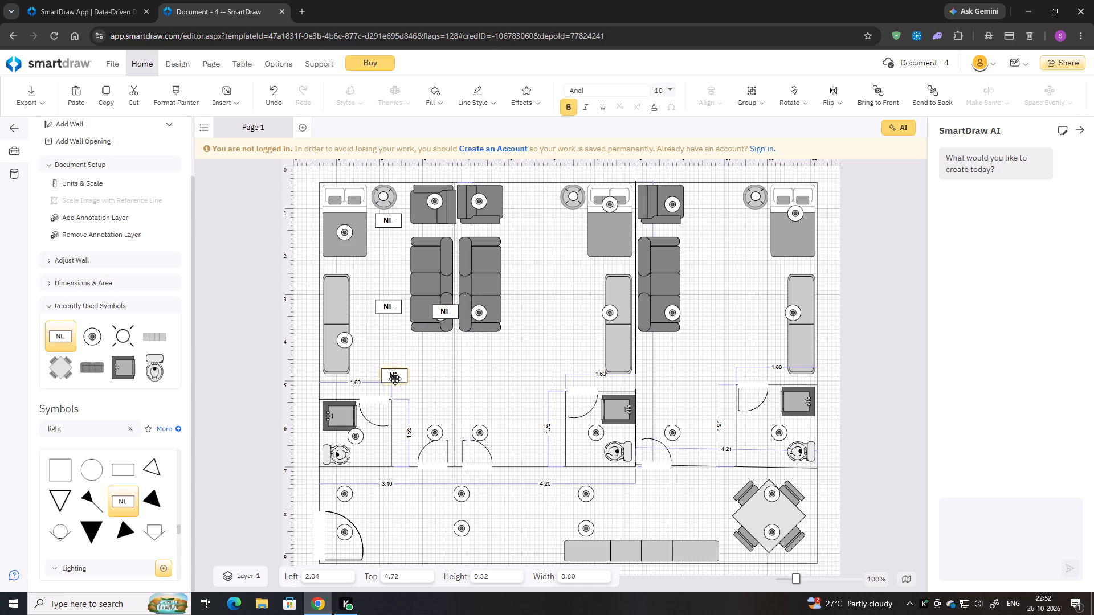
left_click_drag(395, 379, 387, 383)
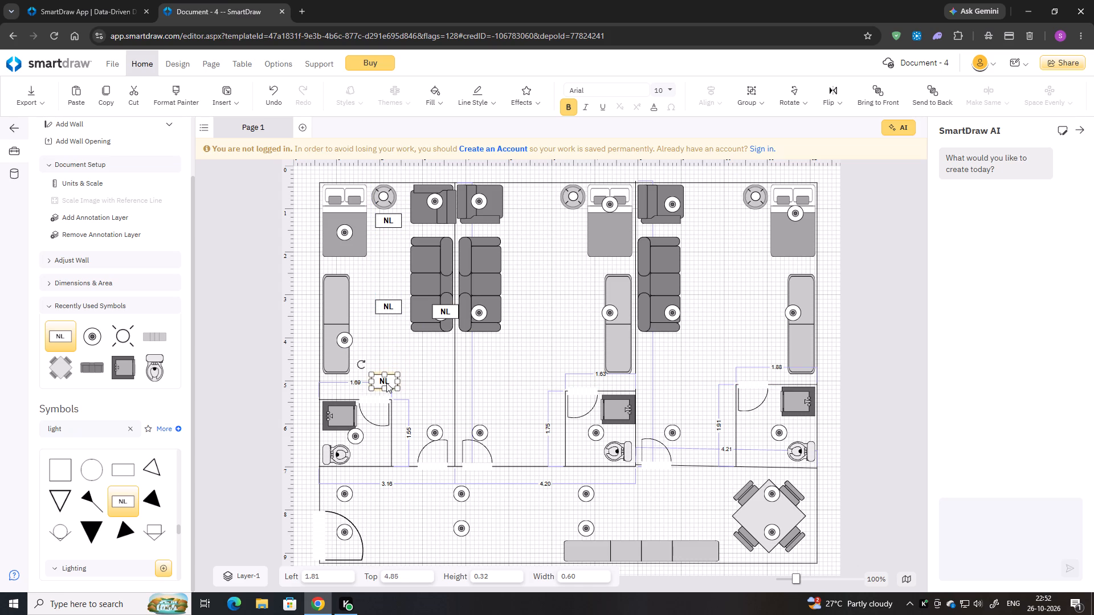
Align the Night light above the left bedroom's bathroom door with the ones above it, at about left 1.91, top 4.86.
left_click_drag(389, 380, 394, 380)
Place the remaining Night light copy in the middle bedroom, between the armchair and bedside lamp, at about left 5.51, top 1.11.
left_click_drag(447, 311, 521, 220)
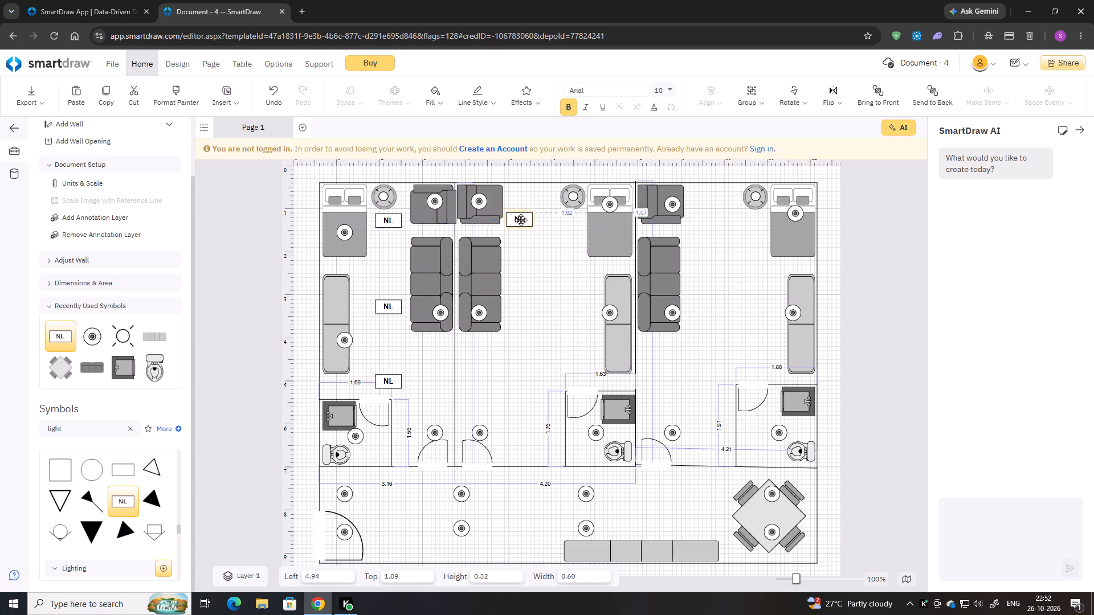
left_click_drag(521, 220, 544, 224)
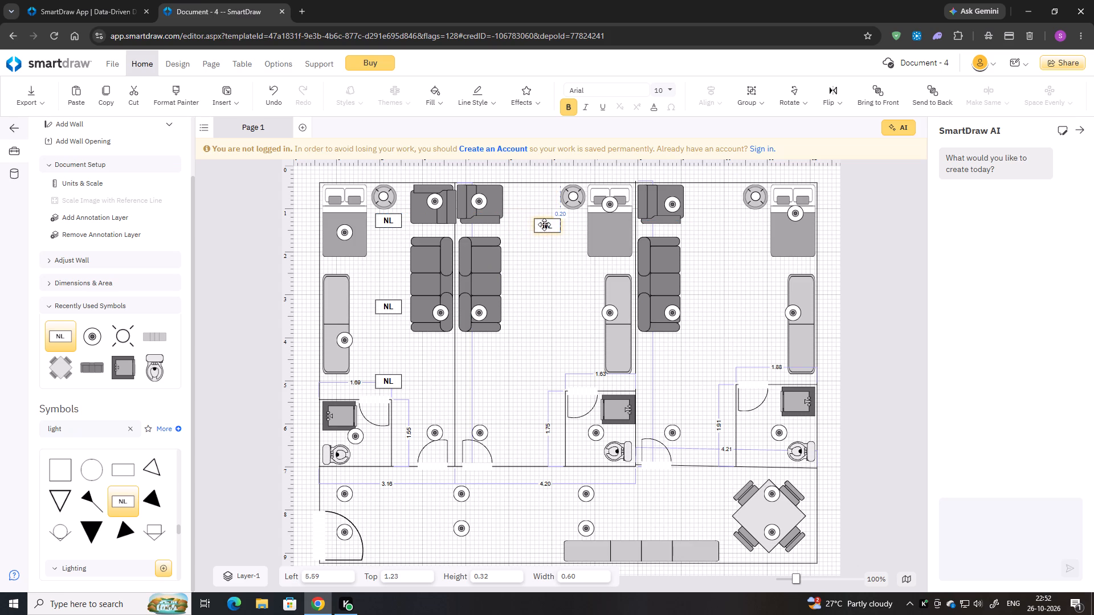
left_click_drag(544, 224, 545, 221)
Paste two Night light copies and line them up below the middle bedroom's first one, level with the left bedroom's lower two.
key("ctrl+v")
key("ctrl+v")
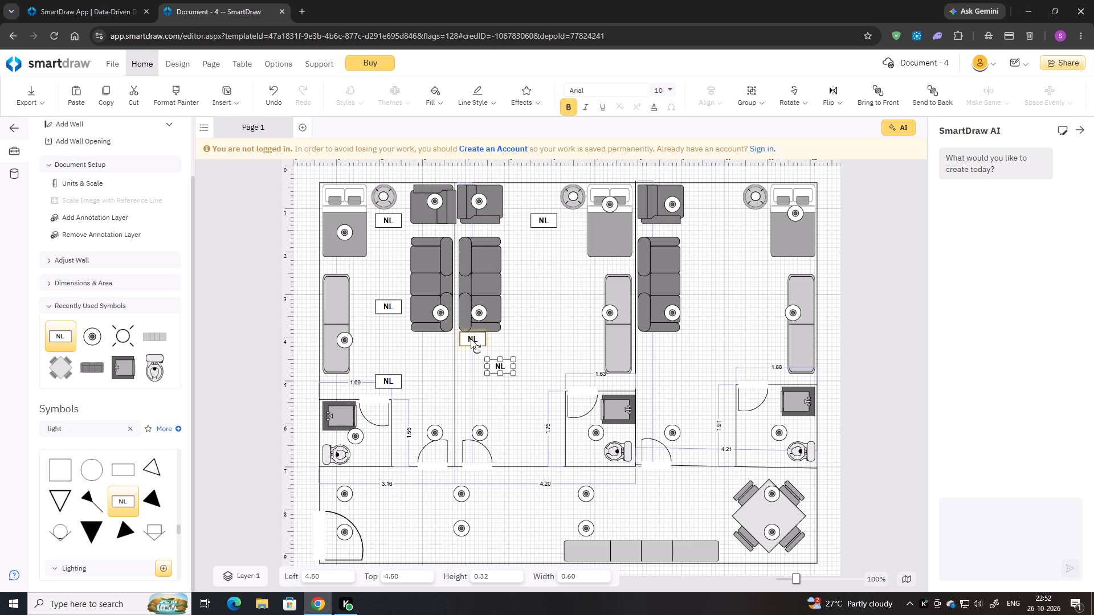
left_click_drag(471, 339, 548, 309)
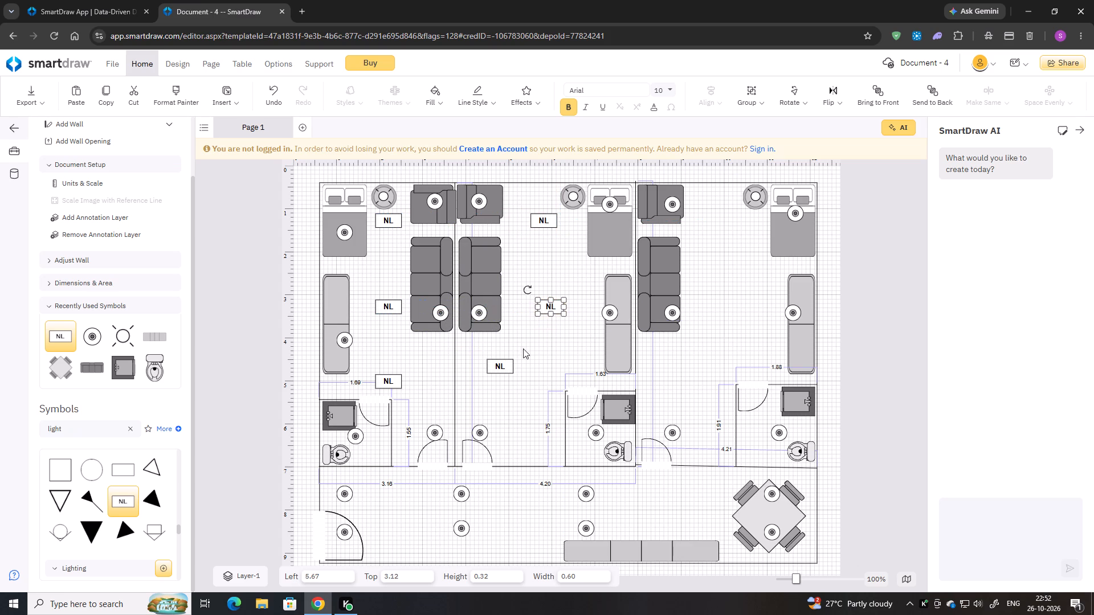
left_click_drag(548, 310, 544, 310)
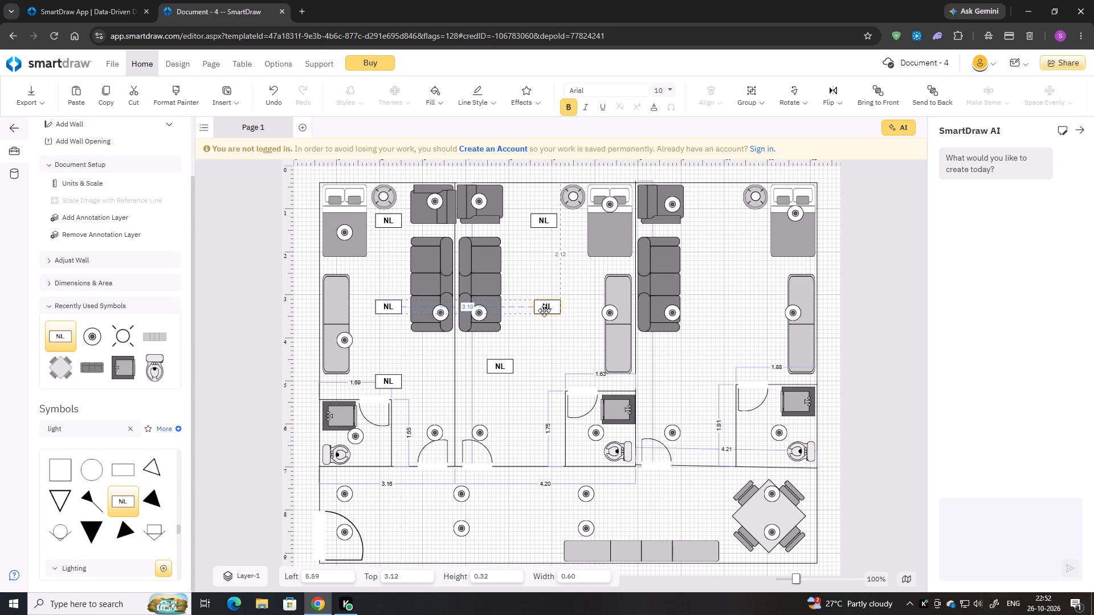
left_click_drag(544, 310, 540, 312)
left_click_drag(501, 367, 525, 398)
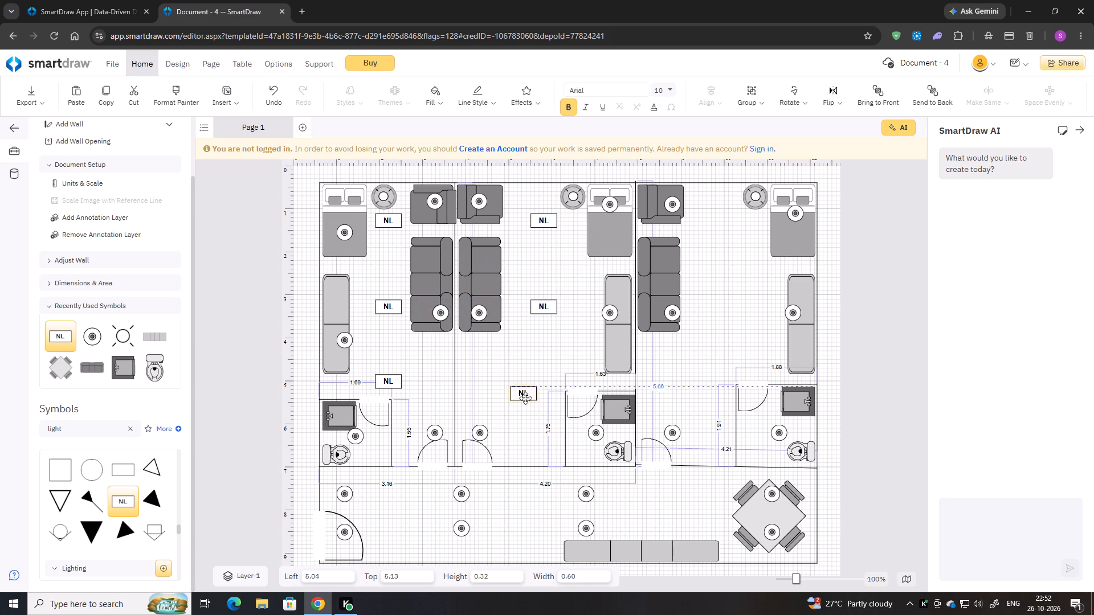
left_click_drag(525, 398, 545, 386)
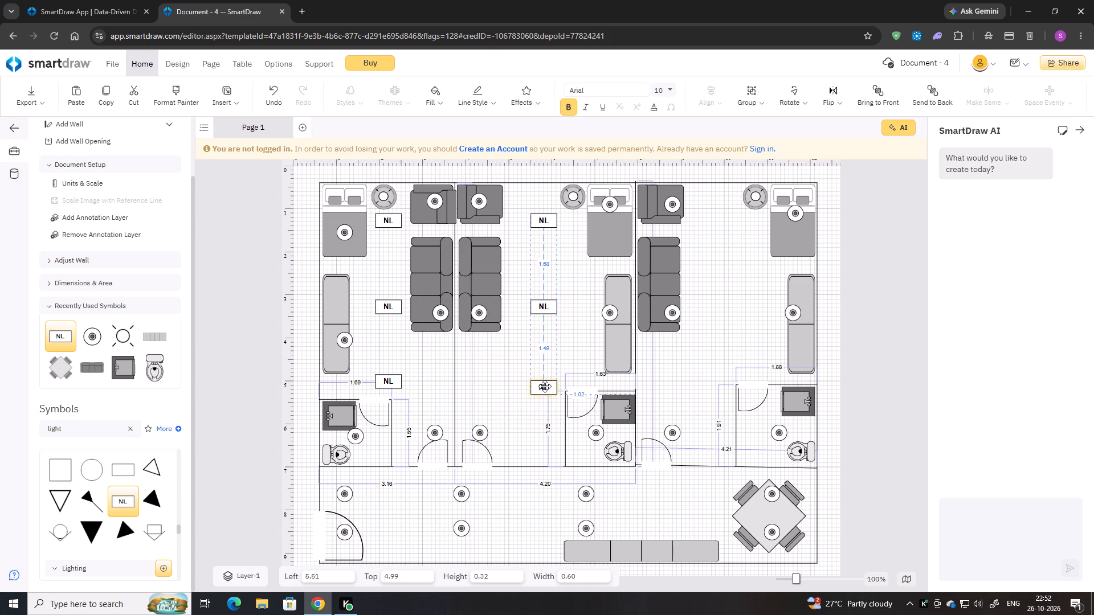
left_click_drag(545, 386, 544, 384)
Paste three Night light copies and place one beside the right bedroom's bedside lamp at about left 9.83, top 1.11.
key("ctrl+v")
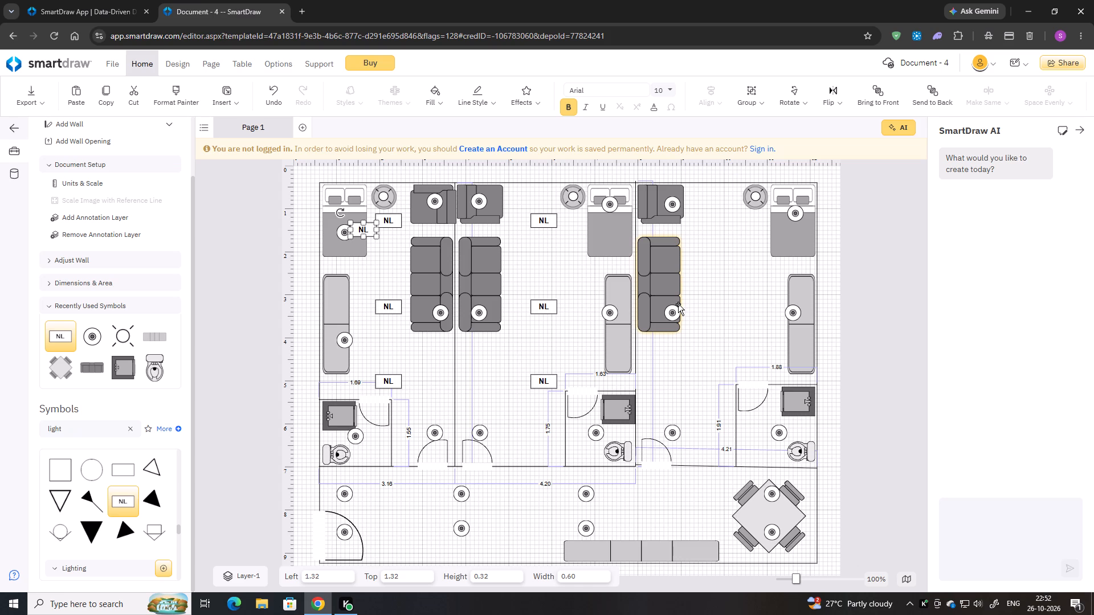
key("ctrl+v")
key("ctrl+v")
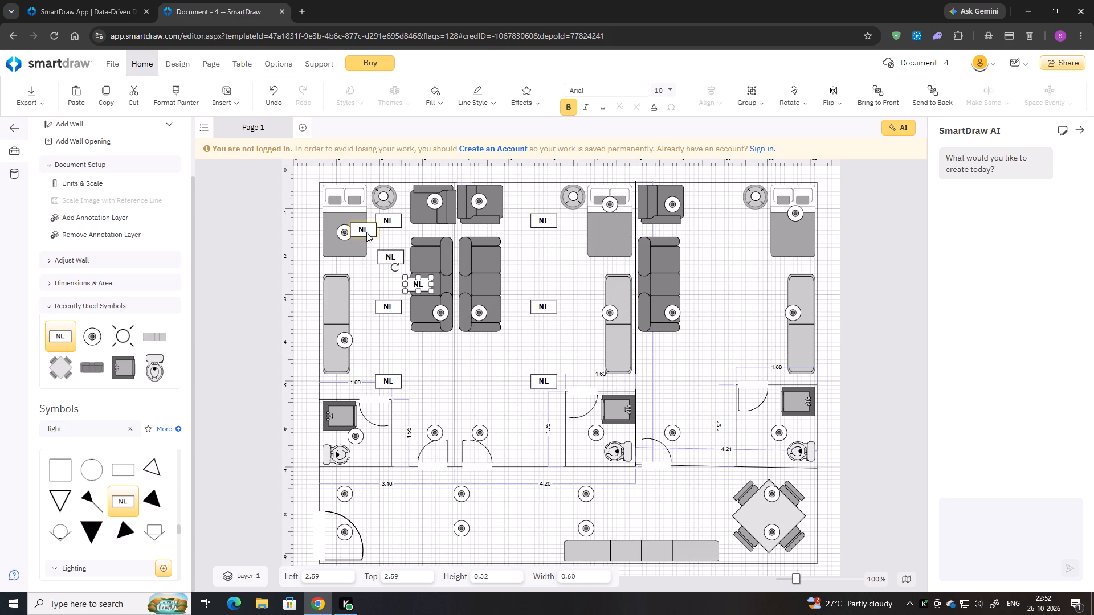
left_click_drag(366, 232, 720, 227)
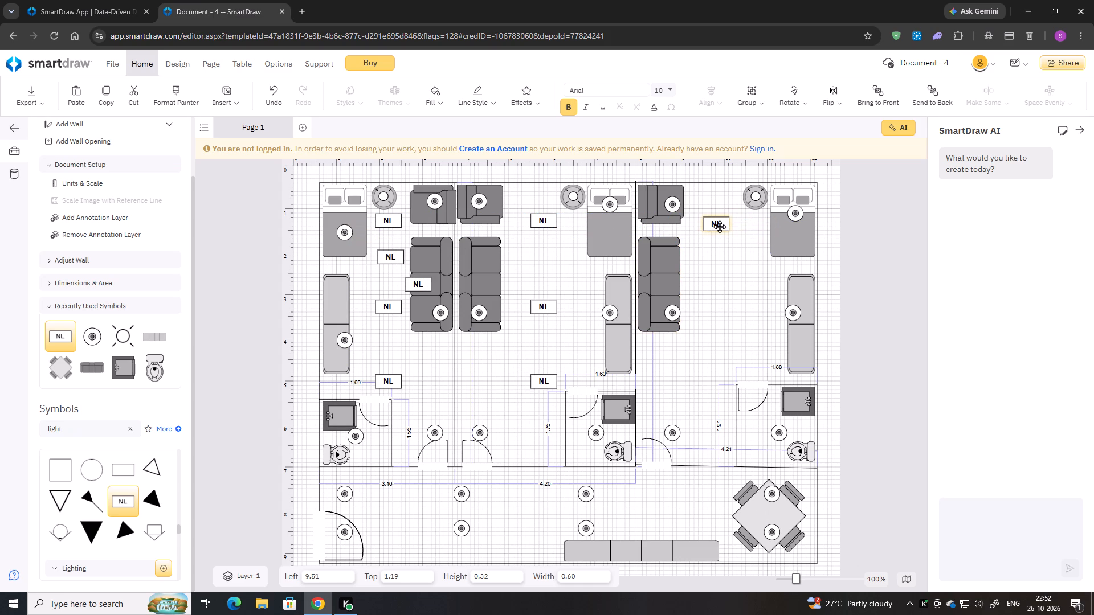
left_click_drag(720, 227, 722, 222)
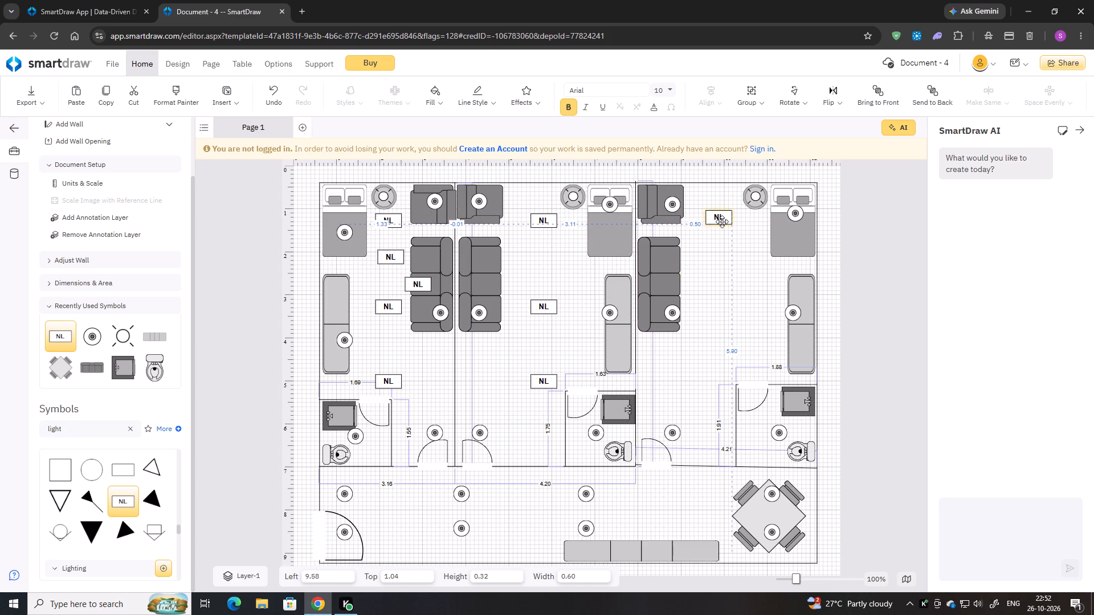
left_click_drag(722, 222, 734, 224)
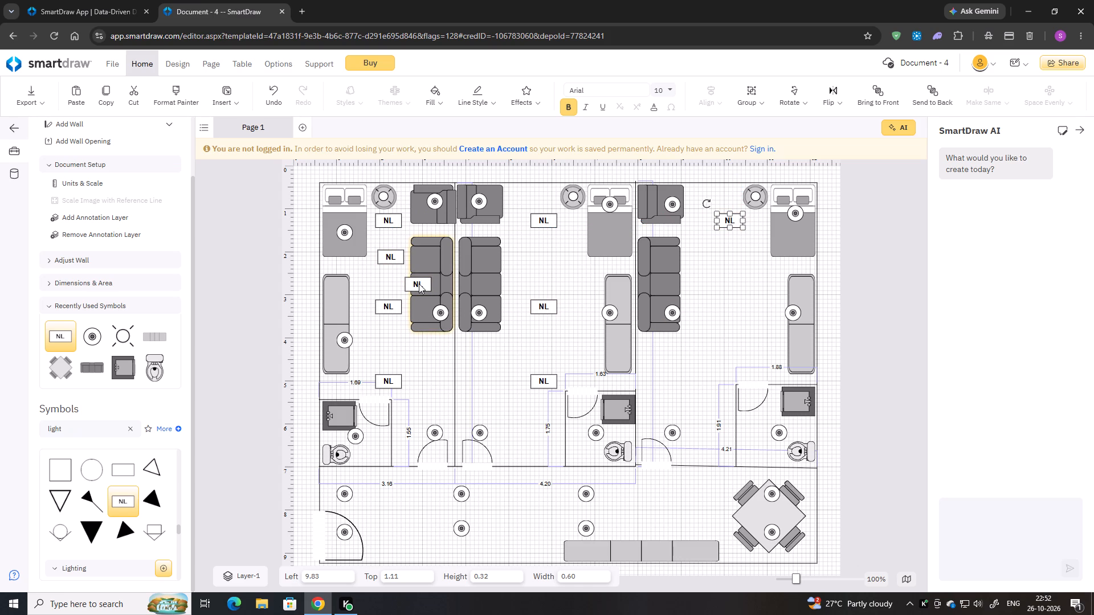
Place the second Night light copy between the right bedroom's sofa and long cabinet, level with the other bedrooms' middle Night lights.
left_click_drag(418, 284, 746, 302)
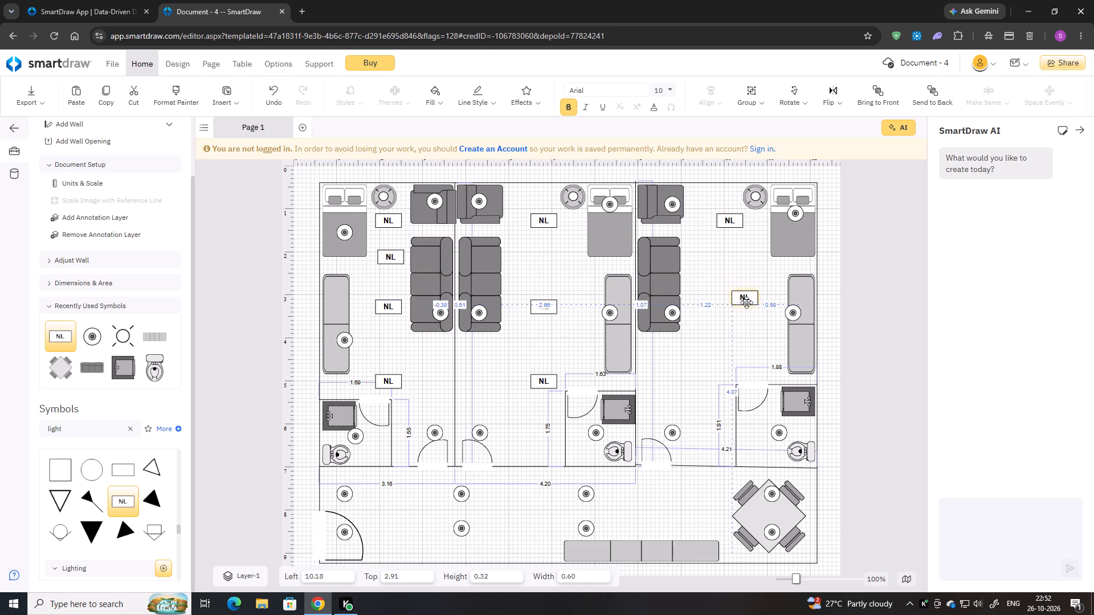
left_click_drag(746, 302, 727, 311)
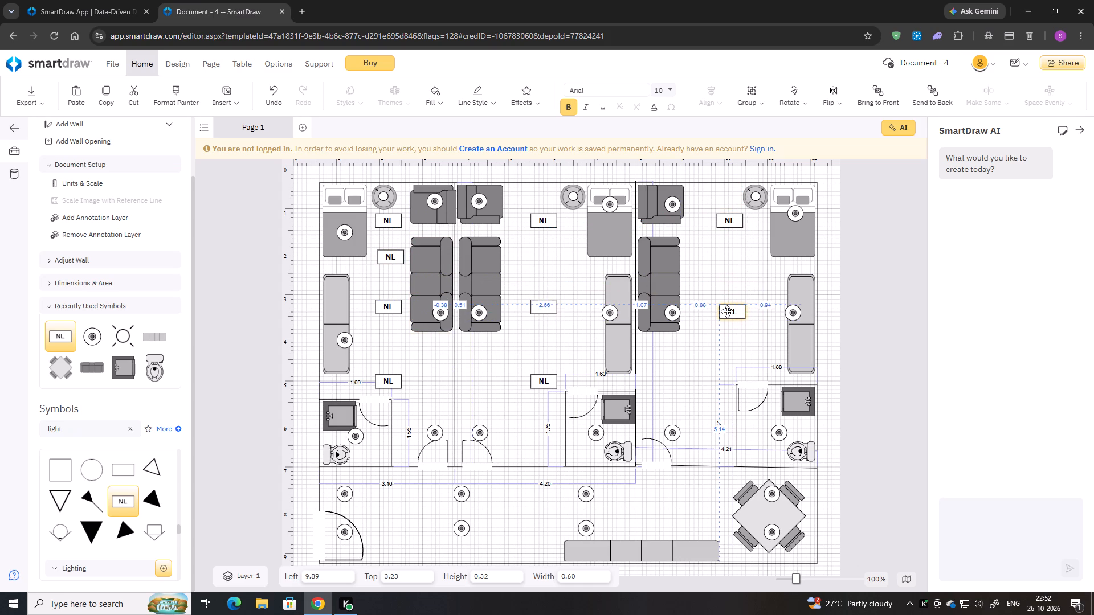
left_click_drag(727, 311, 730, 313)
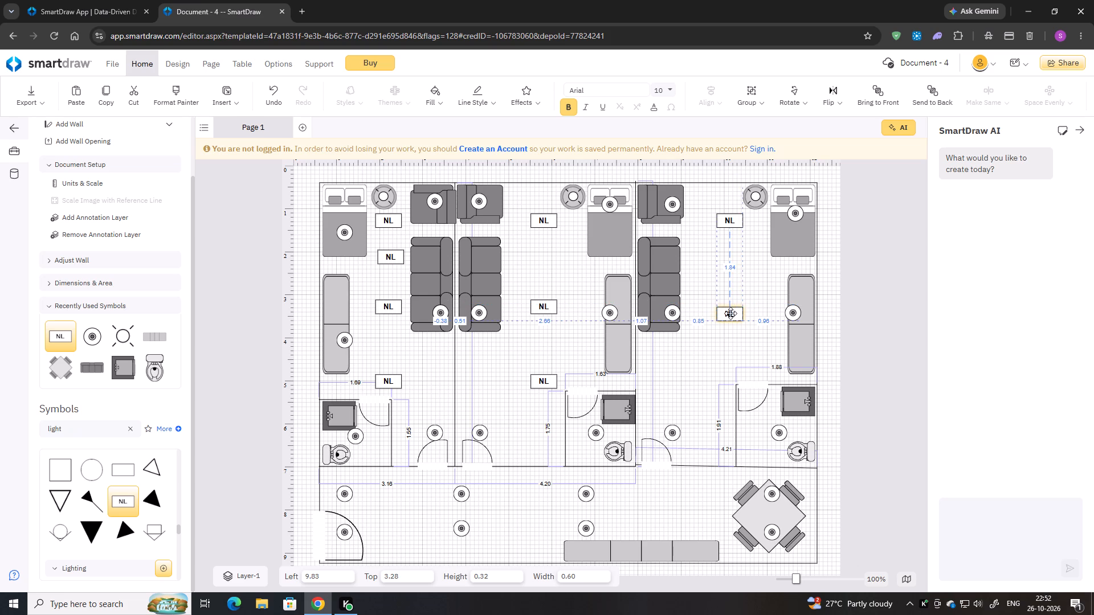
left_click_drag(730, 313, 730, 311)
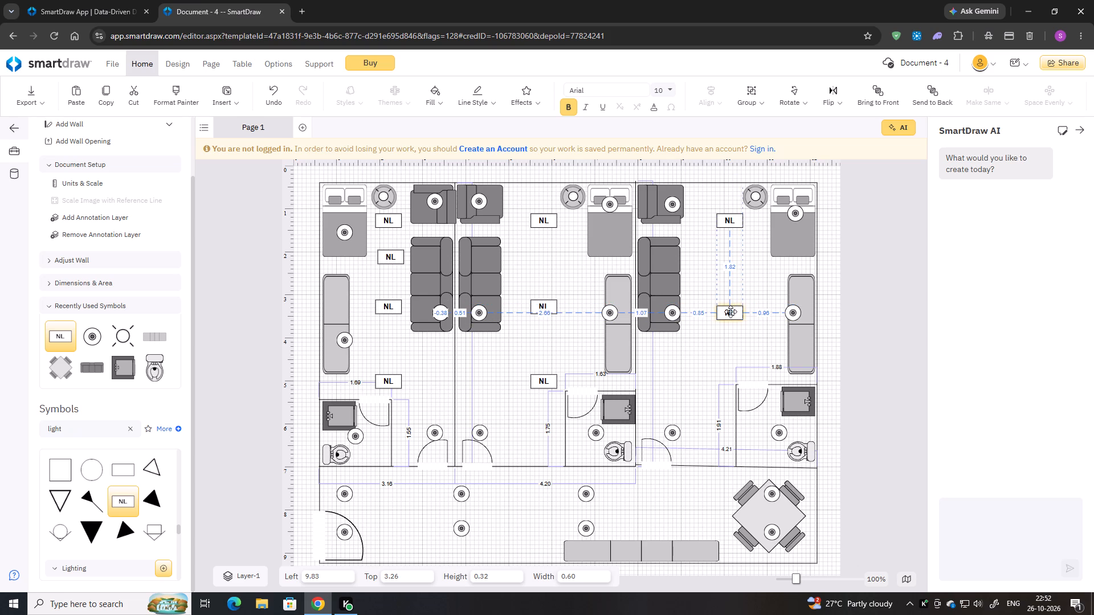
left_click_drag(730, 311, 731, 305)
Place the third Night light copy just outside the right bedroom's bathroom door at about left 9.47, top 4.86.
left_click_drag(386, 263, 427, 266)
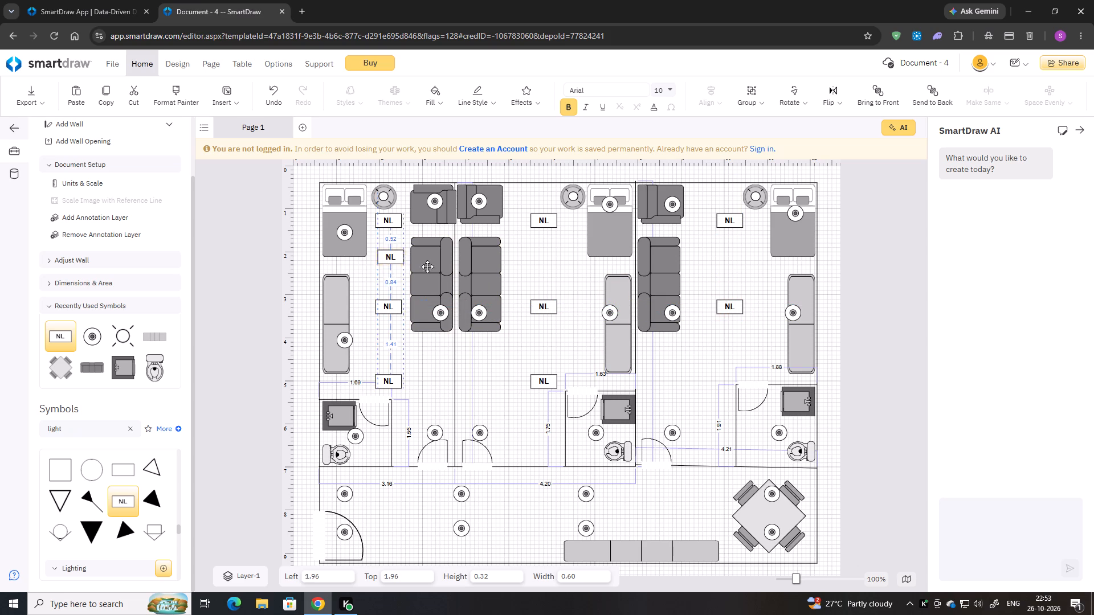
left_click_drag(427, 266, 750, 378)
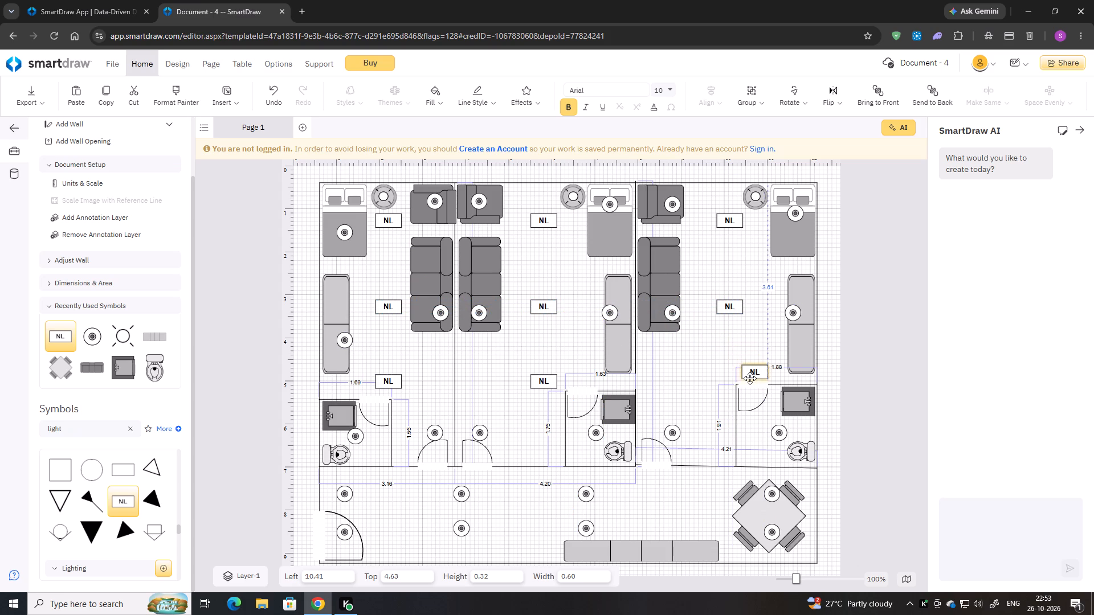
left_click_drag(750, 378, 703, 392)
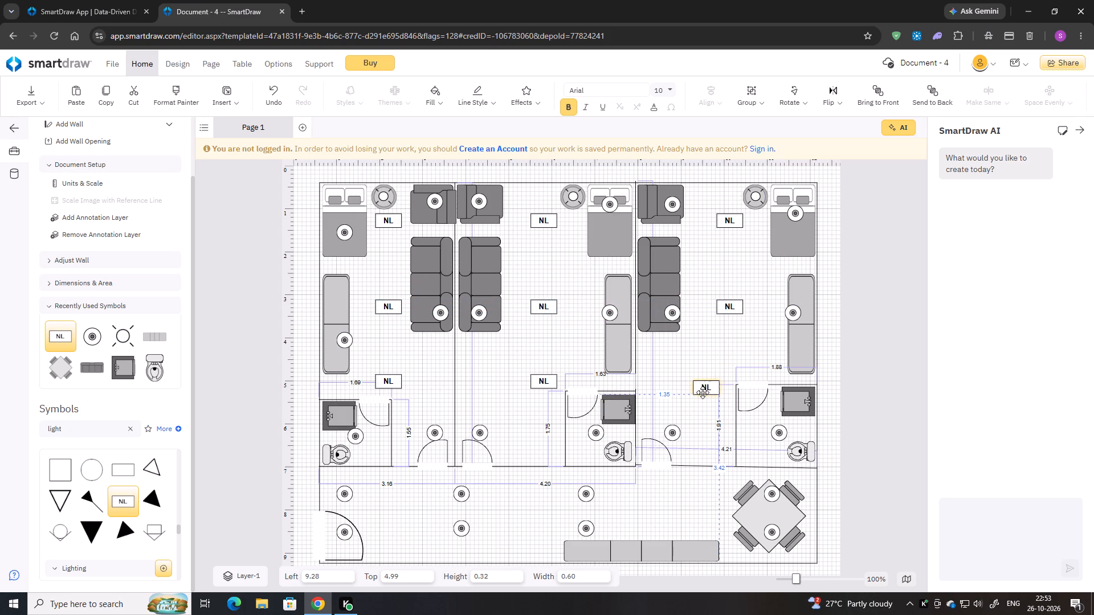
left_click_drag(703, 392, 709, 387)
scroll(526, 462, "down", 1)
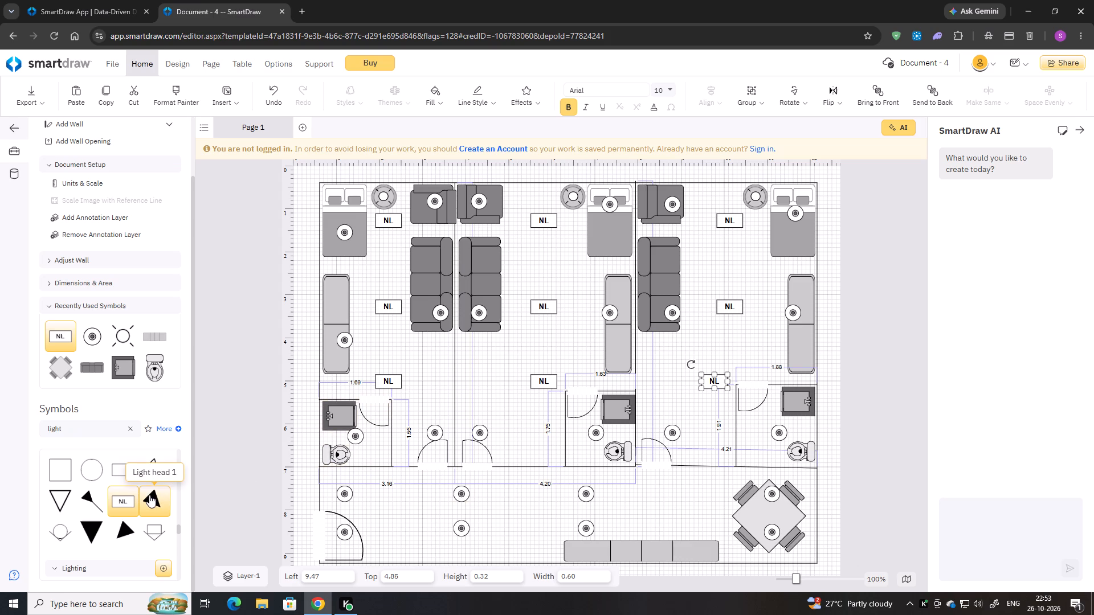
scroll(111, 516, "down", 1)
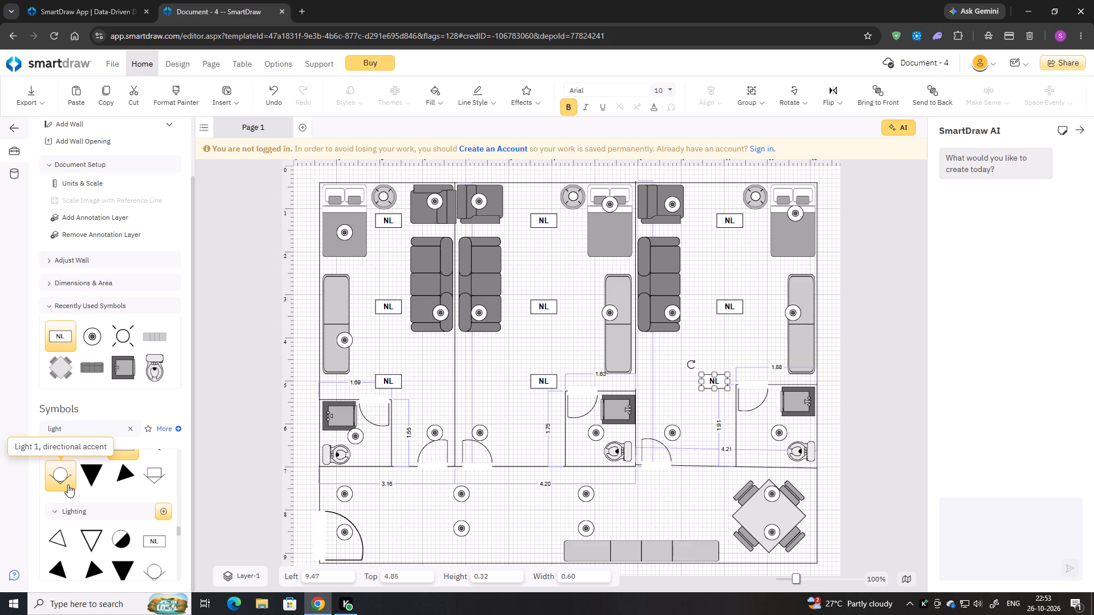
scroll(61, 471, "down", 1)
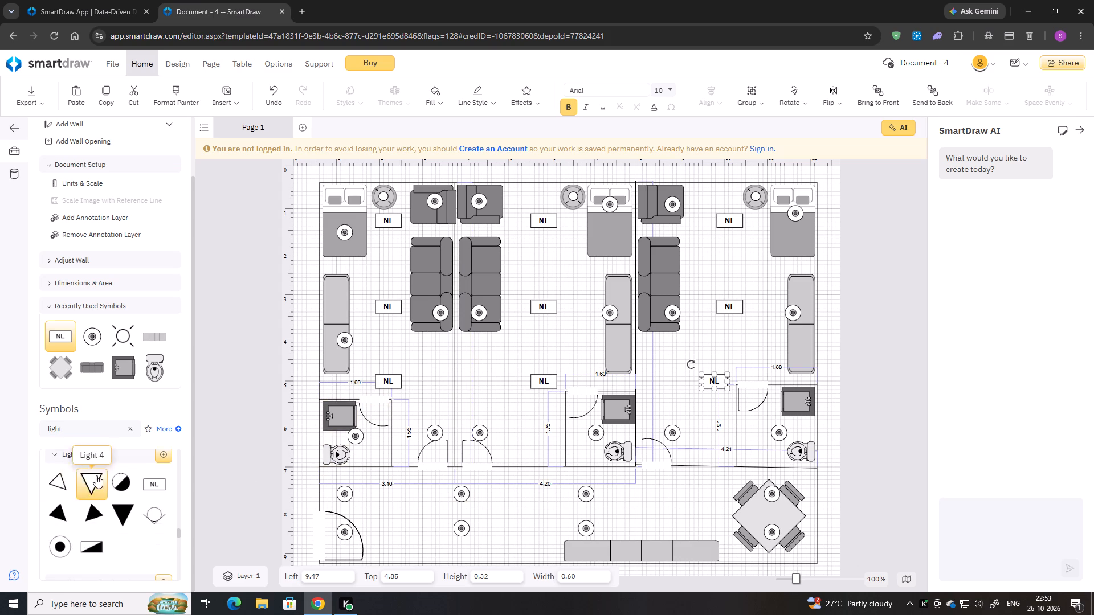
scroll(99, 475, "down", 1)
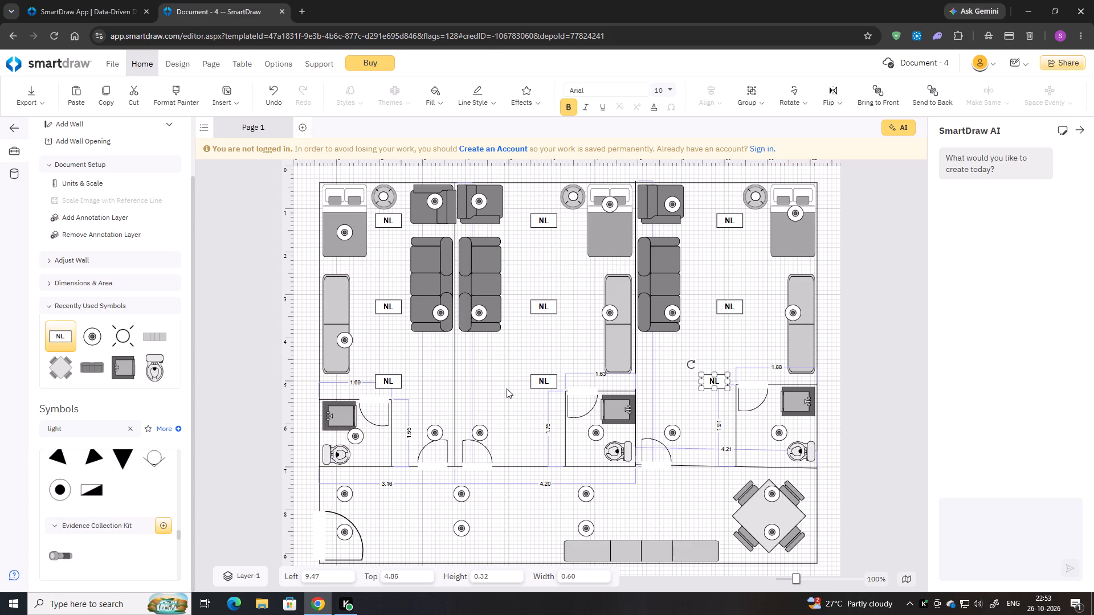
Paste four more Night light copies into the plan and dismiss the notice that opens.
key("ctrl+v")
key("ctrl+v")
key("ctrl+v")
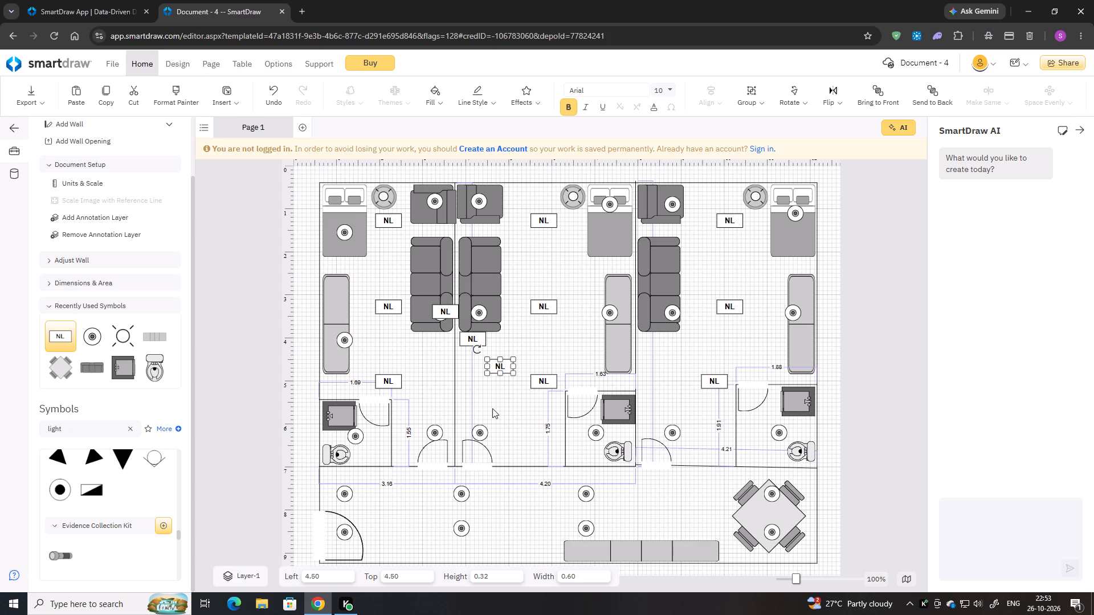
key("ctrl+v")
left_click(1015, 96)
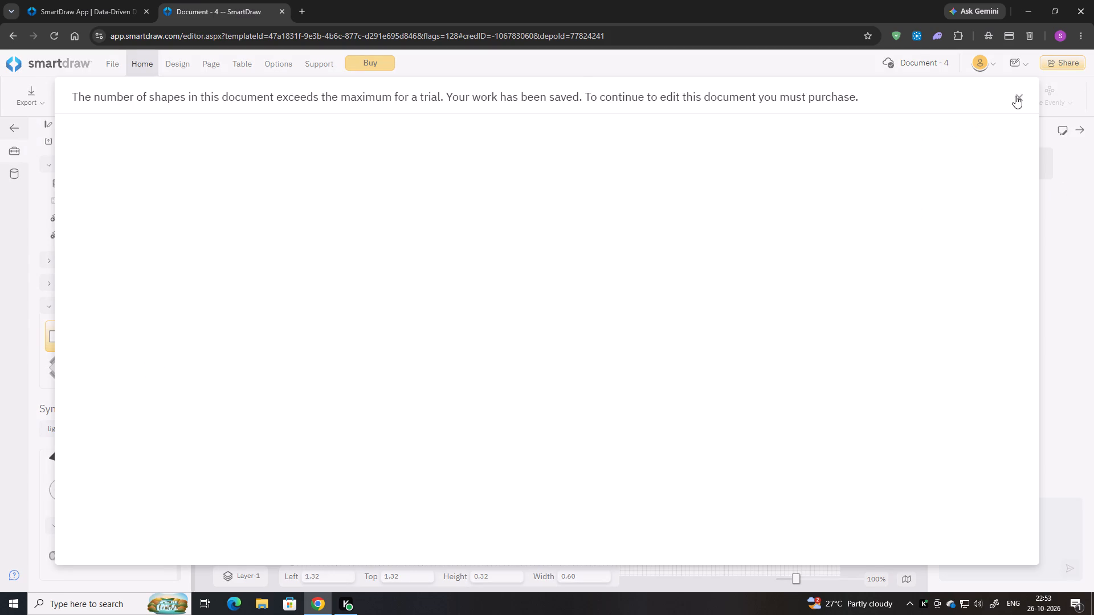
left_click(471, 341)
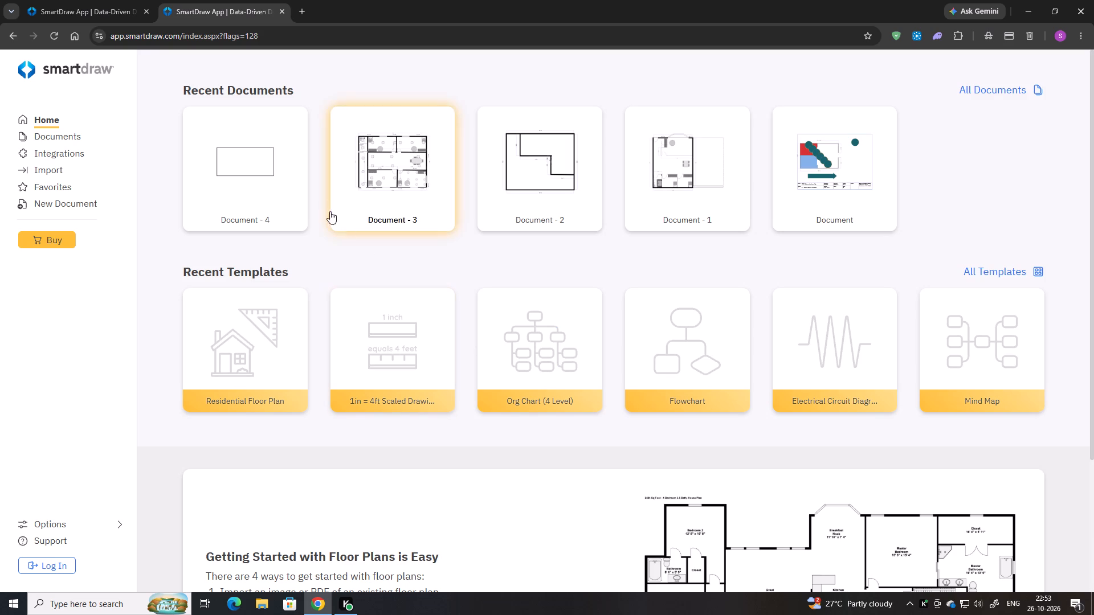
Open Document - 3 from the recent documents.
double_click(378, 166)
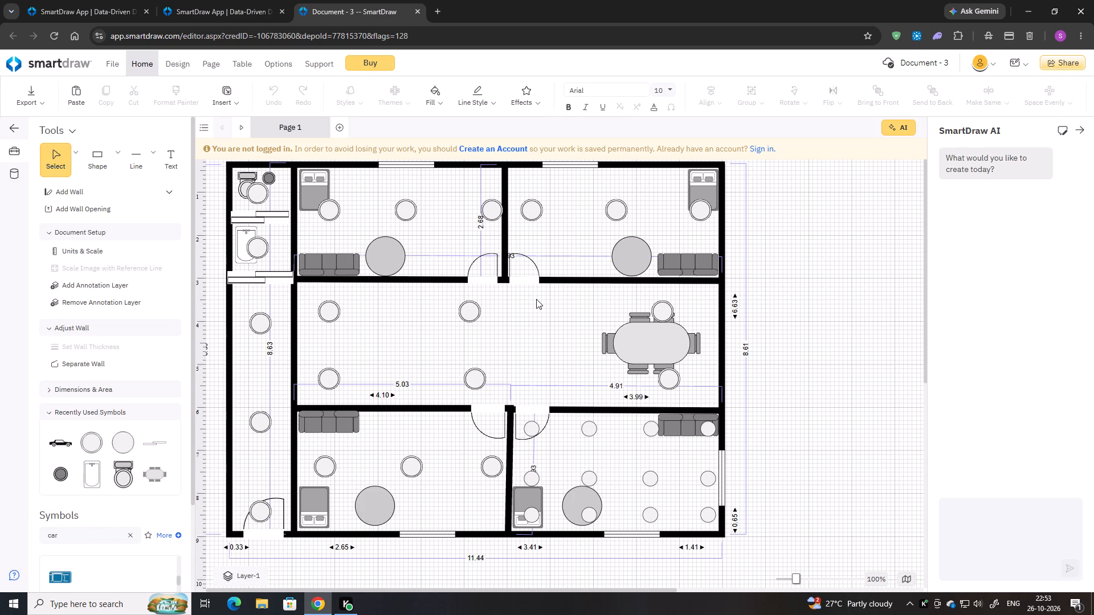
Clear the car symbol search and place a solid black square symbol below the floor plan at about left 3.72, top 10.98.
scroll(389, 323, "down", 1)
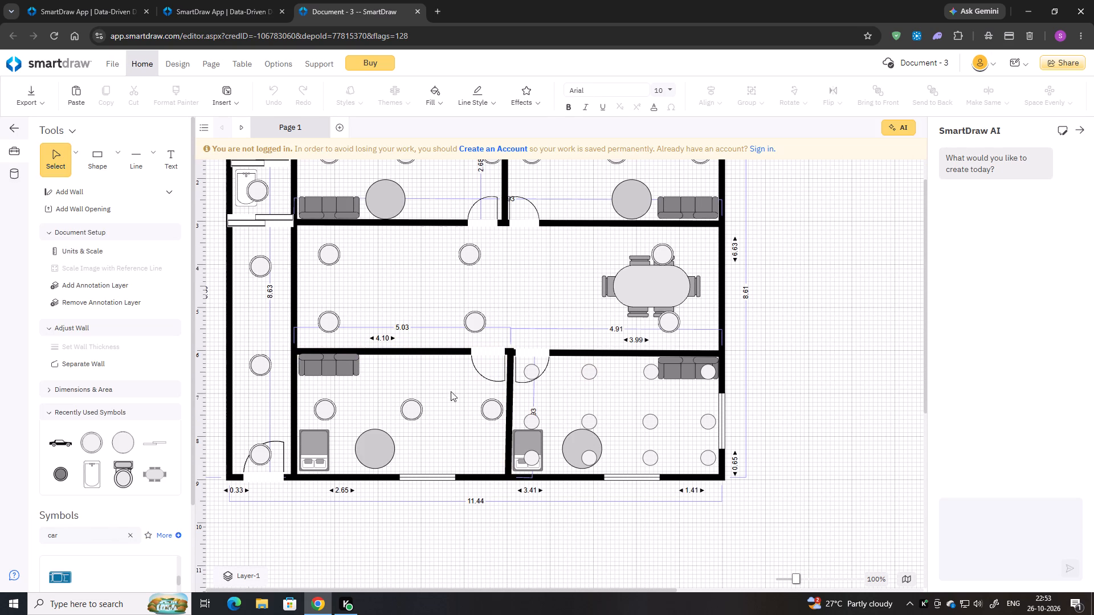
scroll(558, 483, "down", 2)
scroll(130, 493, "down", 5)
scroll(79, 512, "down", 1)
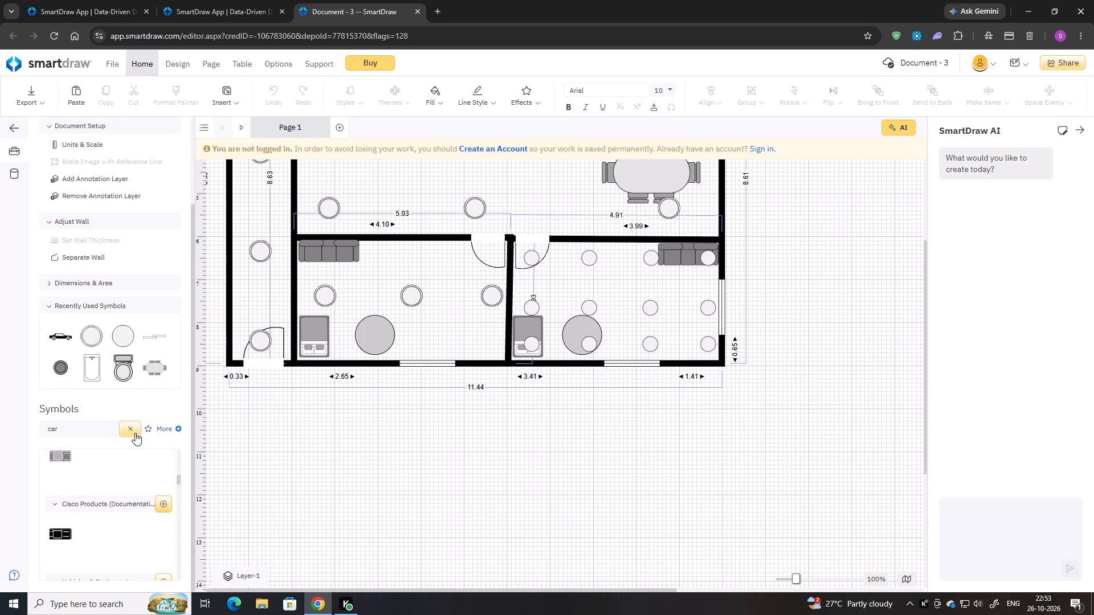
left_click(135, 432)
scroll(134, 534, "down", 1)
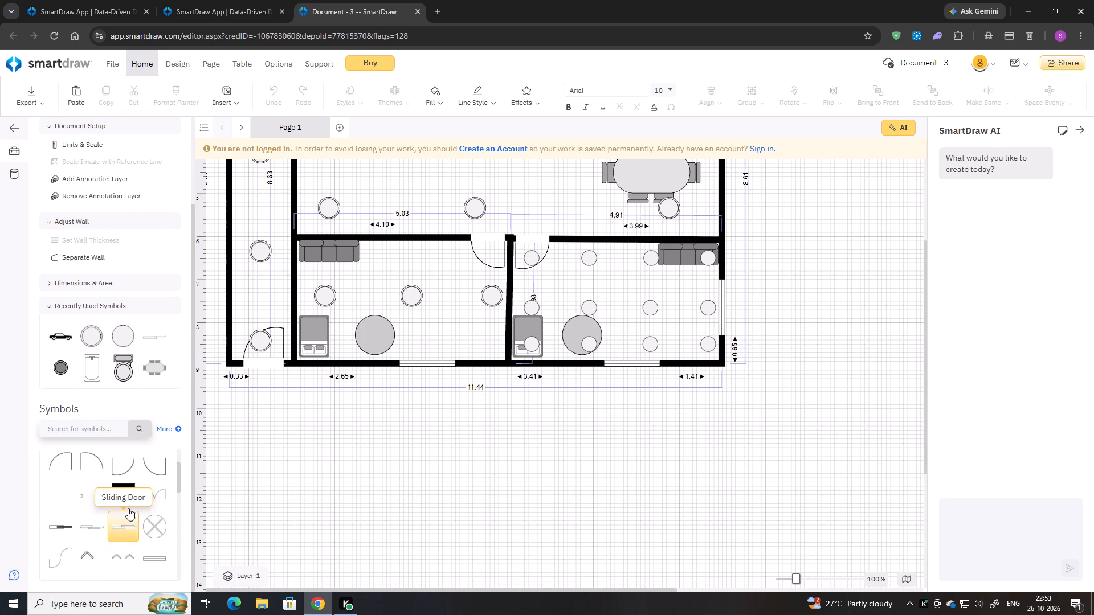
left_click_drag(128, 498, 378, 464)
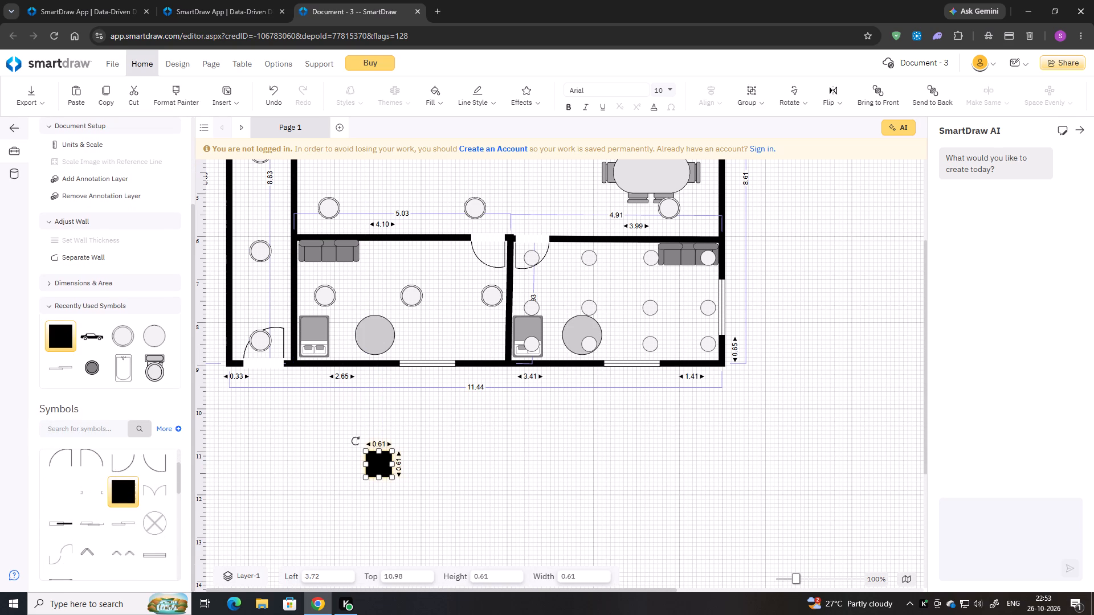
Stretch the black square into a thin horizontal line about 10.68 wide and 0.05 high below the floor plan.
left_click_drag(393, 465, 819, 466)
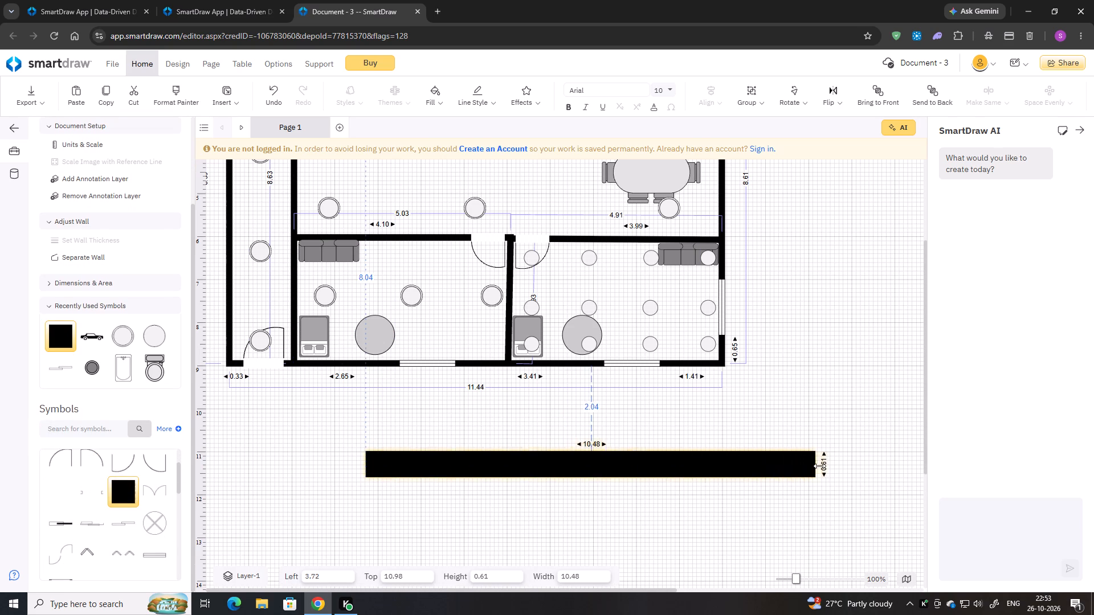
left_click_drag(819, 466, 827, 466)
left_click_drag(827, 451, 825, 478)
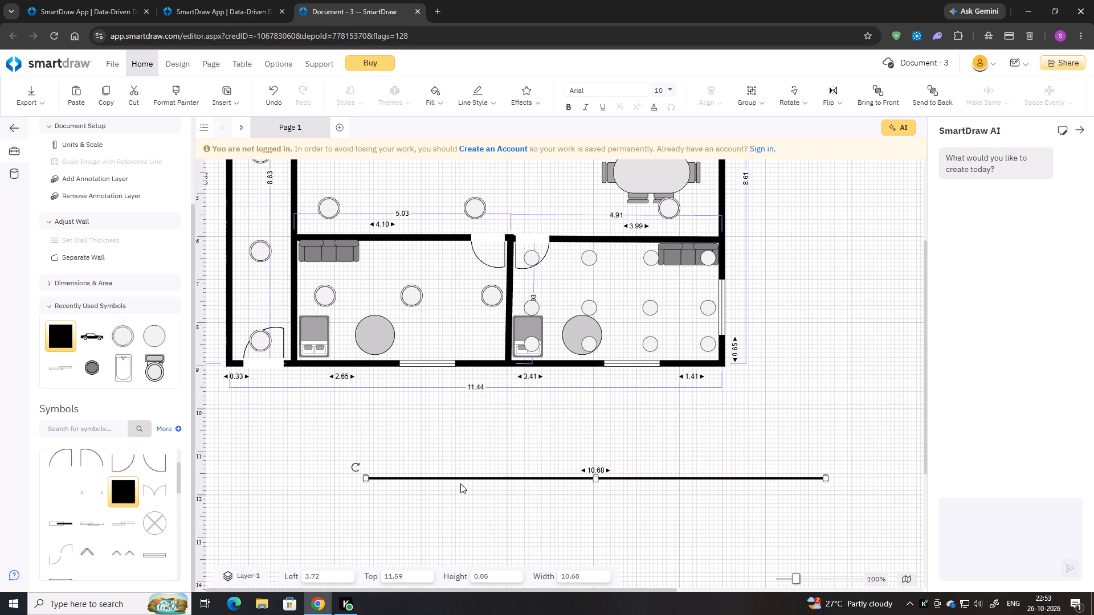
Duplicate the horizontal black line, thicken the copy to about 0.06, and place it above the original at about left 3.72, top 10.51.
left_click(462, 482)
left_click(470, 477)
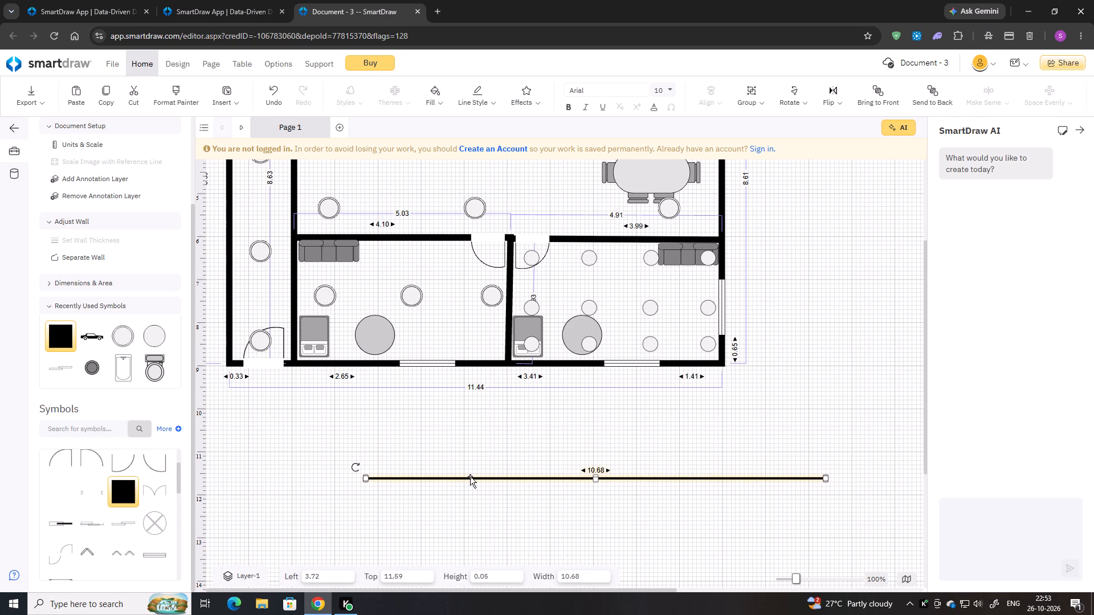
key("ctrl+c")
key("ctrl+v")
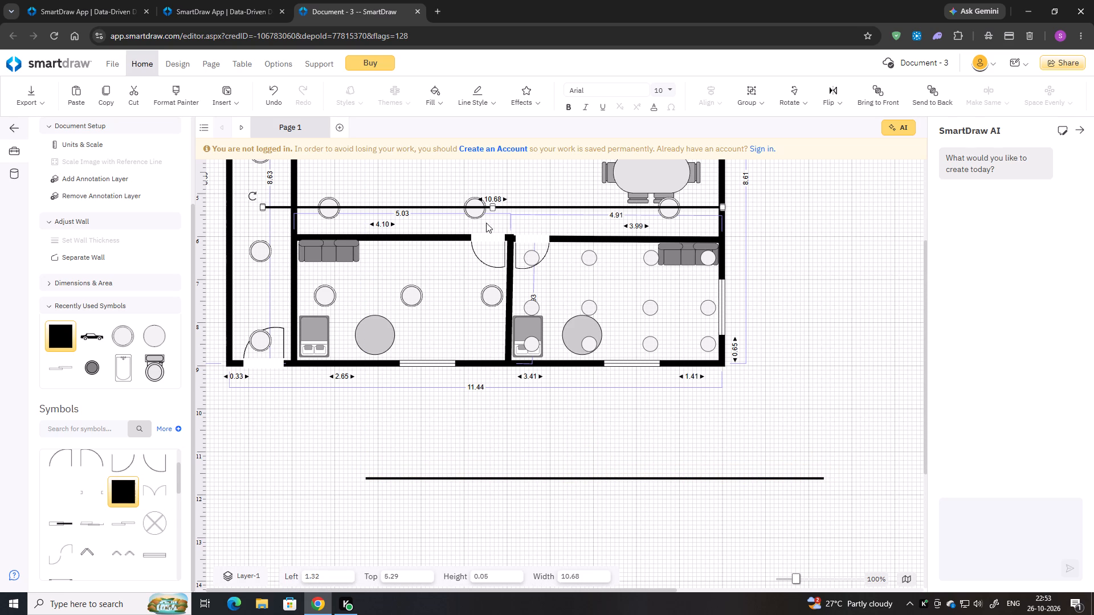
left_click_drag(492, 207, 516, 210)
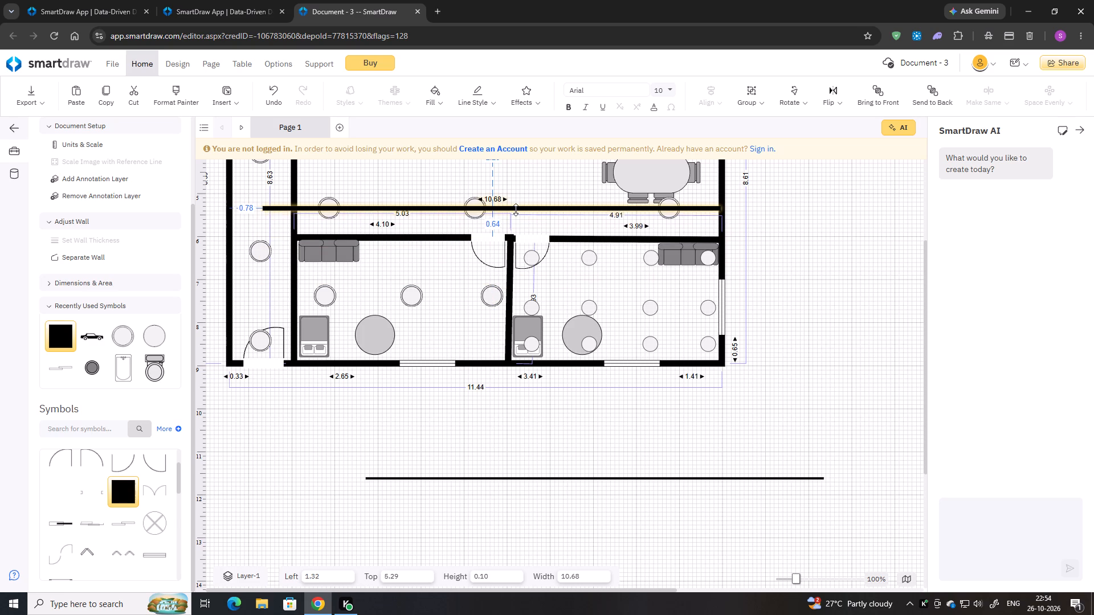
left_click_drag(516, 210, 516, 208)
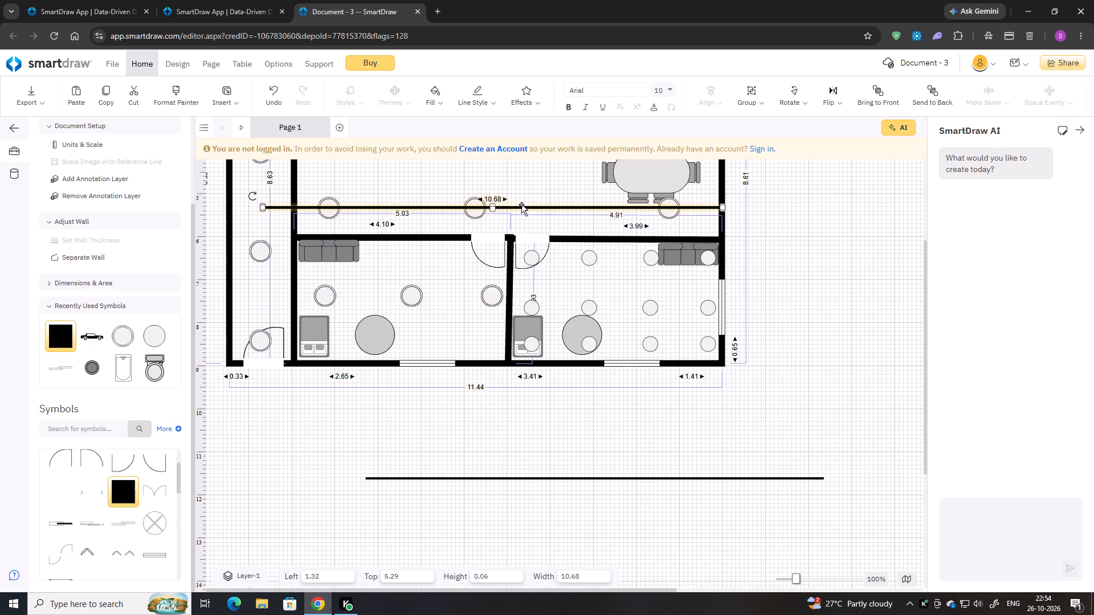
left_click_drag(524, 206, 631, 432)
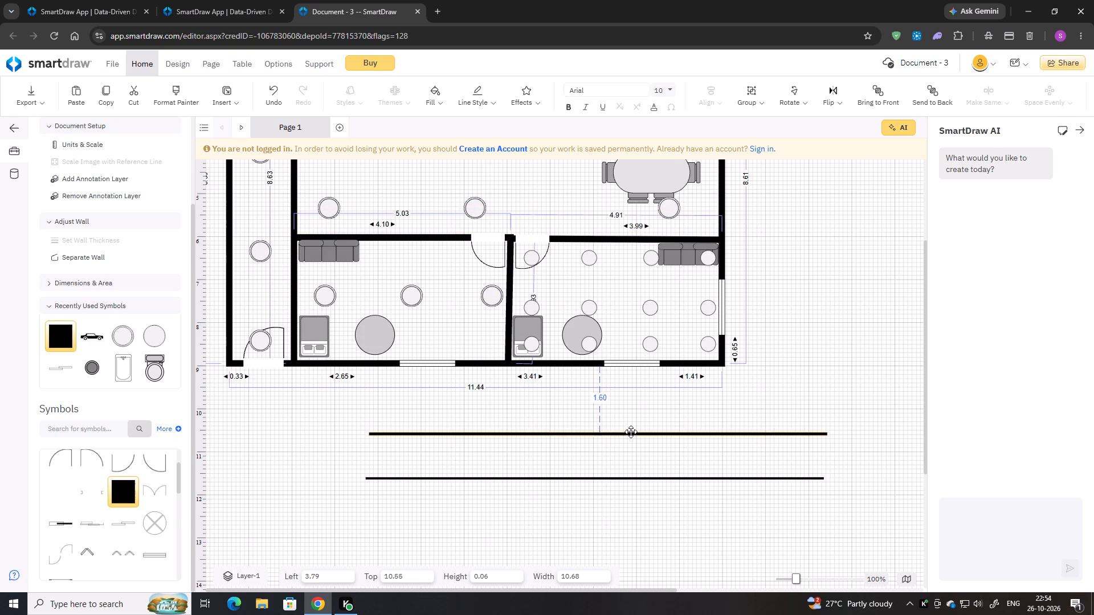
left_click_drag(631, 432, 628, 430)
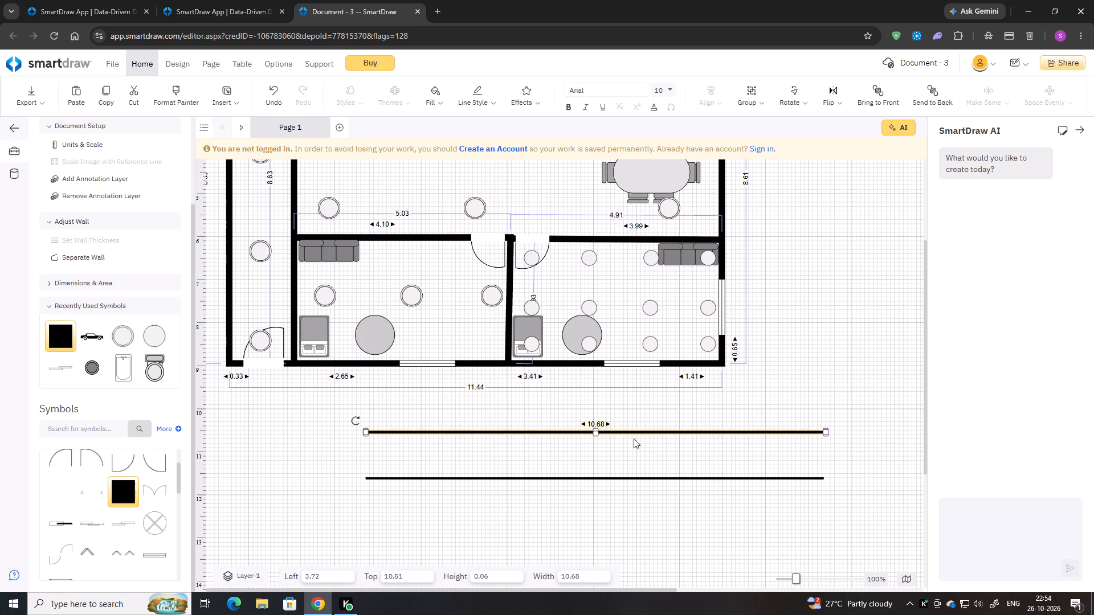
Draw two crossing Curved Connectors, each about 10.6 wide, between opposite ends of the two parallel black lines.
scroll(130, 207, "up", 4)
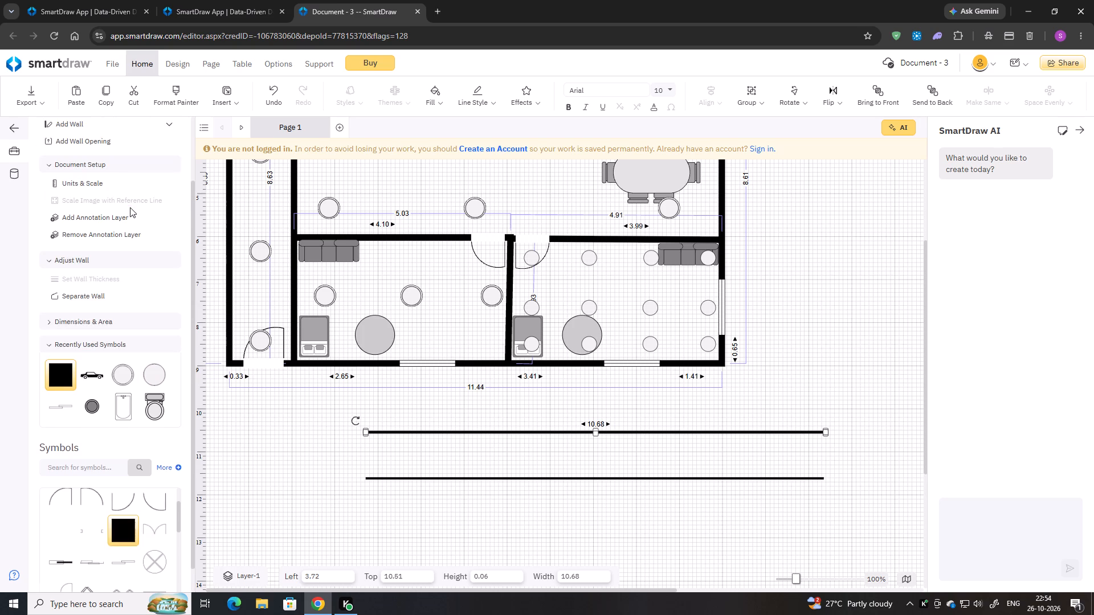
scroll(130, 207, "up", 2)
left_click(139, 162)
left_click(154, 159)
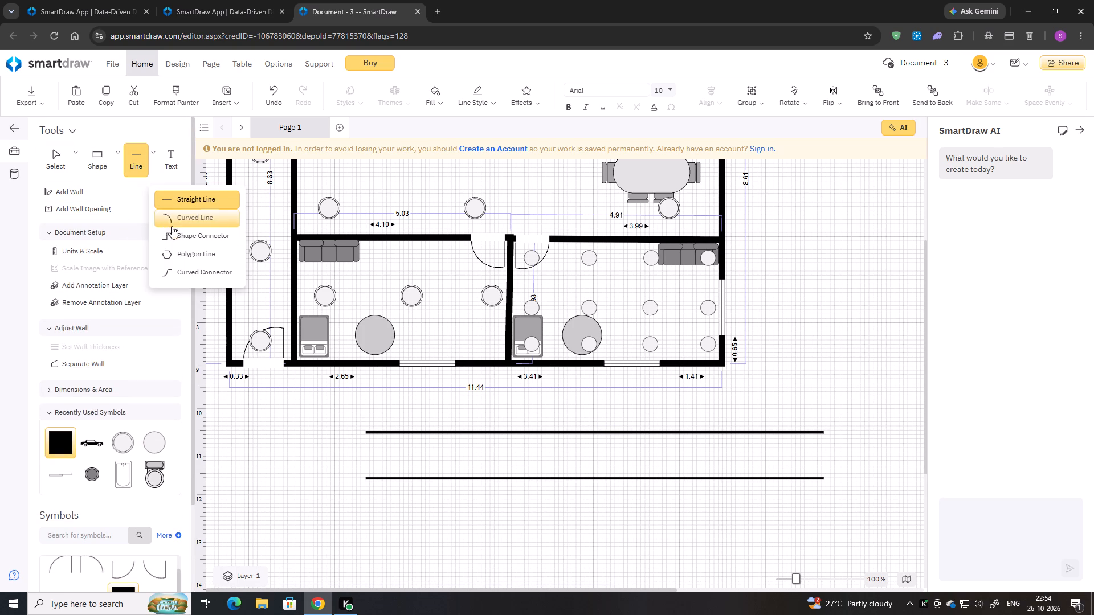
left_click(187, 265)
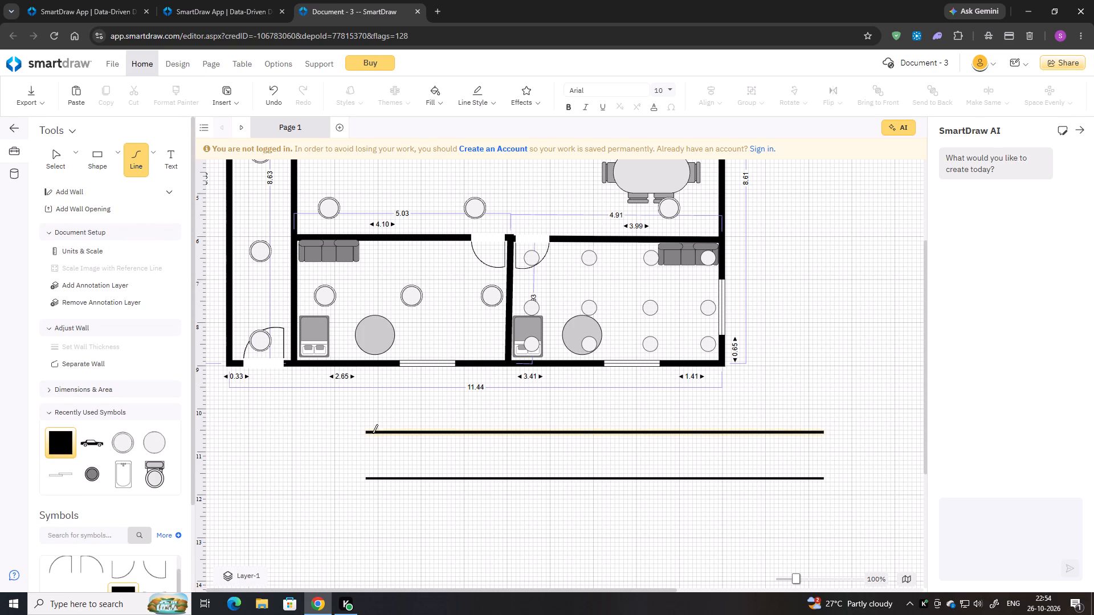
left_click(365, 431)
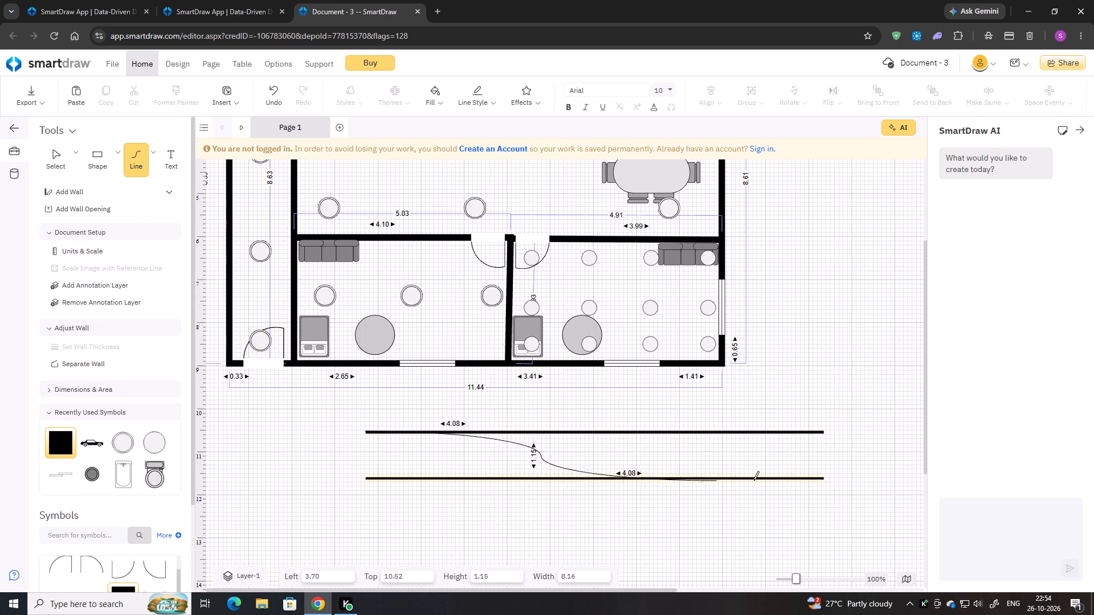
left_click(823, 477)
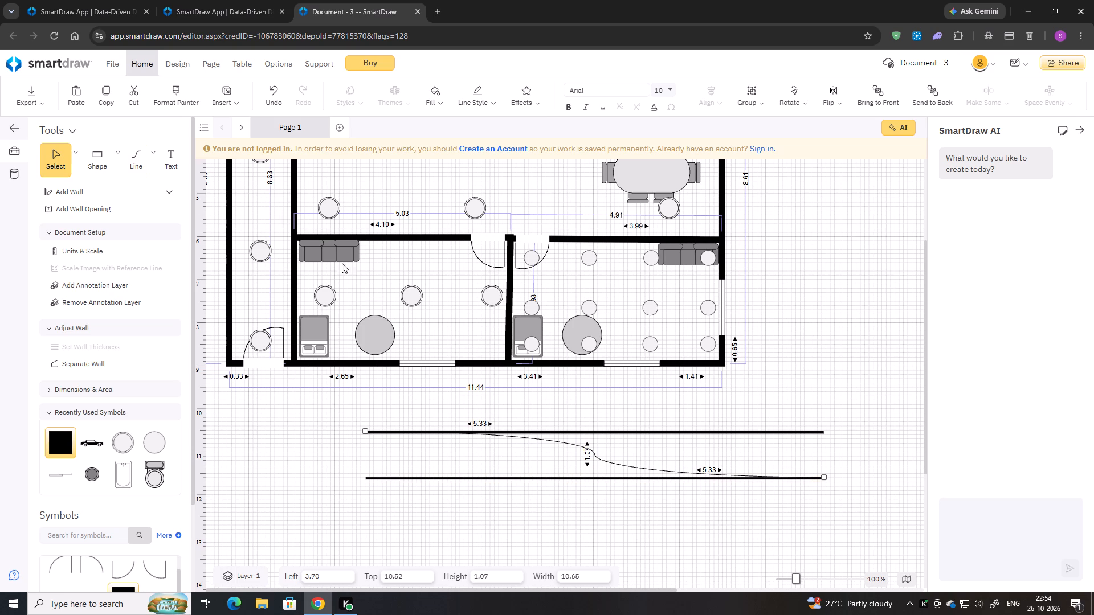
left_click(141, 170)
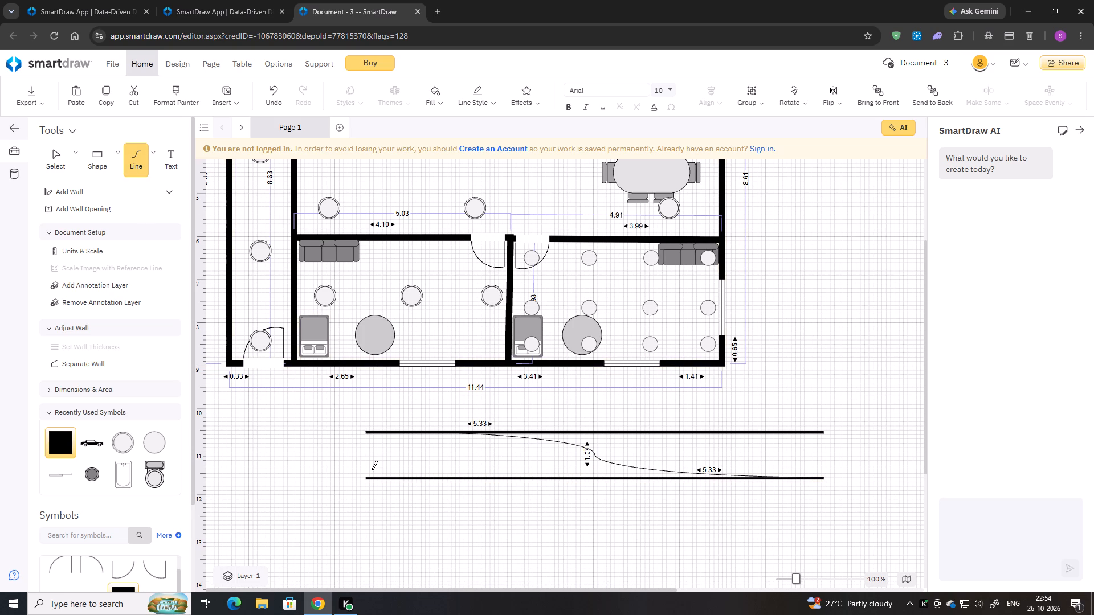
left_click(366, 478)
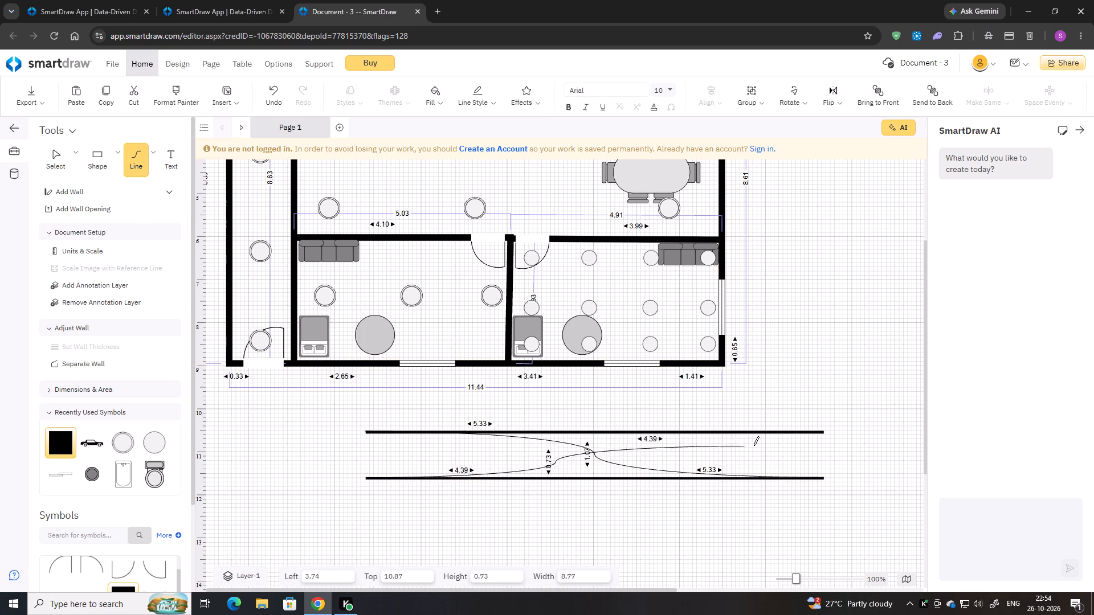
left_click(823, 433)
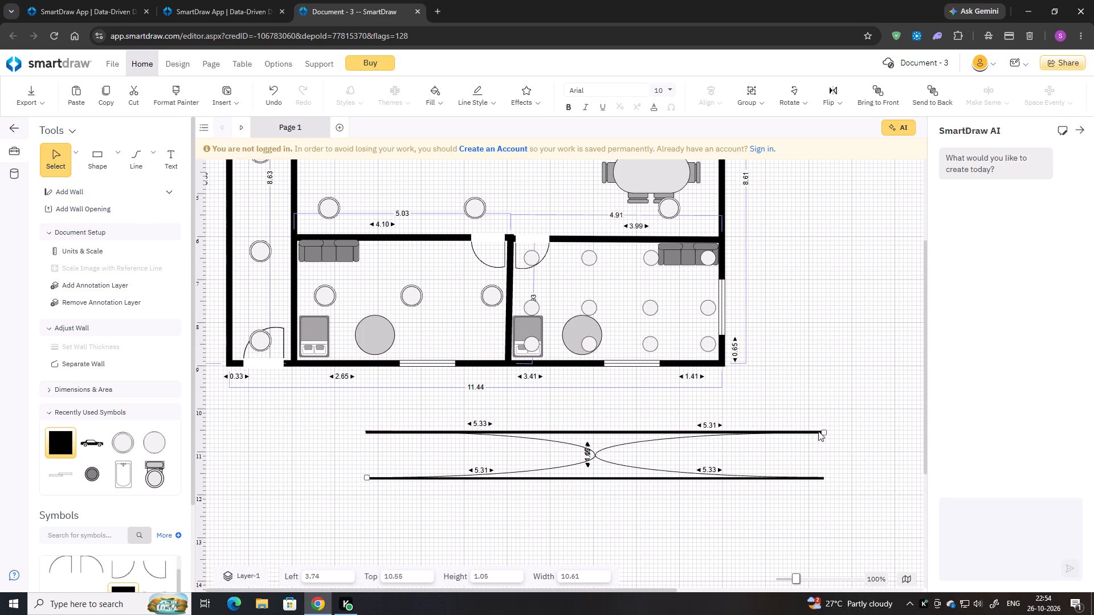
Join the two black lines with a Curved Line at each end, about 1.03 high at the left and 1.11 at the right.
left_click(149, 166)
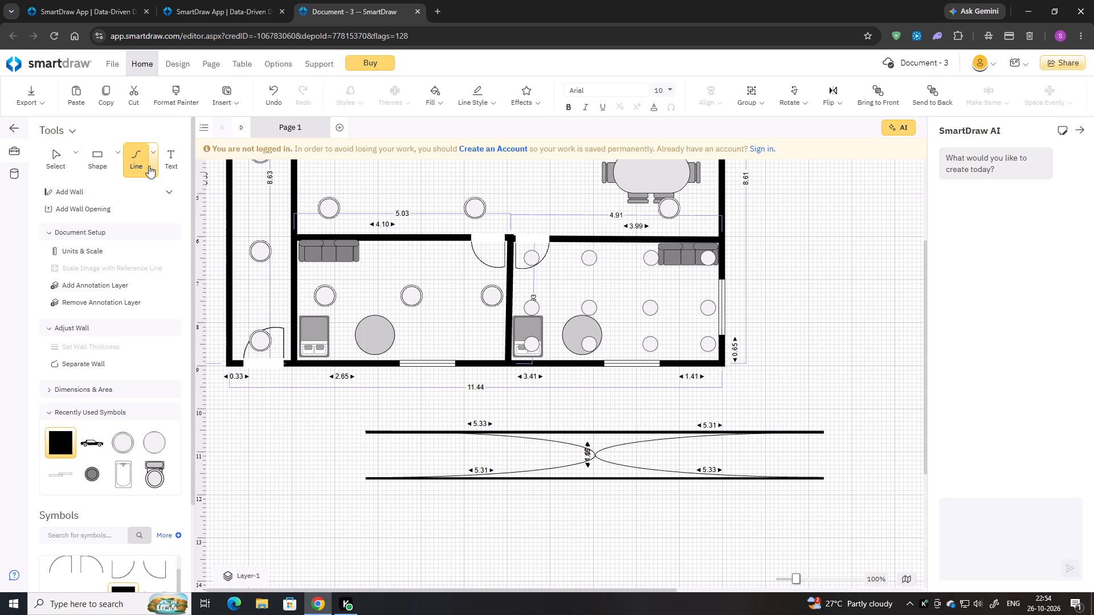
left_click(154, 166)
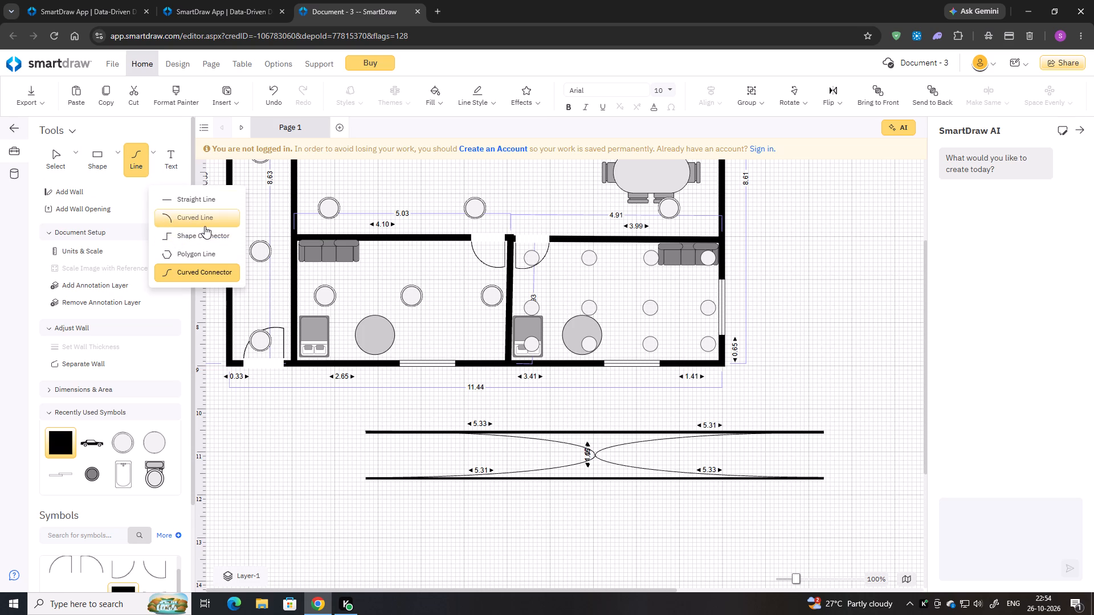
left_click(205, 225)
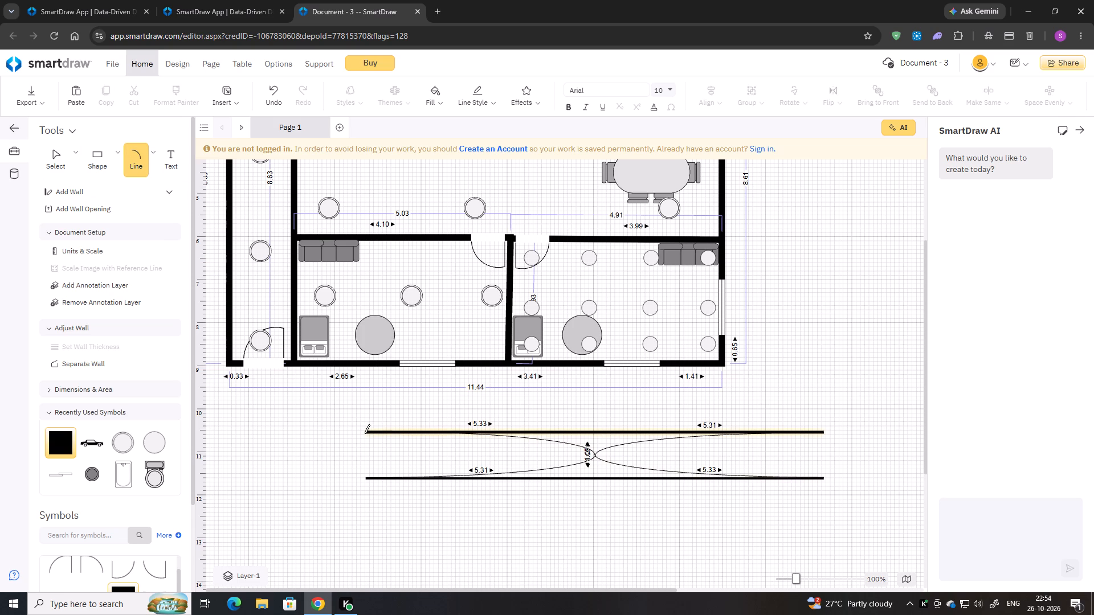
left_click(365, 433)
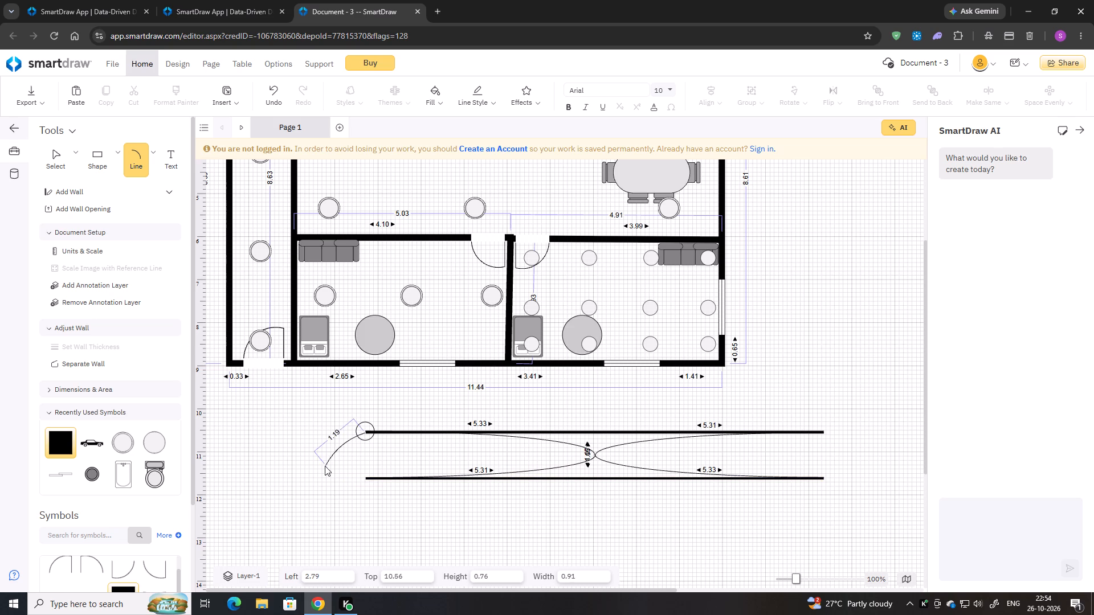
left_click(366, 478)
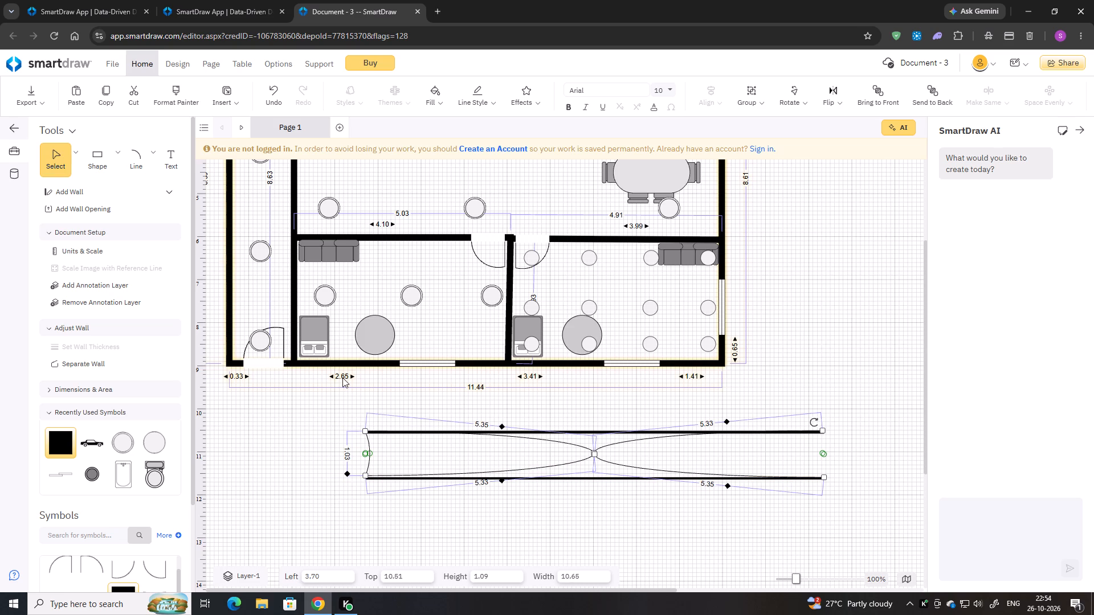
left_click(134, 163)
left_click(134, 163)
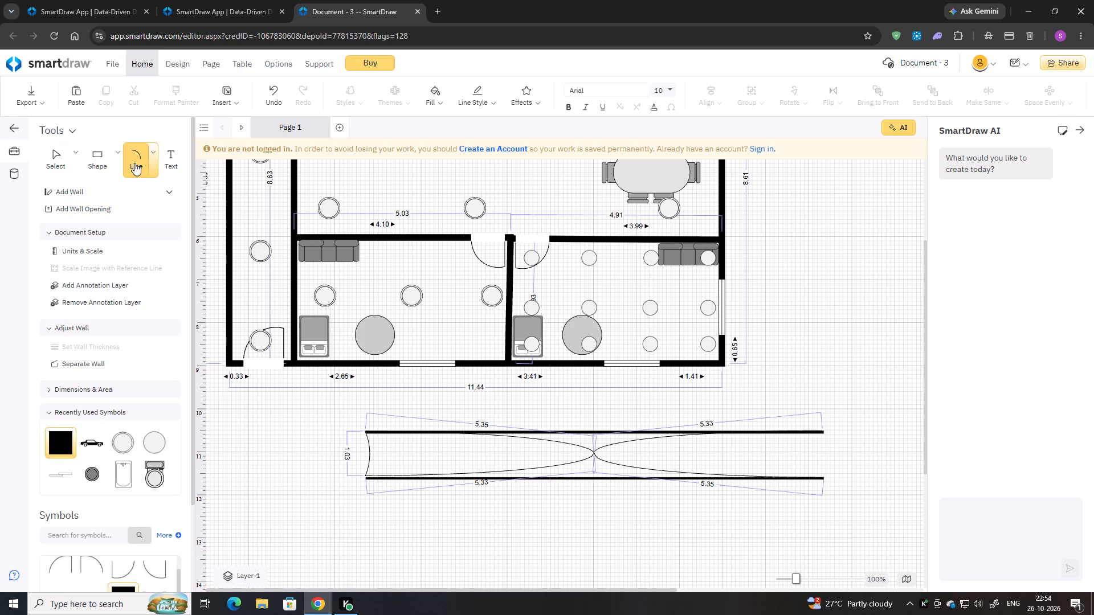
left_click_drag(134, 163, 824, 436)
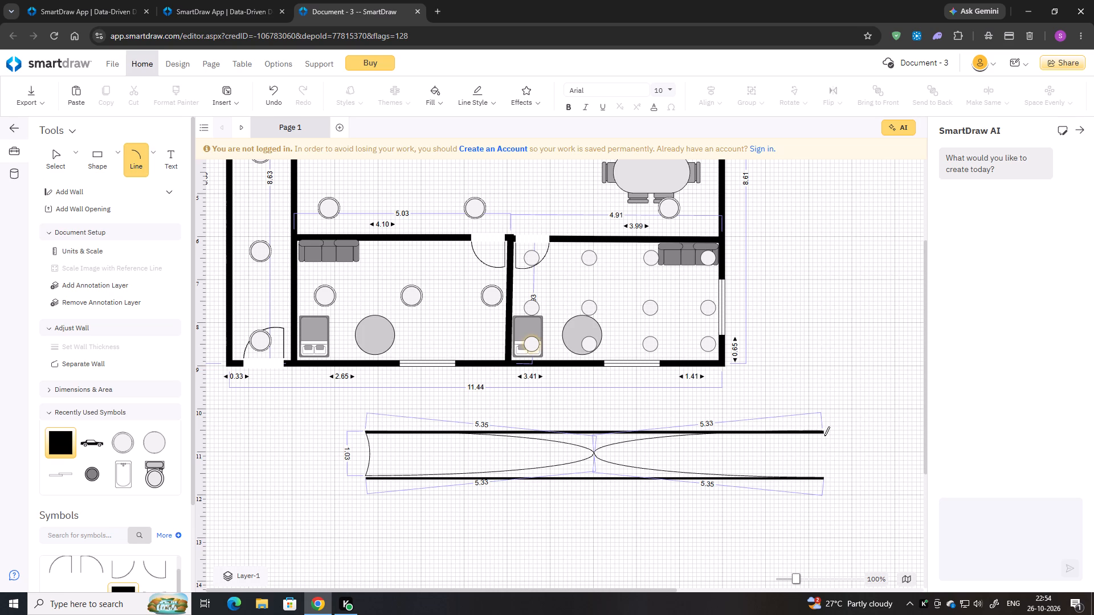
left_click_drag(824, 436, 822, 432)
left_click(822, 432)
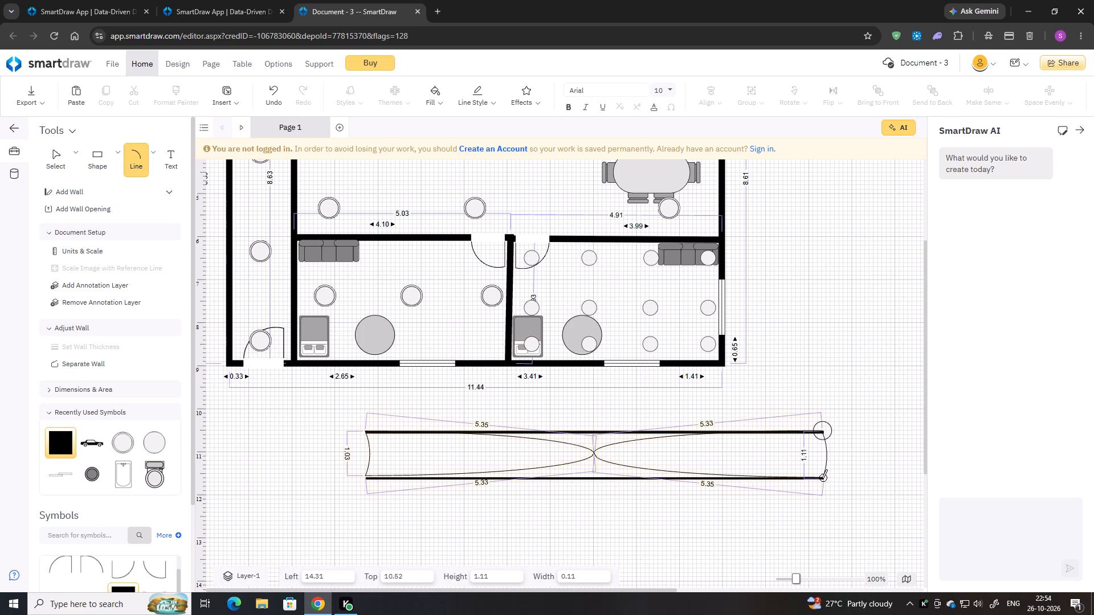
left_click(820, 478)
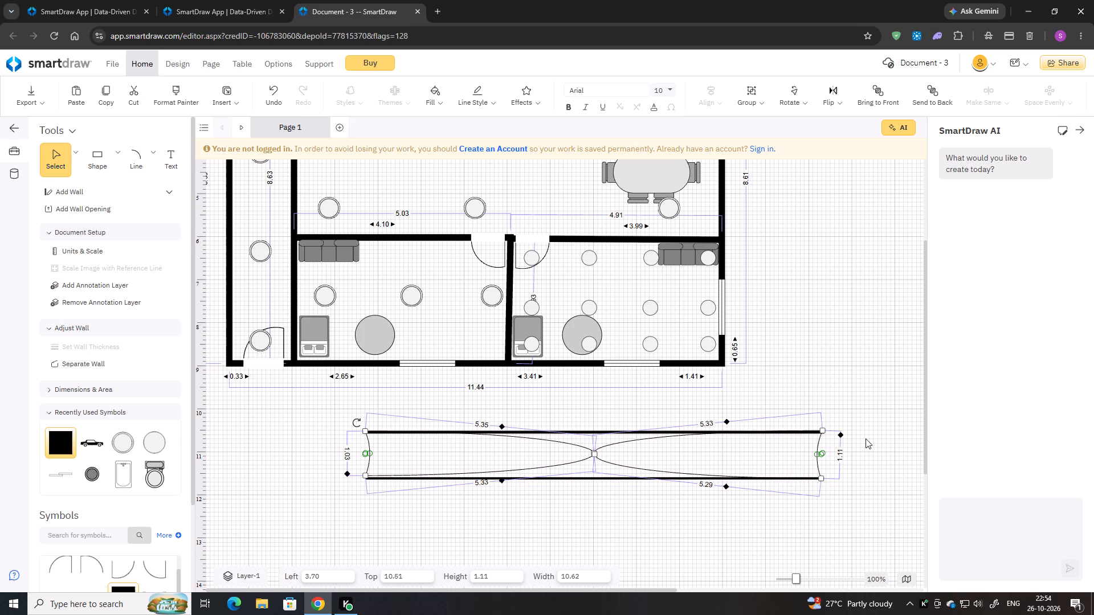
scroll(594, 486, "down", 1)
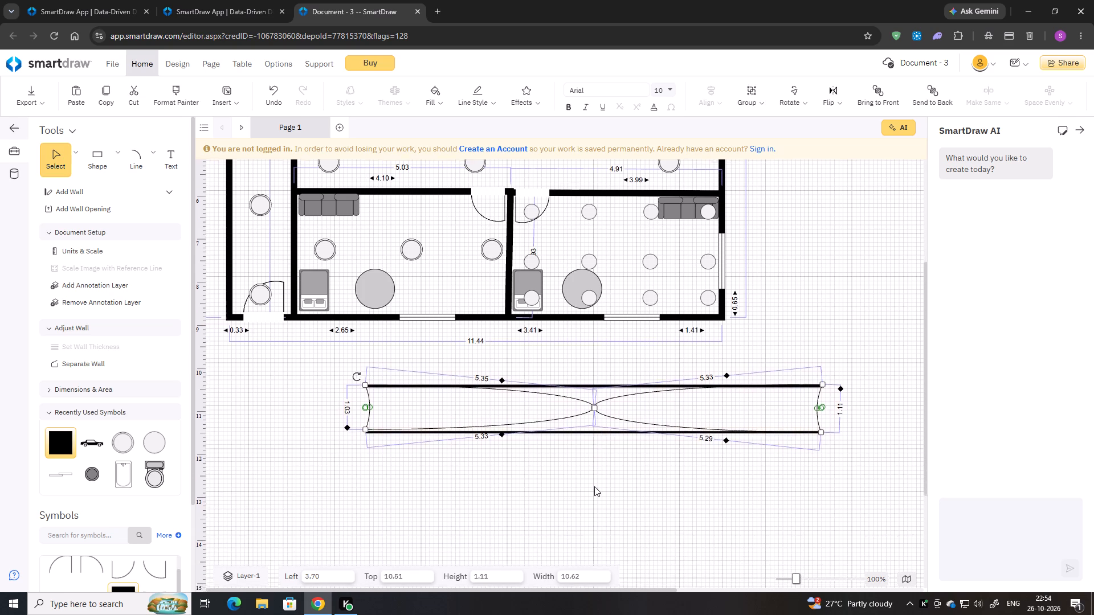
scroll(594, 486, "down", 1)
left_click(586, 468)
scroll(581, 465, "up", 1)
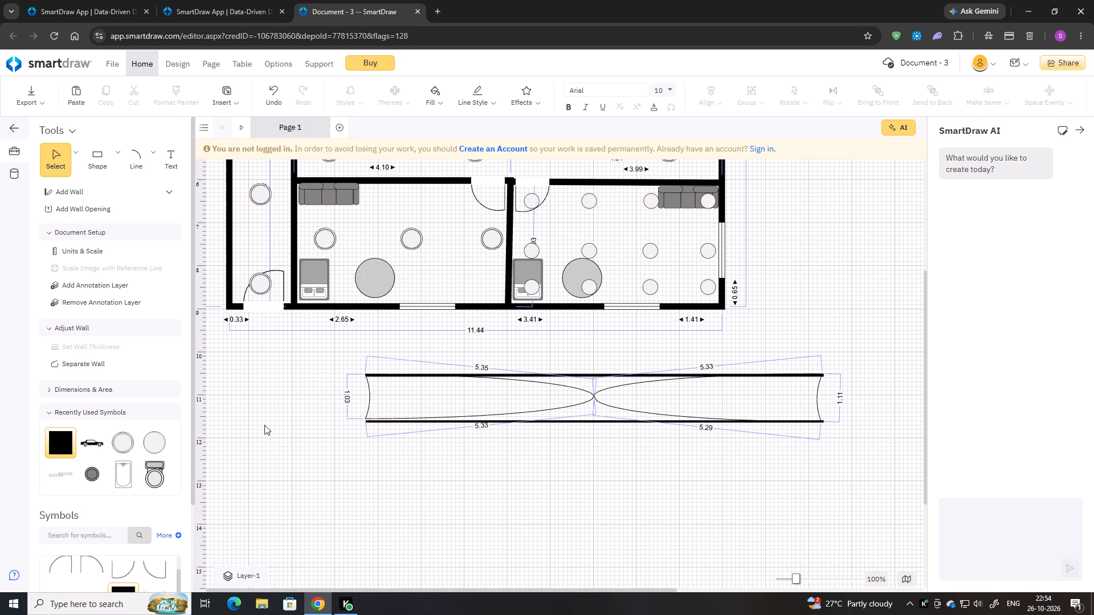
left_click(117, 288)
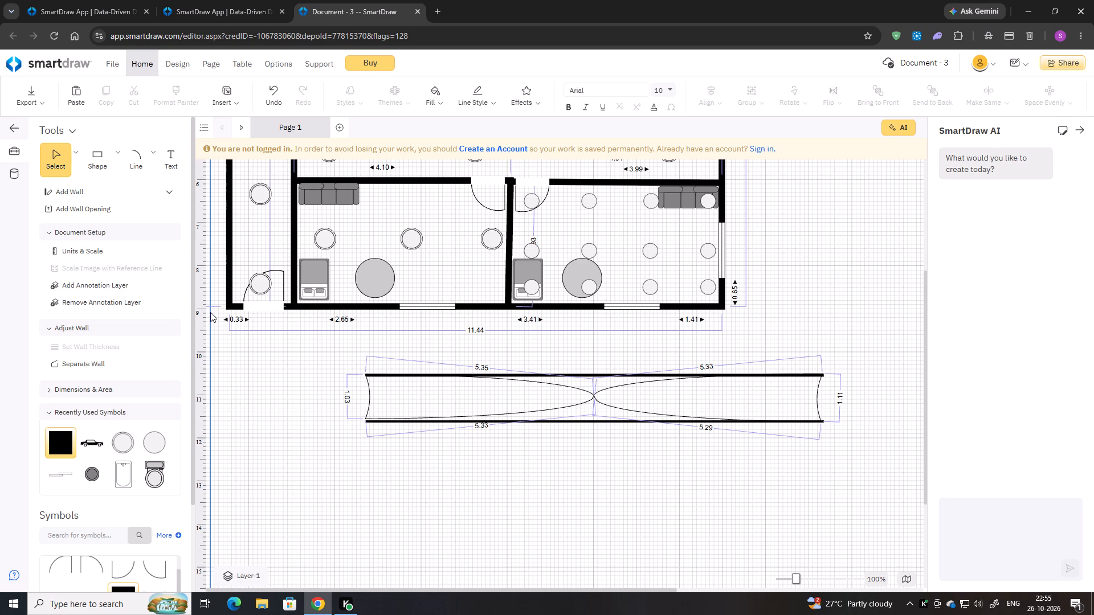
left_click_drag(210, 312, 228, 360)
Place a recently used double-ring circle symbol in the large central room at about left 4.52, top 4.36.
scroll(248, 388, "down", 2)
scroll(248, 388, "up", 7)
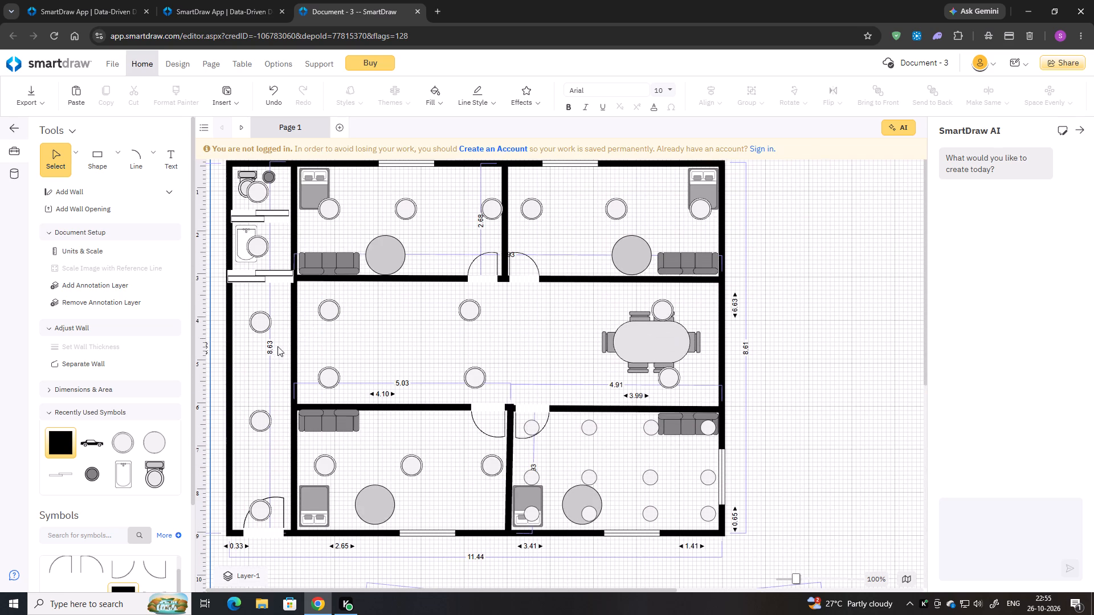
left_click_drag(119, 441, 325, 344)
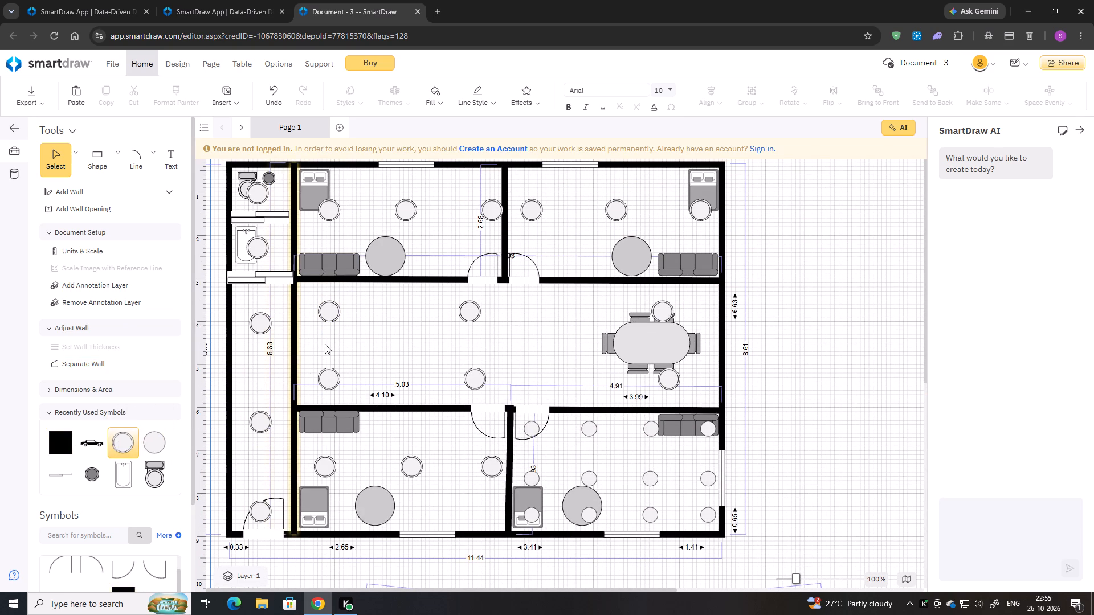
left_click_drag(325, 344, 401, 314)
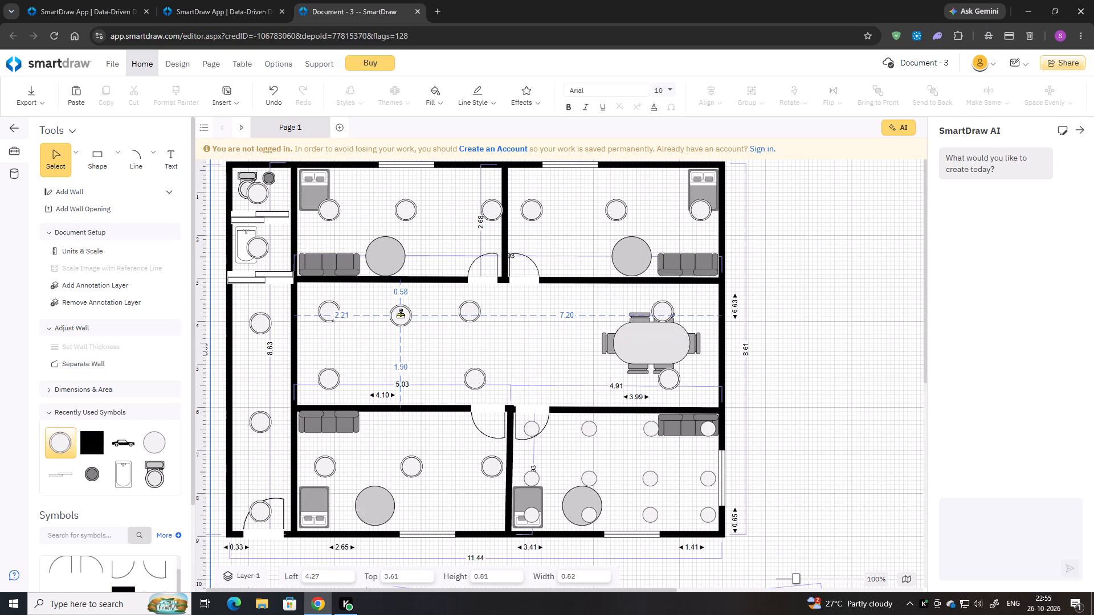
left_click_drag(401, 314, 416, 351)
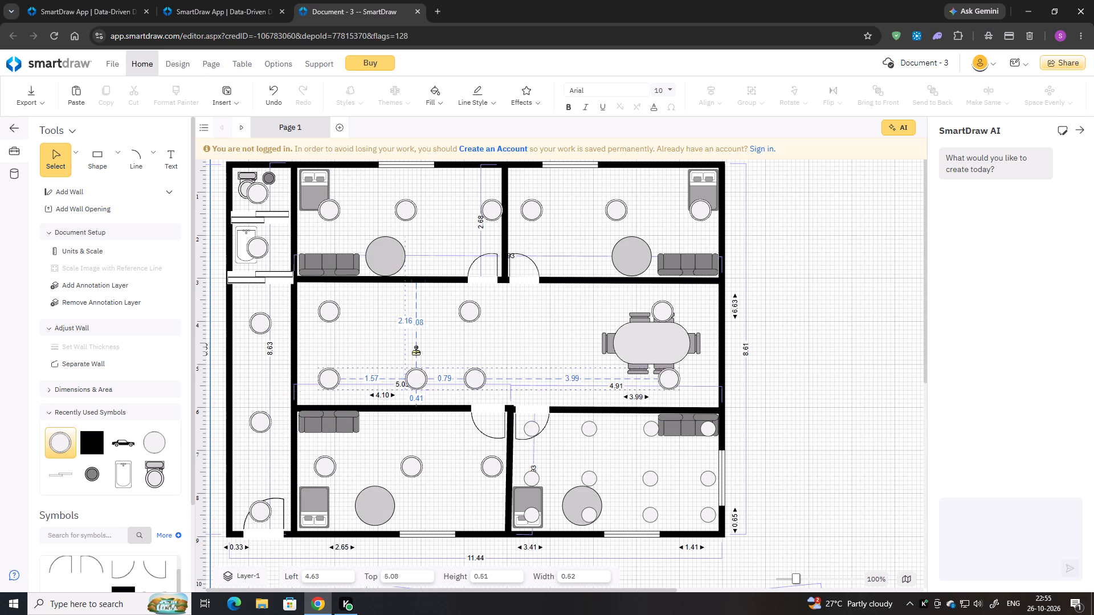
left_click_drag(416, 351, 409, 348)
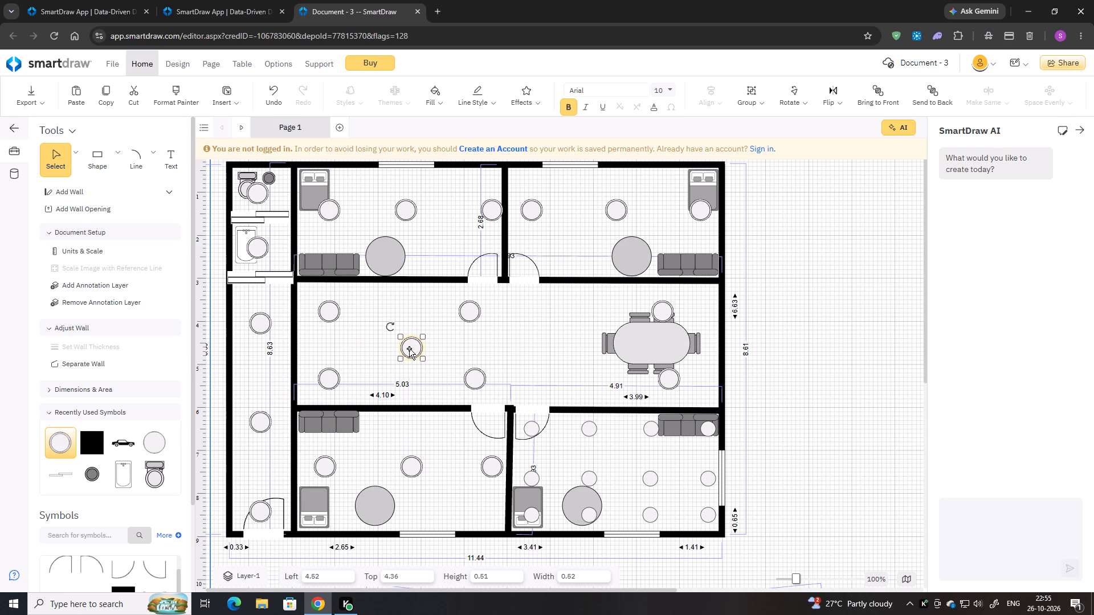